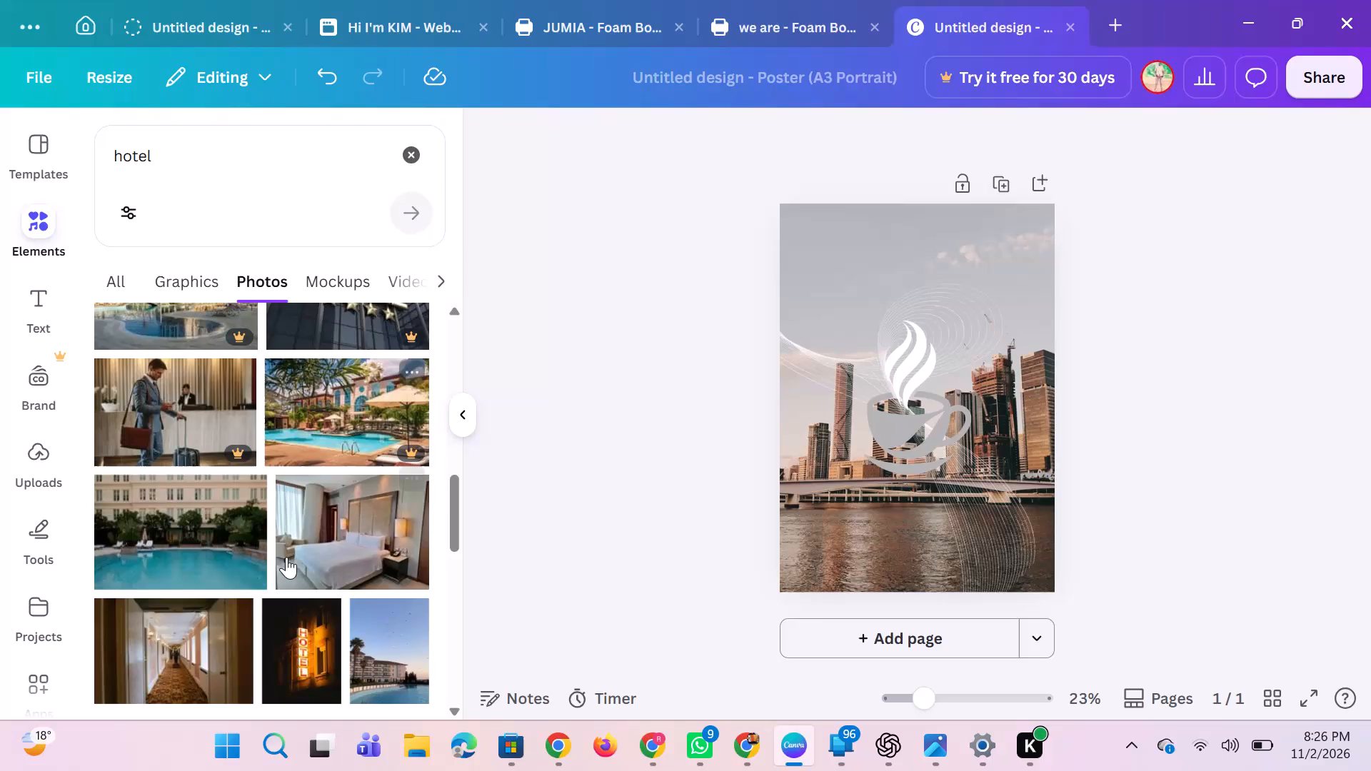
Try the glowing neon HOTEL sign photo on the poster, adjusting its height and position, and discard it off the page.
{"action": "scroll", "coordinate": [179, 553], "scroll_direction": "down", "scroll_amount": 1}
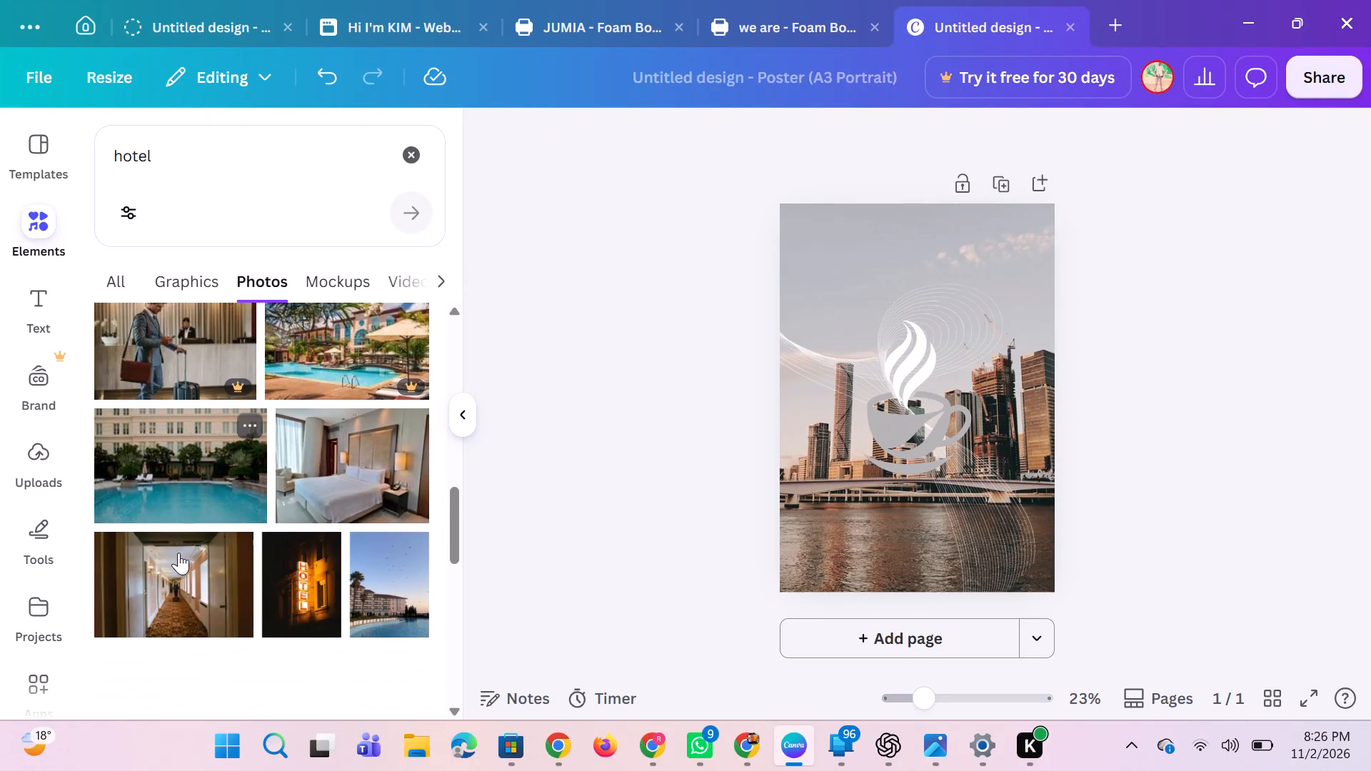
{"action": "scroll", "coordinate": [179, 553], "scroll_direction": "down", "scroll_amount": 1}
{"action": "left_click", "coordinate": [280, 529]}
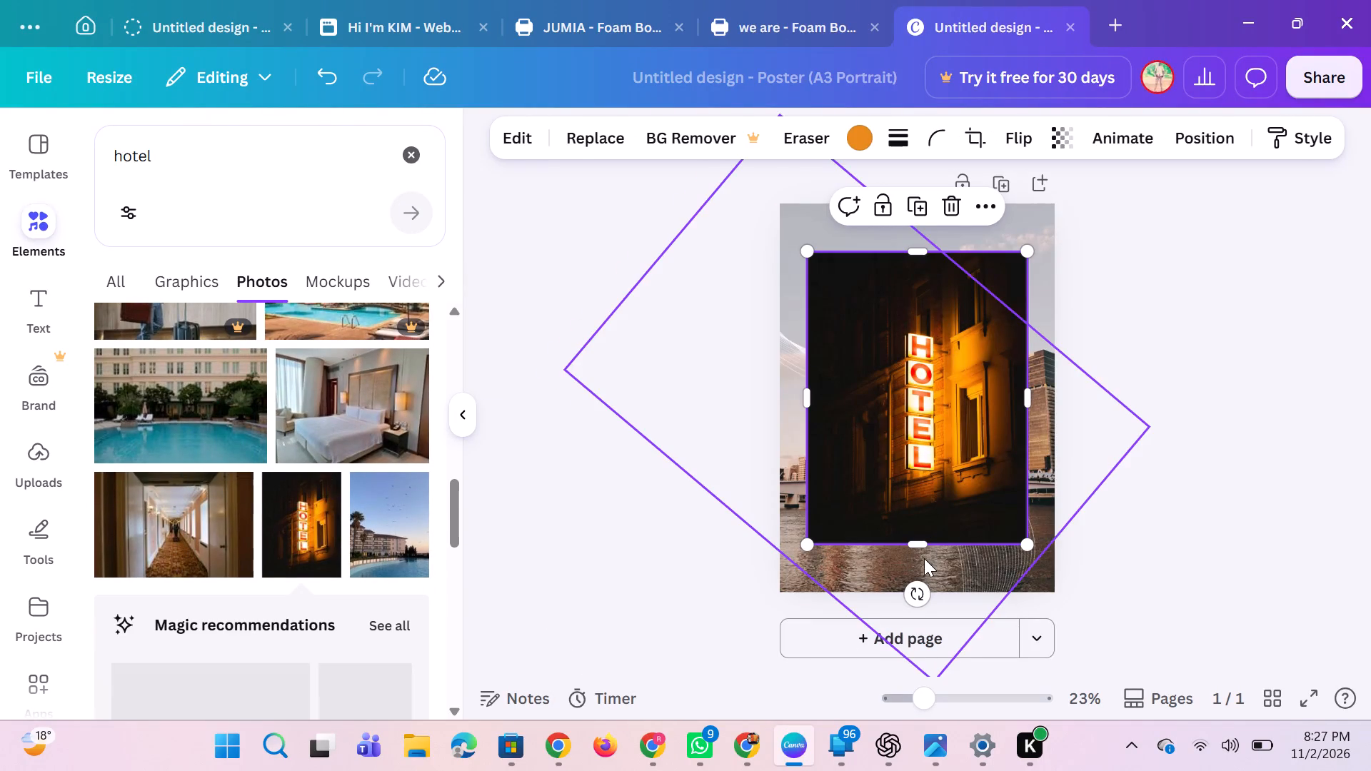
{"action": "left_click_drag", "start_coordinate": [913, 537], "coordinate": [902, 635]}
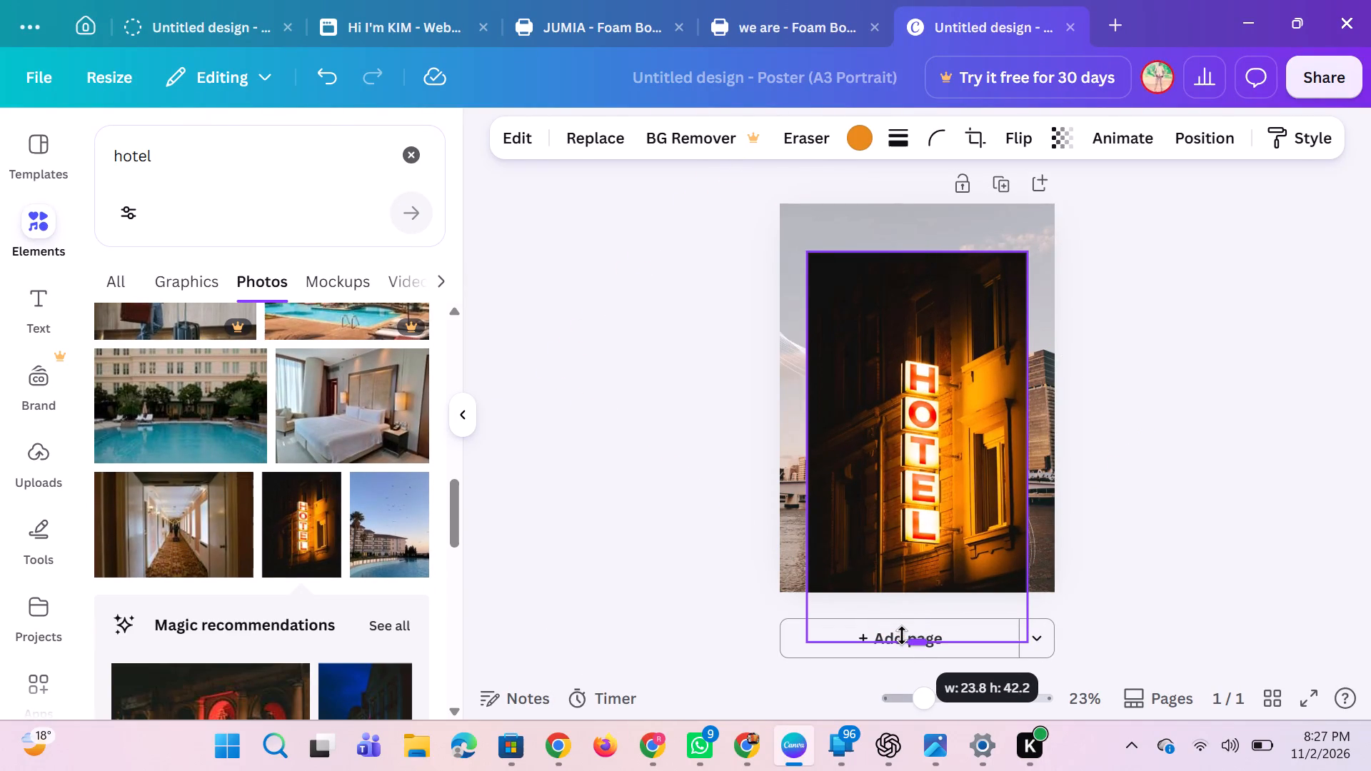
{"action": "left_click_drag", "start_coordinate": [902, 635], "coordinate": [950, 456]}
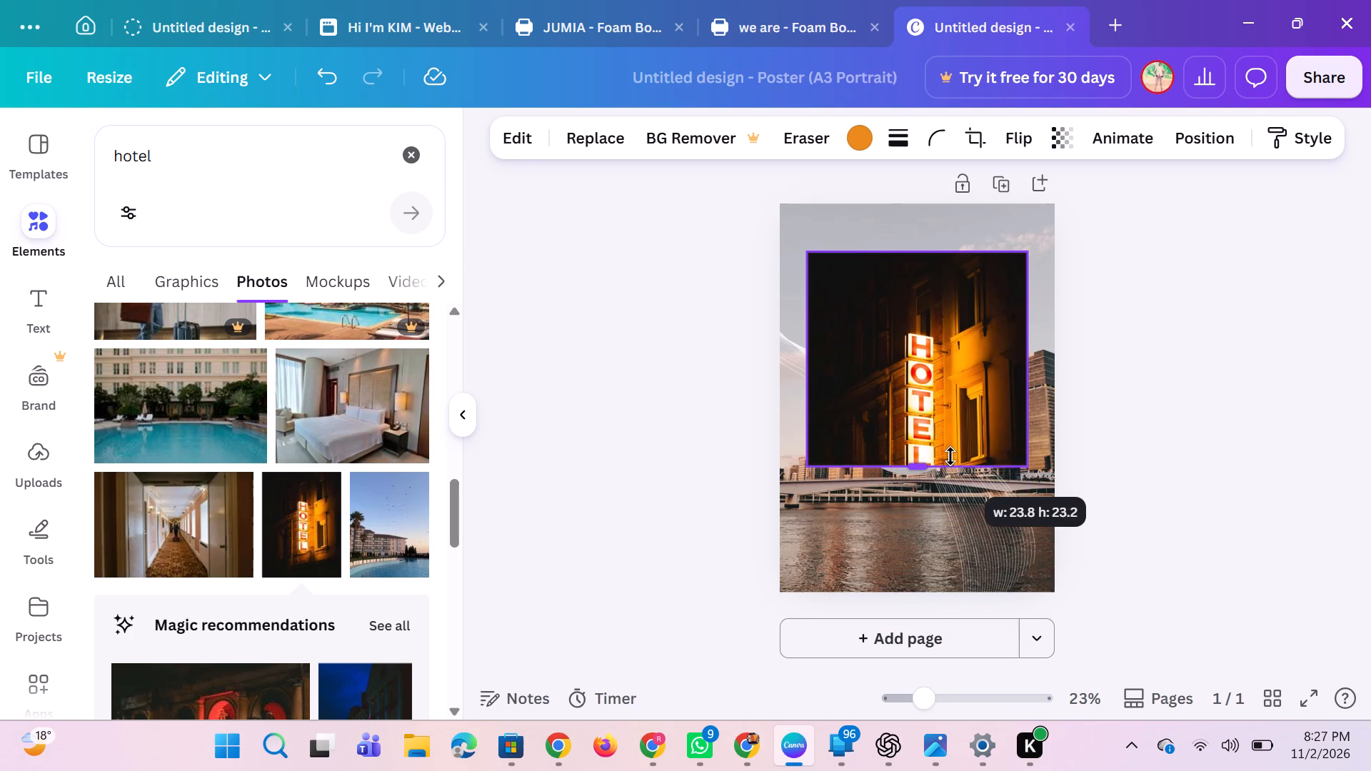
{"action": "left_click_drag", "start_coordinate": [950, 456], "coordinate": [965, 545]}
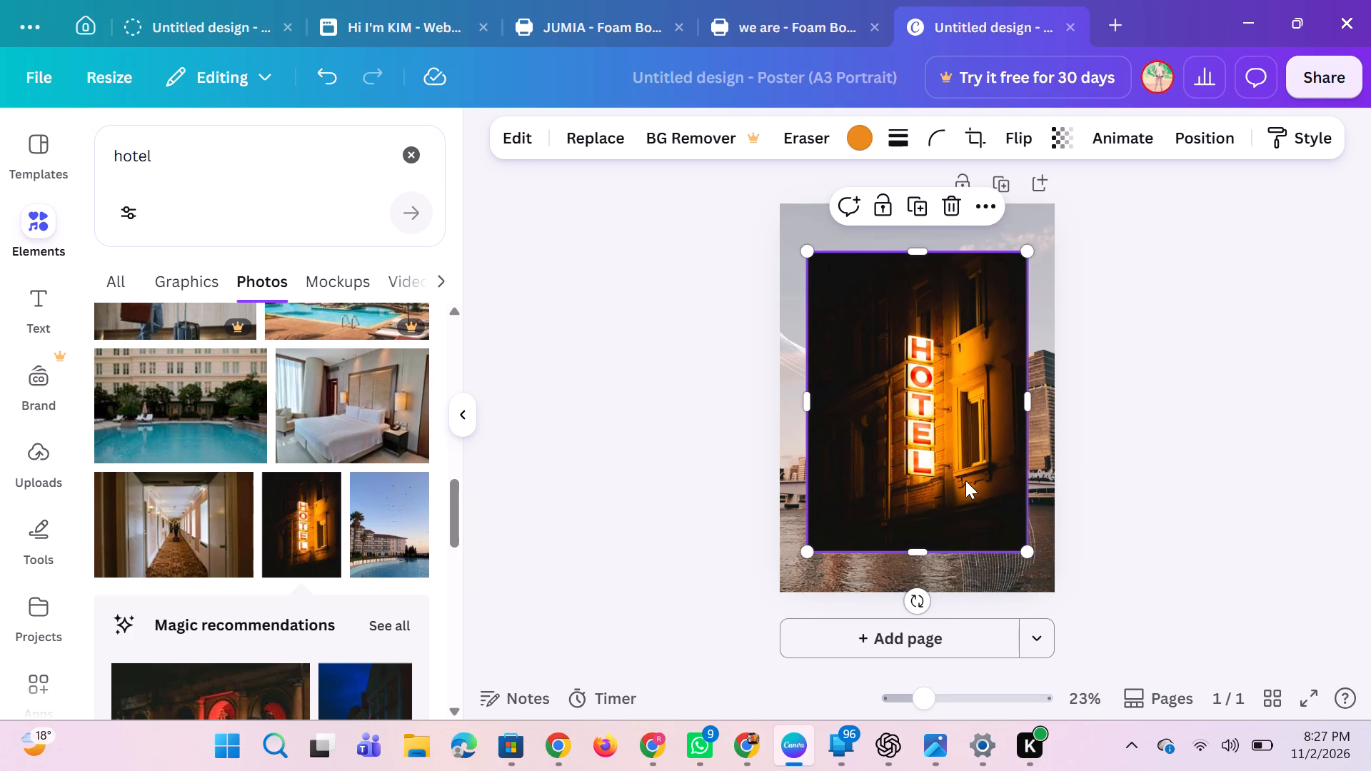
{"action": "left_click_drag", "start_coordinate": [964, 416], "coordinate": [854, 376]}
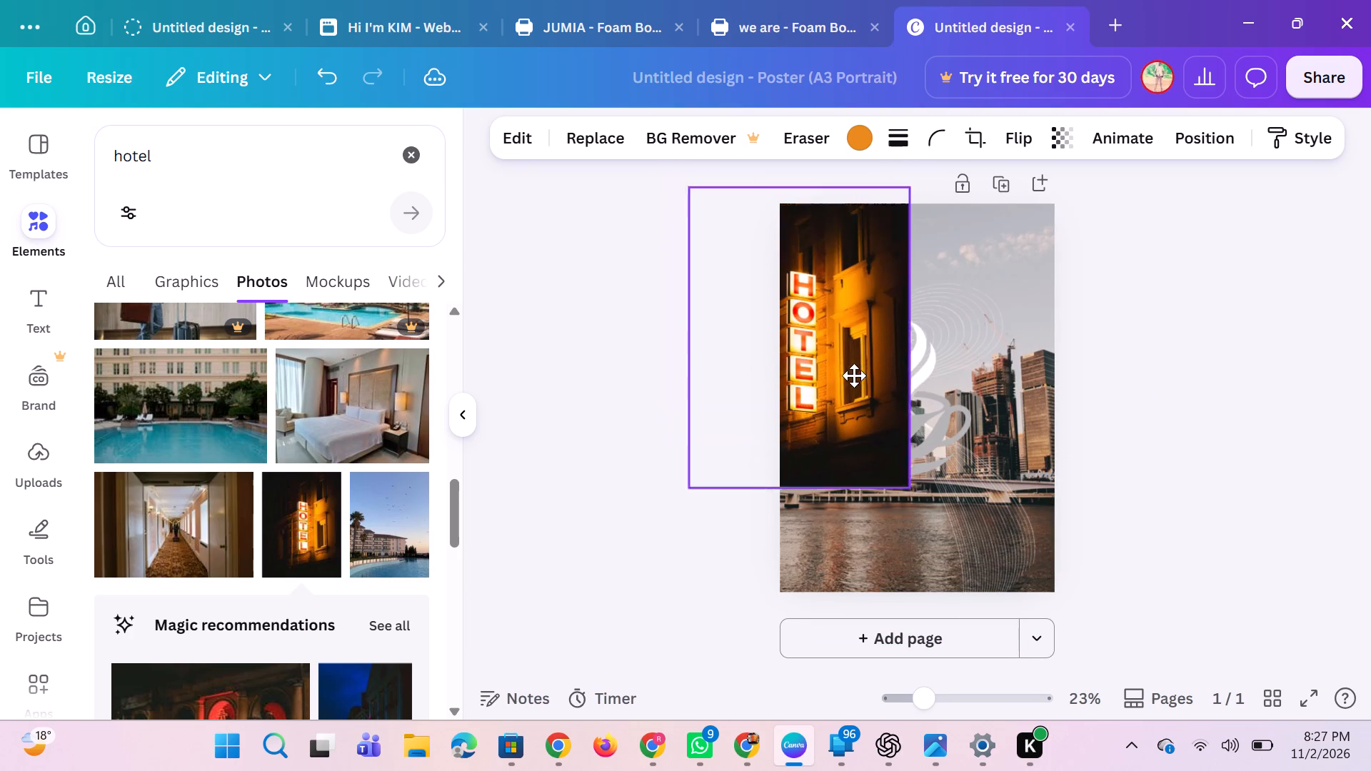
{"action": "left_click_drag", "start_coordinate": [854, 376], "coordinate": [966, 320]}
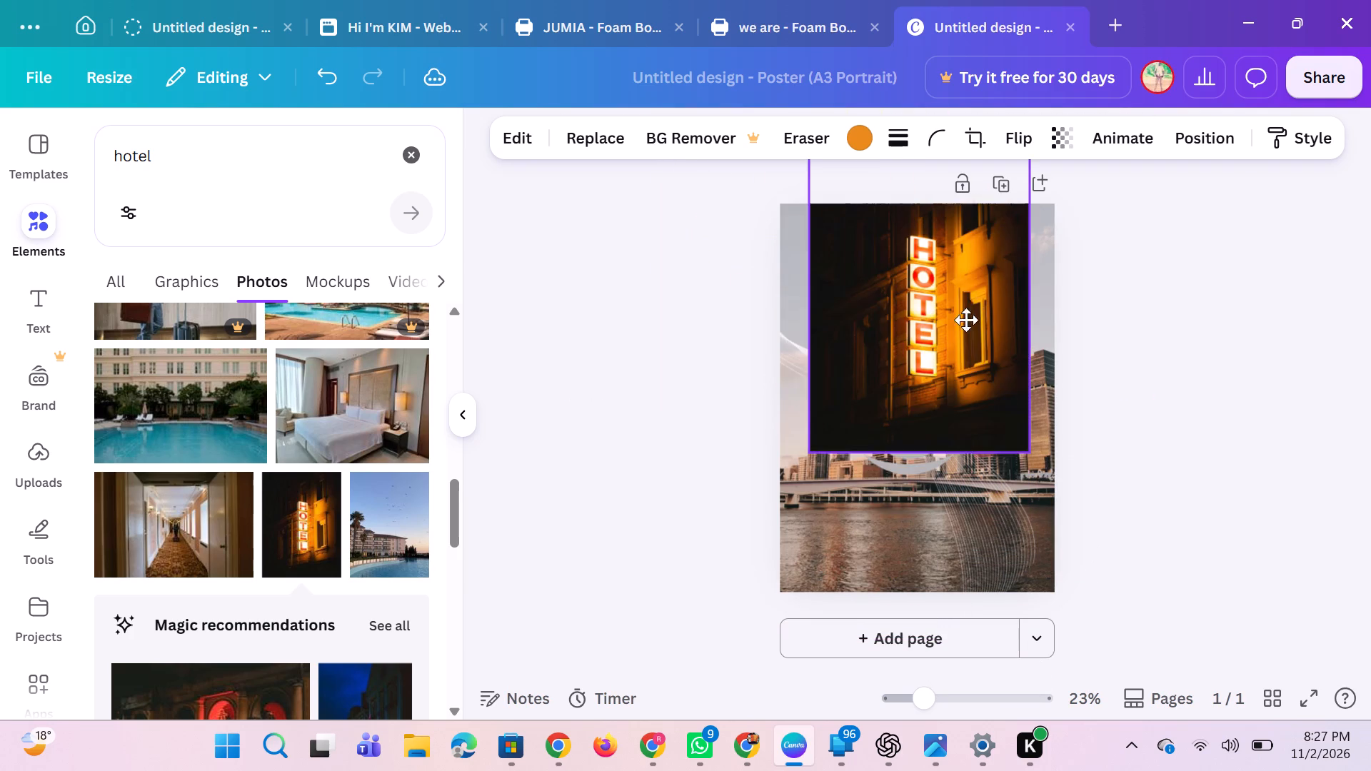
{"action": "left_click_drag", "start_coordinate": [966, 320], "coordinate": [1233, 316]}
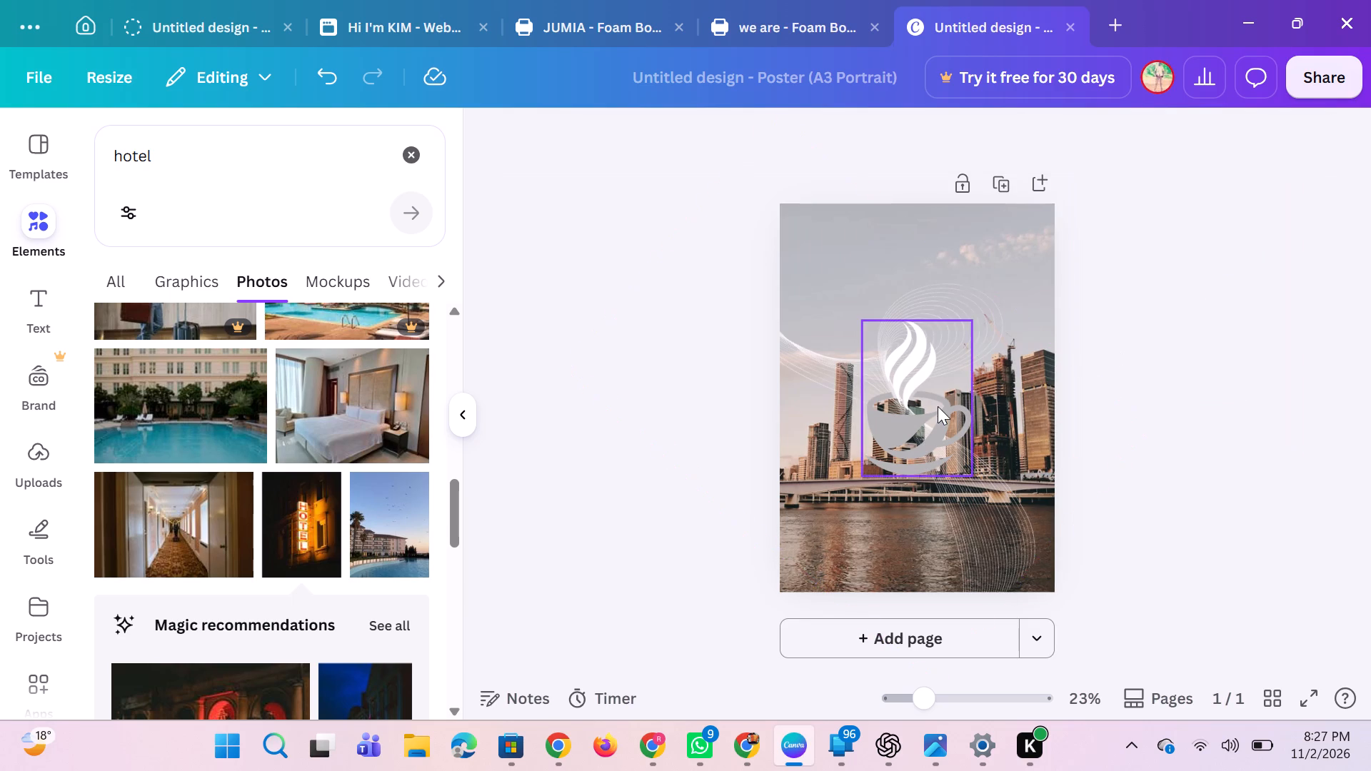
Clear the poster by moving the coffee cup and white line graphics off the page and deleting the city skyline photo.
{"action": "left_click_drag", "start_coordinate": [938, 406], "coordinate": [685, 446]}
{"action": "left_click_drag", "start_coordinate": [872, 415], "coordinate": [1122, 436]}
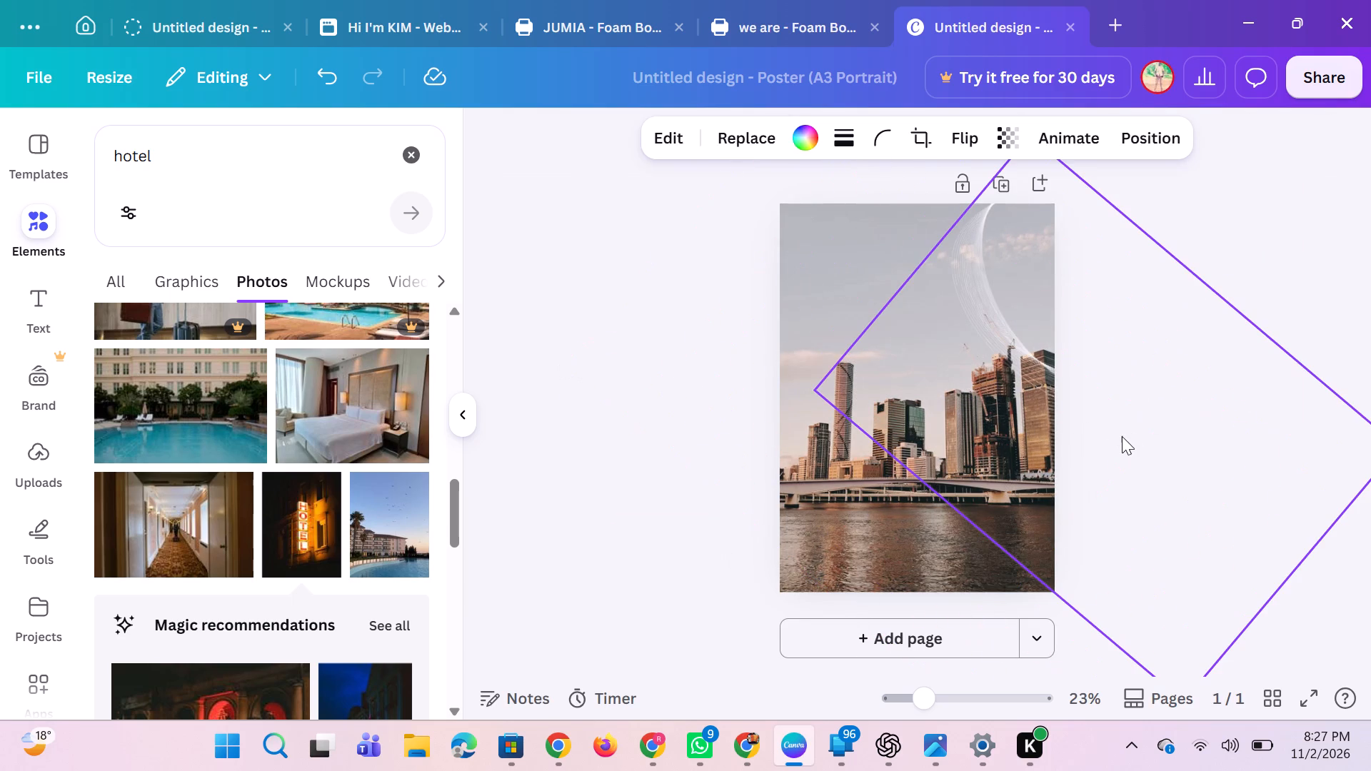
{"action": "left_click_drag", "start_coordinate": [972, 368], "coordinate": [1290, 382]}
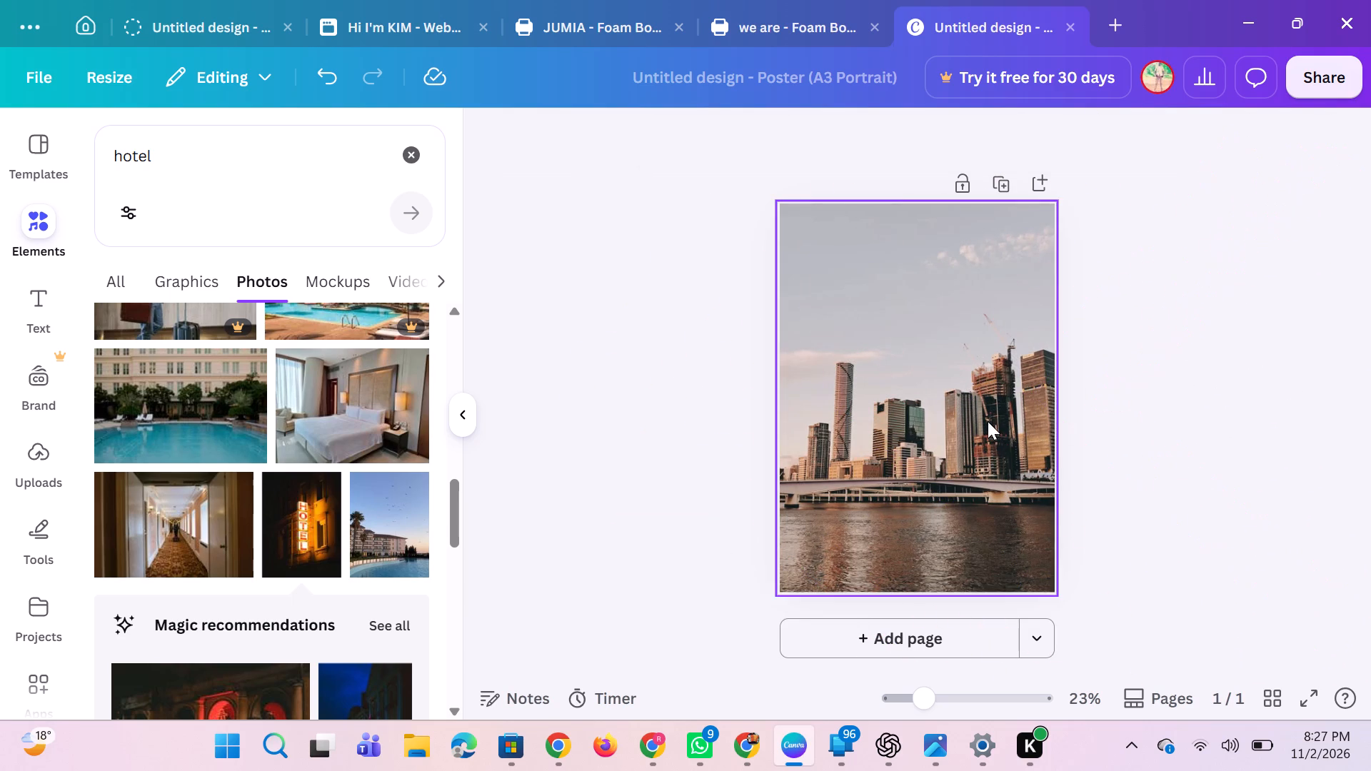
{"action": "left_click", "coordinate": [988, 421]}
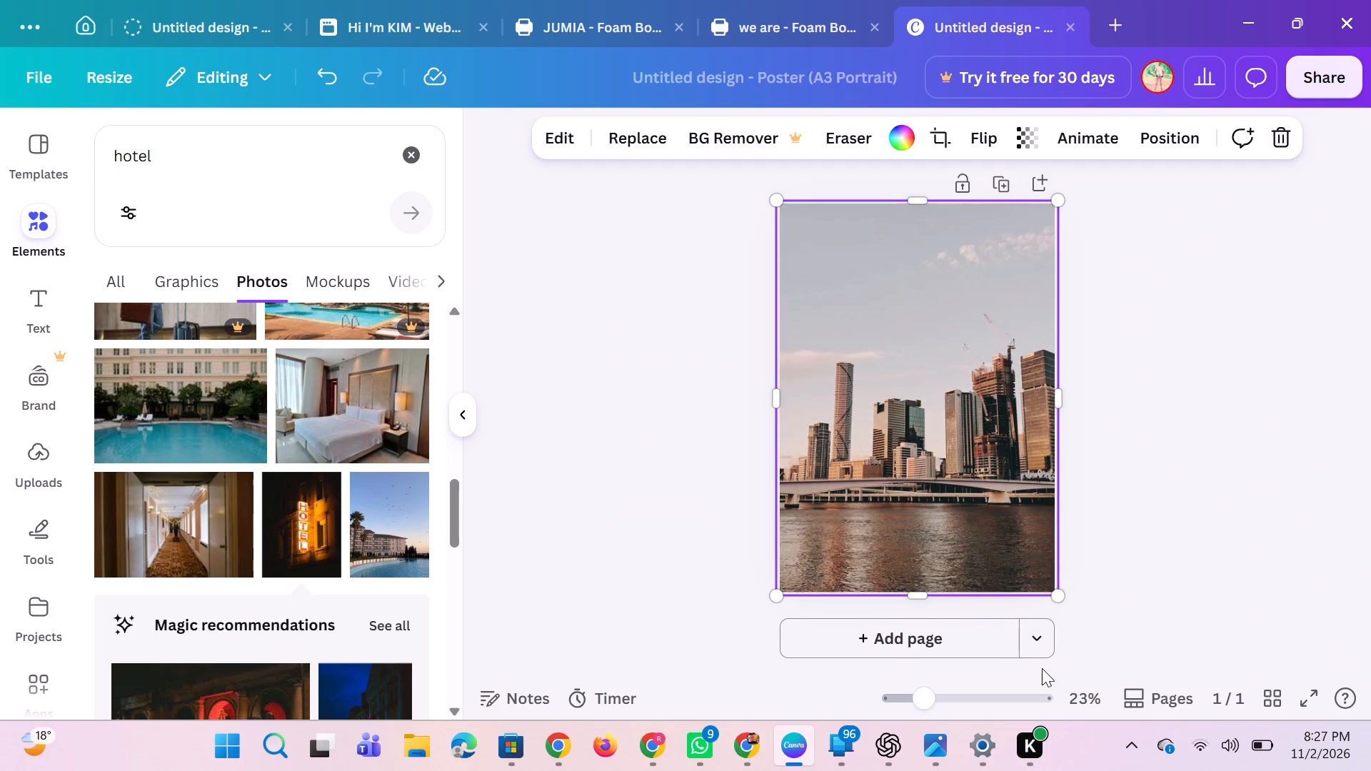
{"action": "left_click", "coordinate": [1287, 138]}
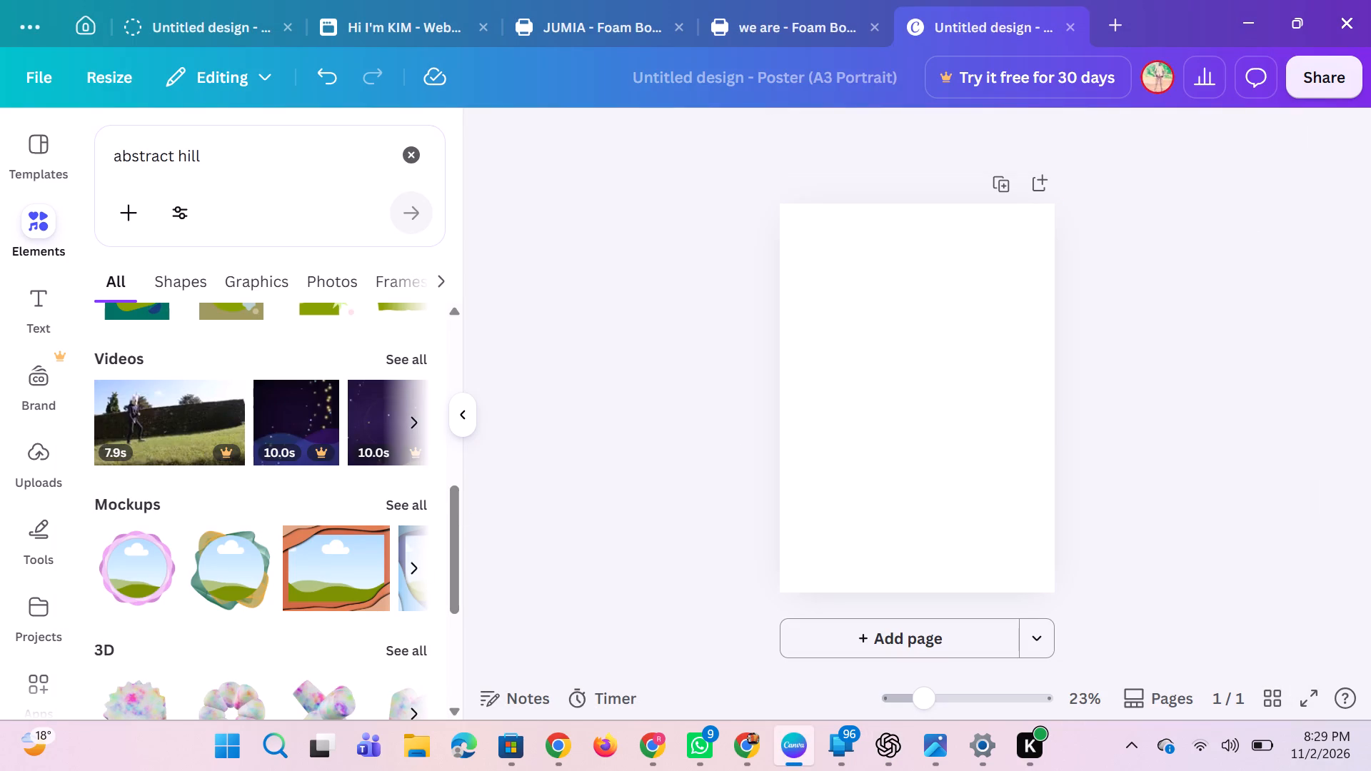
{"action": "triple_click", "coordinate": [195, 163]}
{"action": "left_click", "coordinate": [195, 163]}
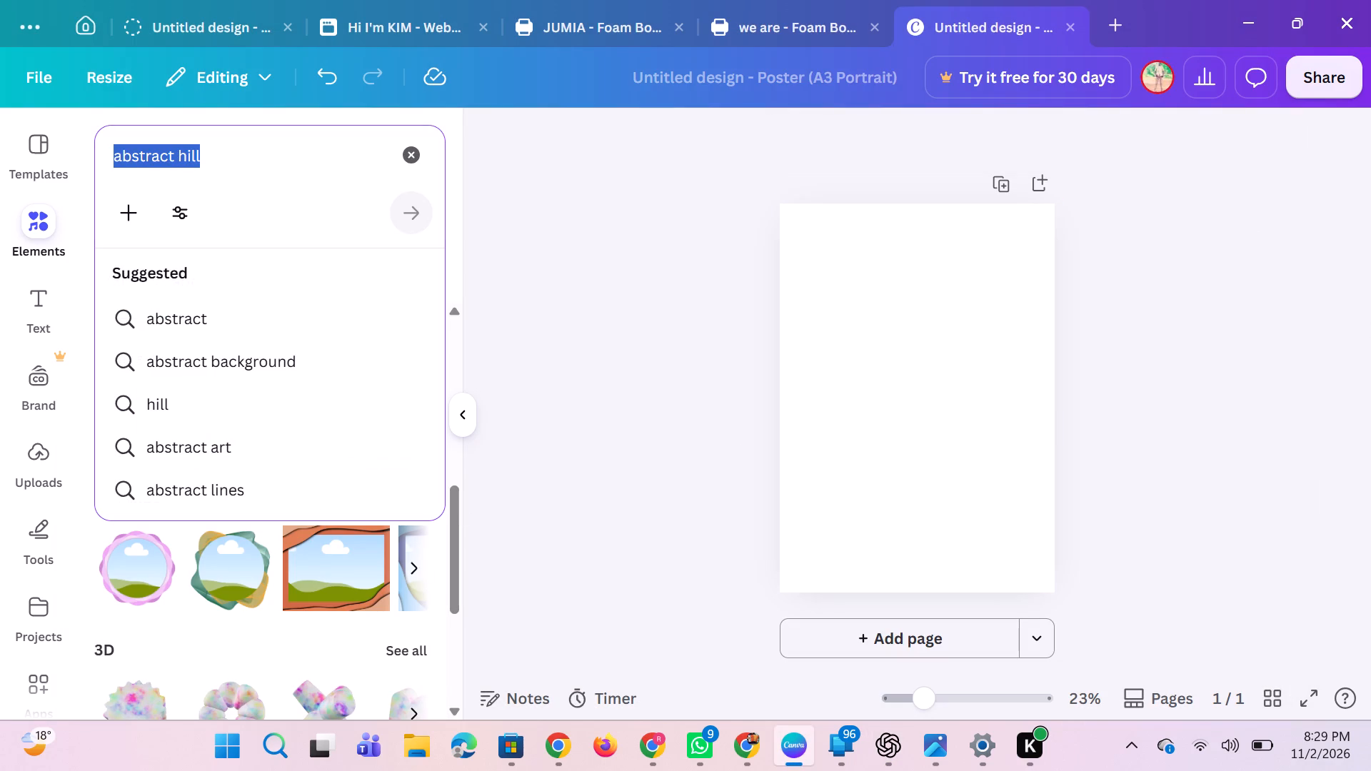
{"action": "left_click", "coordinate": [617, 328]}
Add a square shape and stretch it past every page edge, to about 40 by 60, as a full-page background.
{"action": "key", "text": "r"}
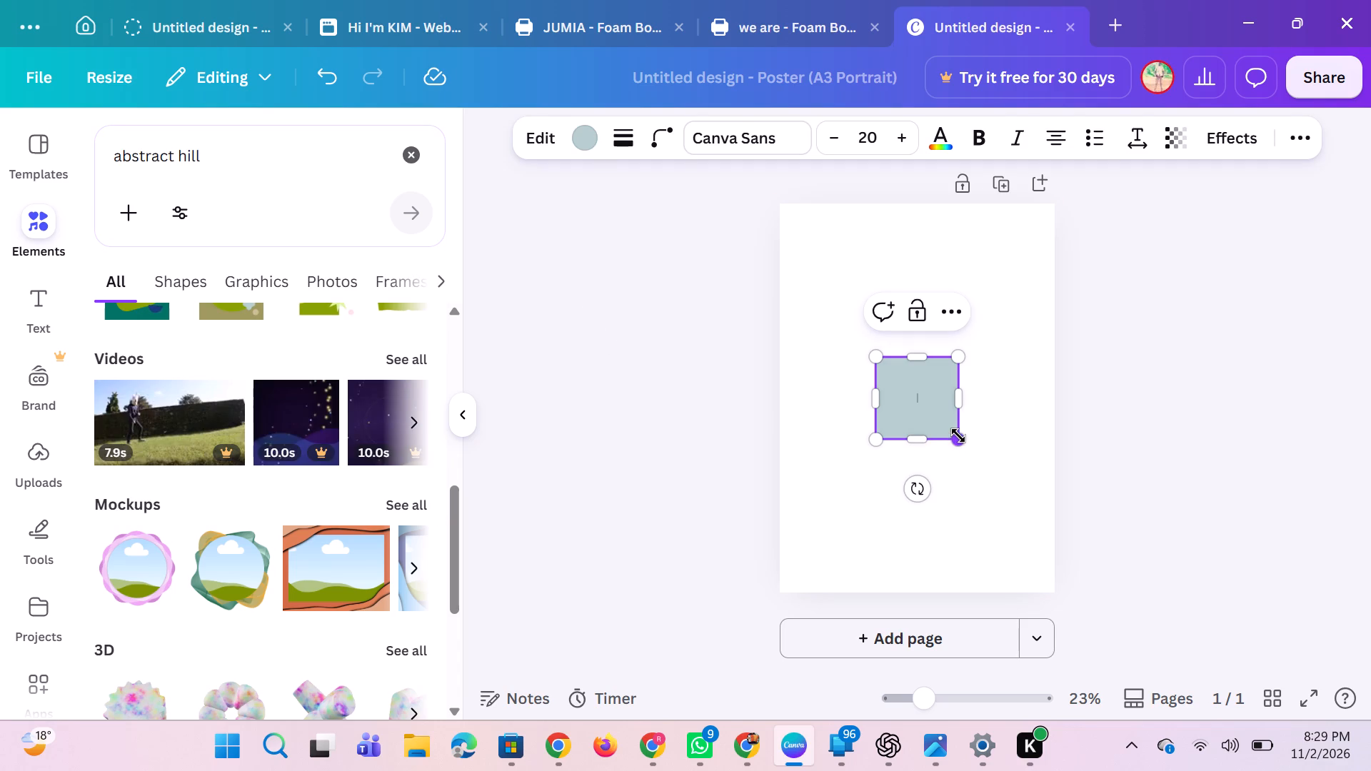
{"action": "left_click", "coordinate": [954, 300]}
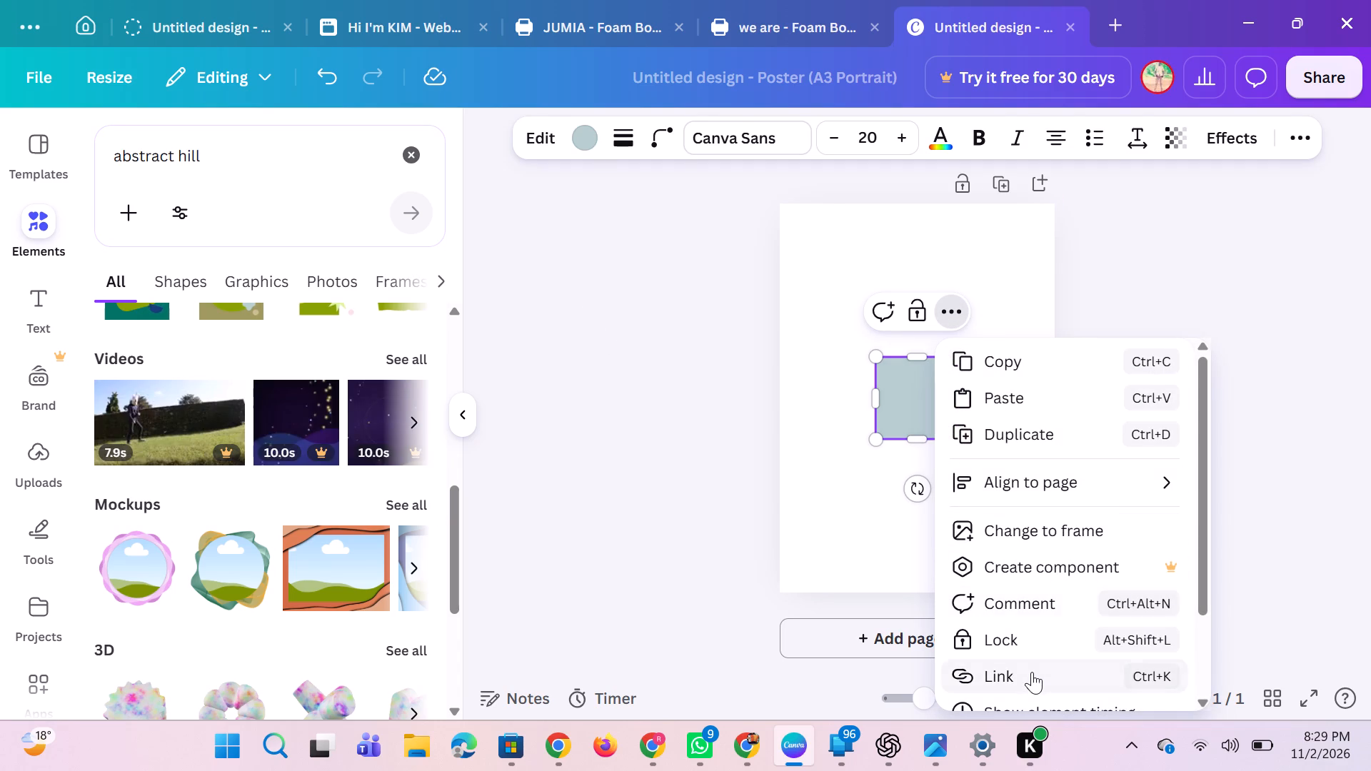
{"action": "scroll", "coordinate": [1032, 667], "scroll_direction": "down", "scroll_amount": 3}
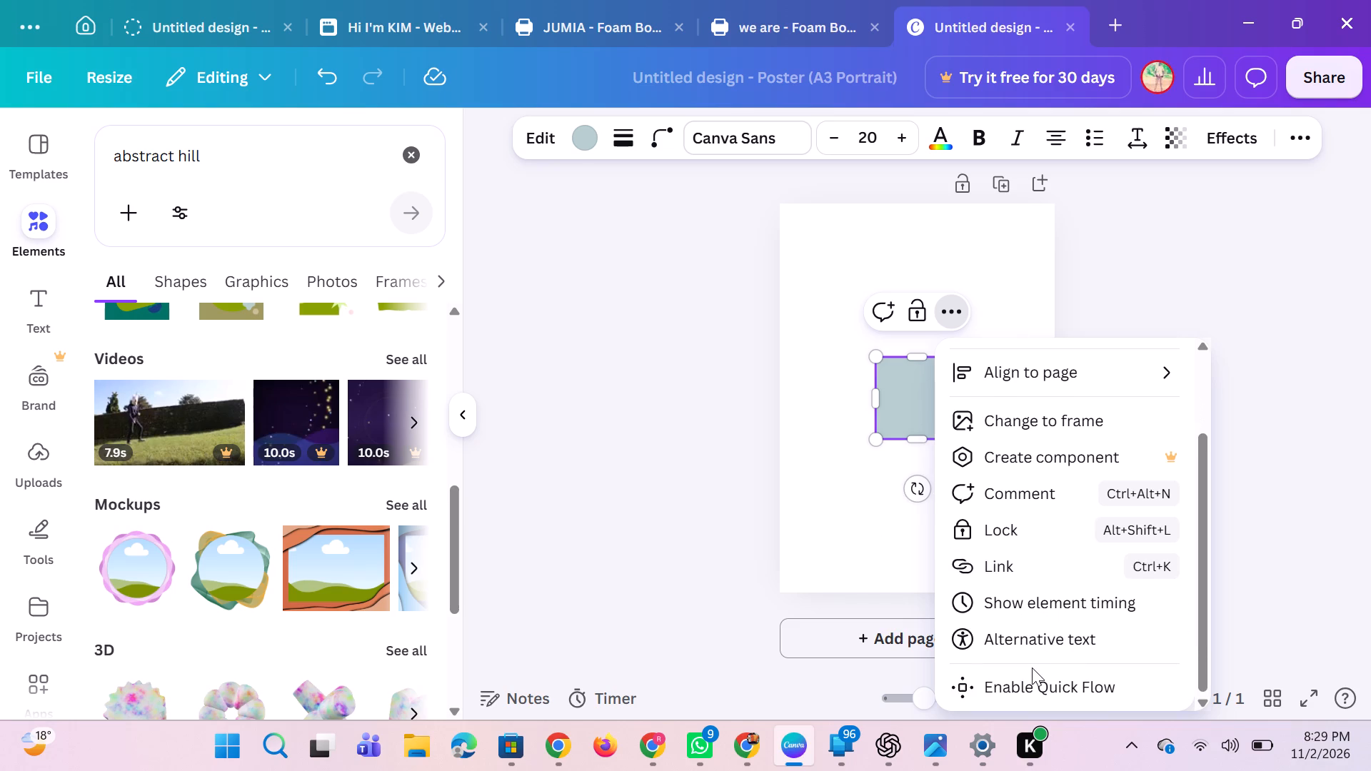
{"action": "left_click", "coordinate": [680, 439]}
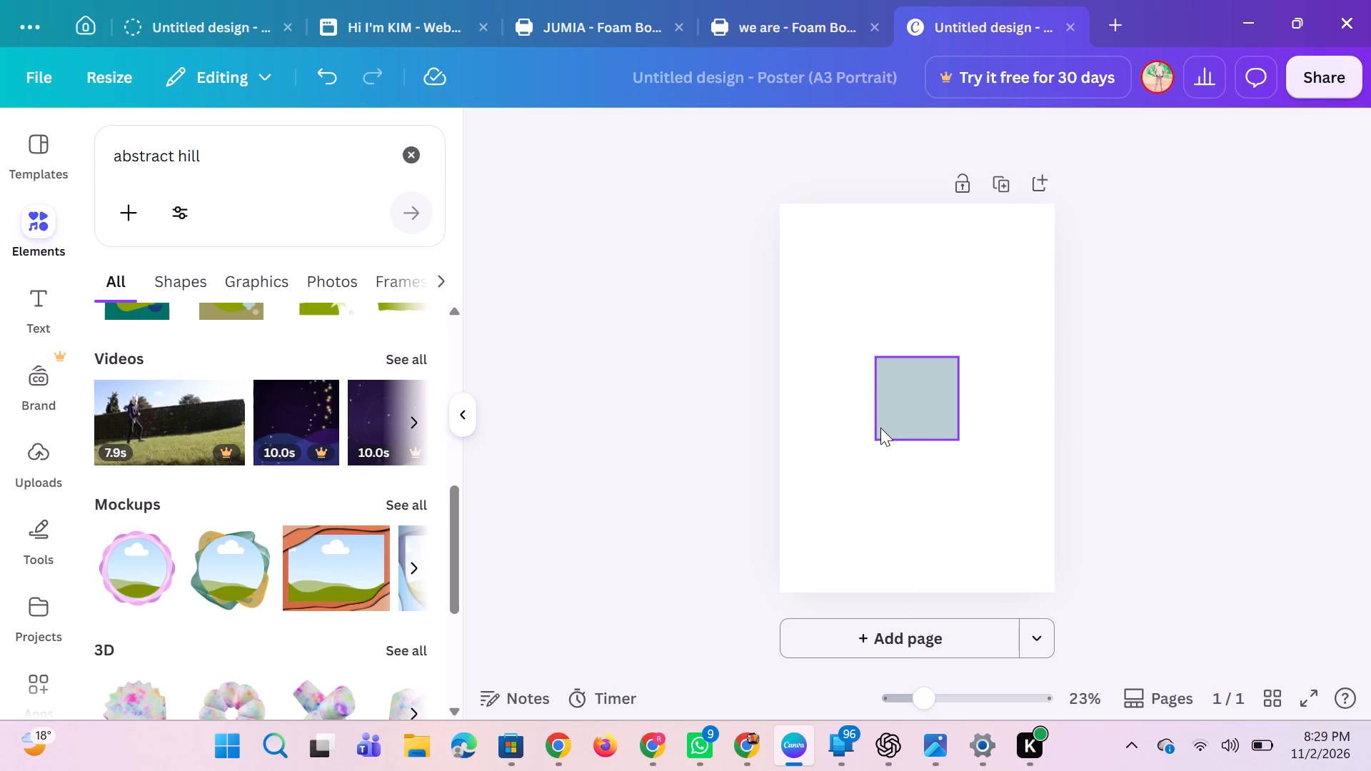
{"action": "left_click", "coordinate": [878, 434]}
{"action": "left_click_drag", "start_coordinate": [875, 445], "coordinate": [729, 770]}
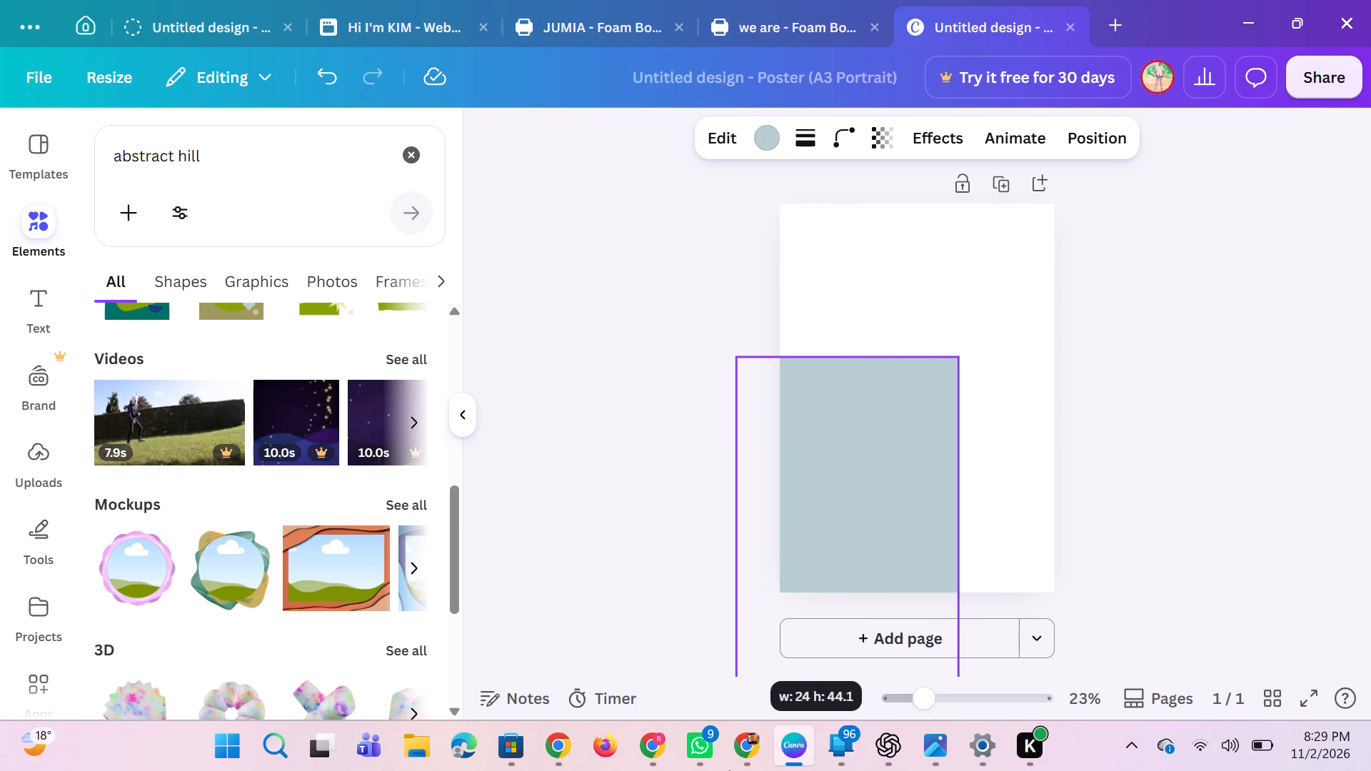
{"action": "left_click_drag", "start_coordinate": [729, 770], "coordinate": [728, 767]}
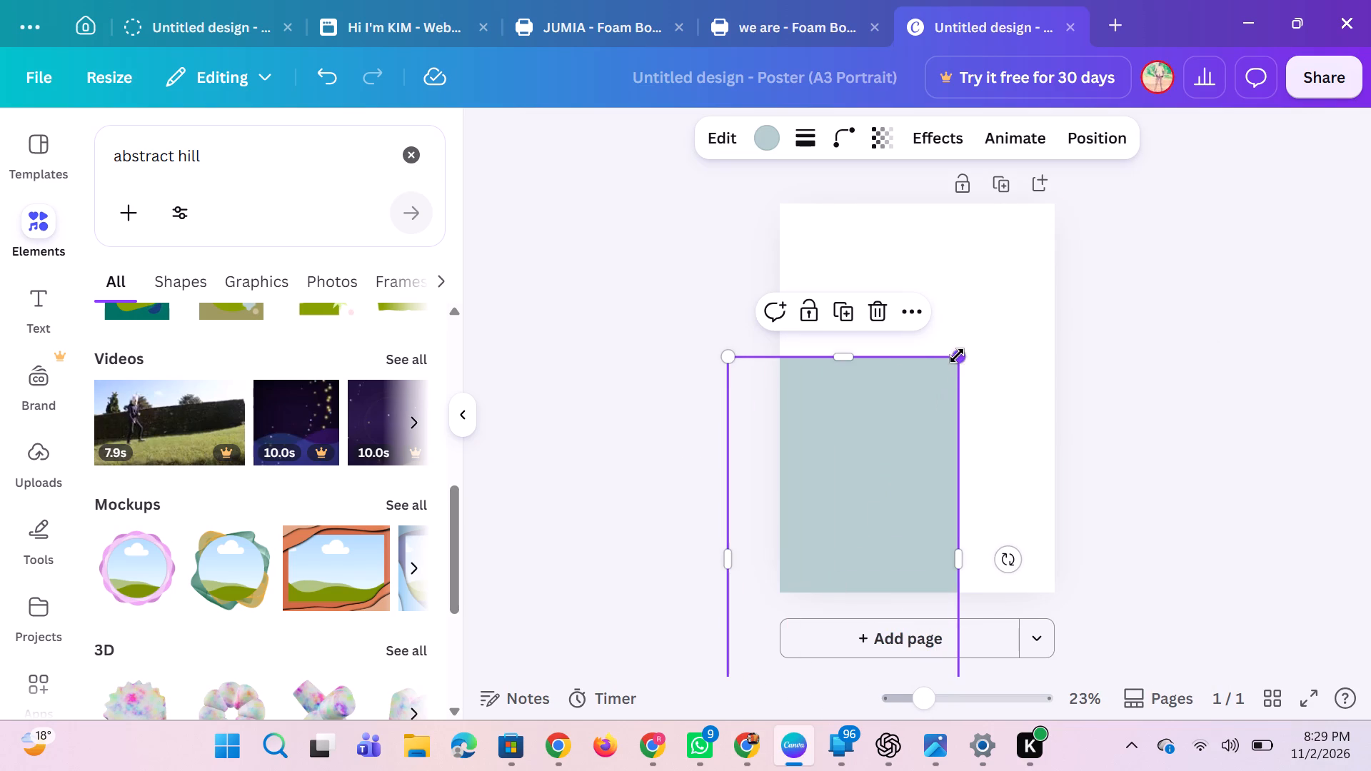
{"action": "left_click_drag", "start_coordinate": [957, 356], "coordinate": [1098, 201]}
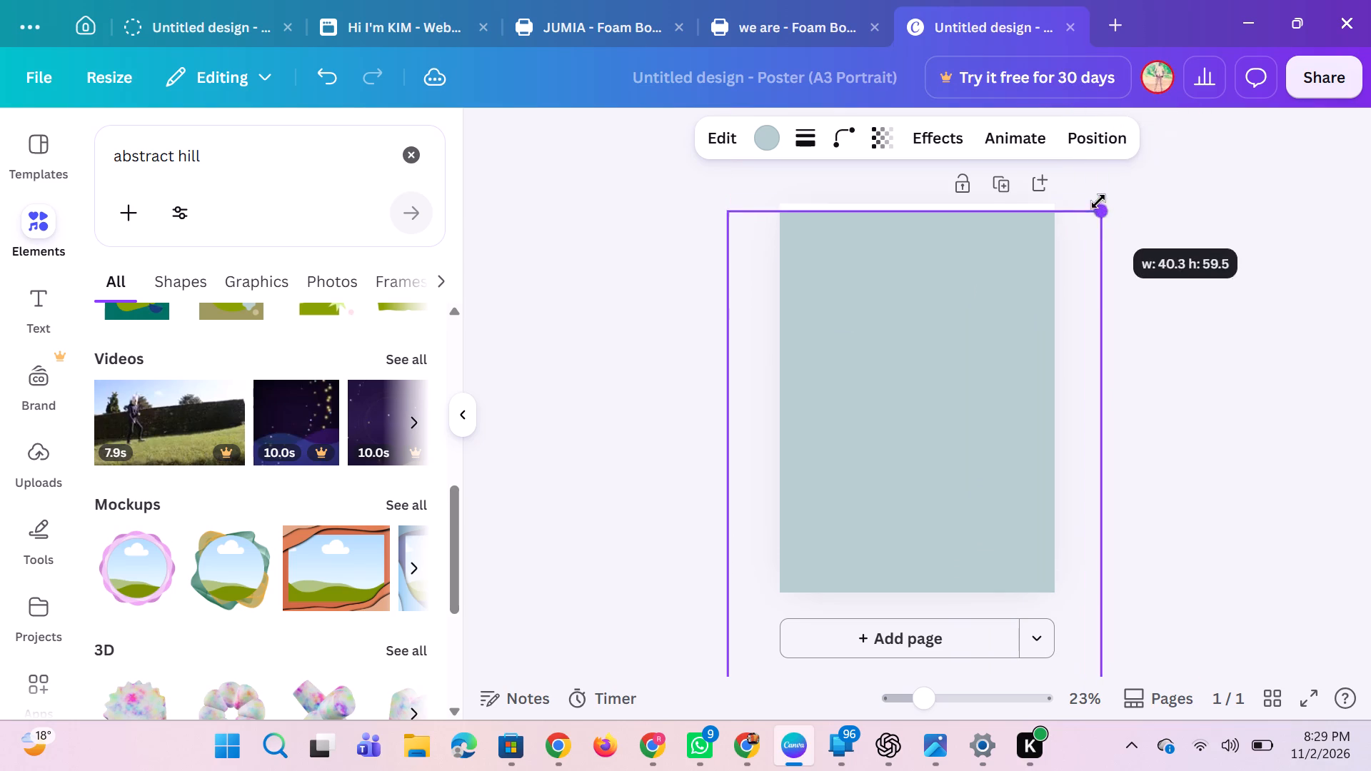
{"action": "left_click_drag", "start_coordinate": [1098, 201], "coordinate": [1098, 196]}
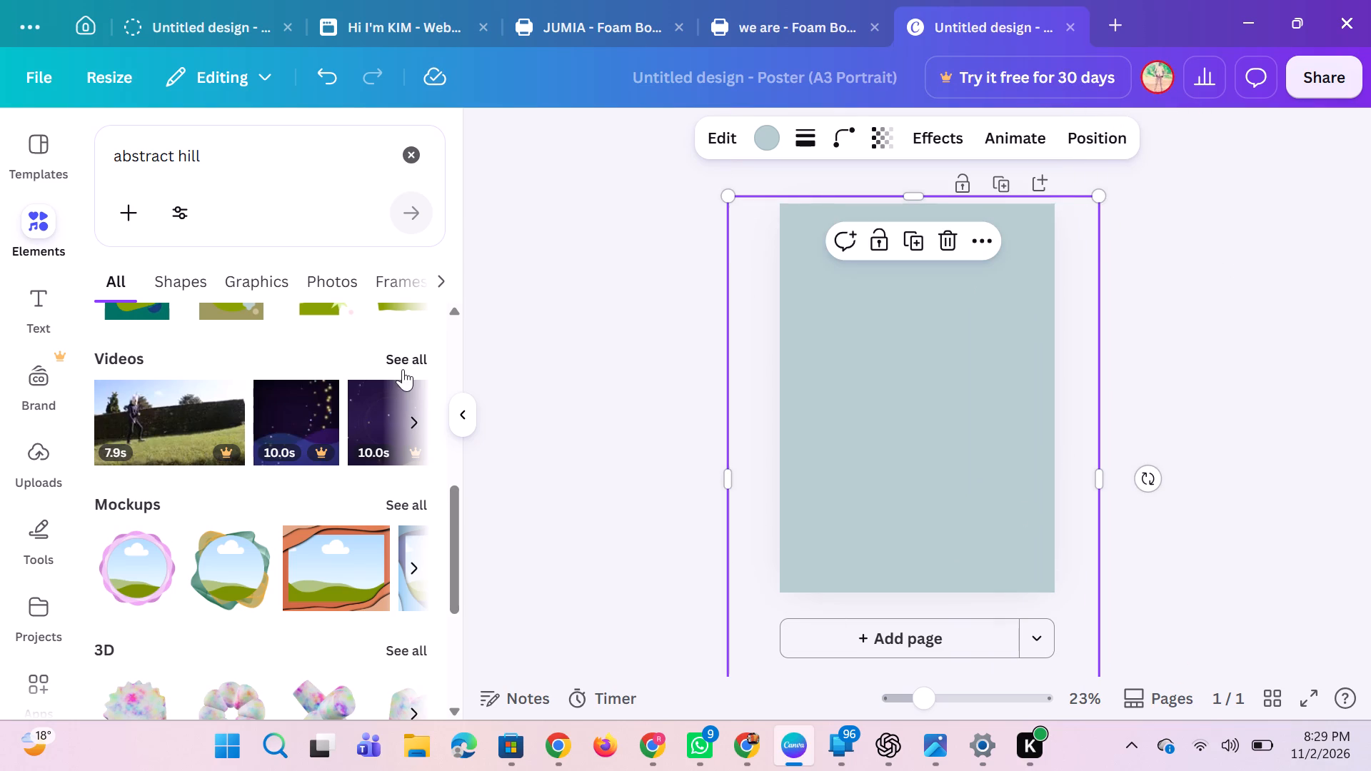
Search the elements for "line wavy".
{"action": "triple_click", "coordinate": [211, 169]}
{"action": "left_click", "coordinate": [211, 169]}
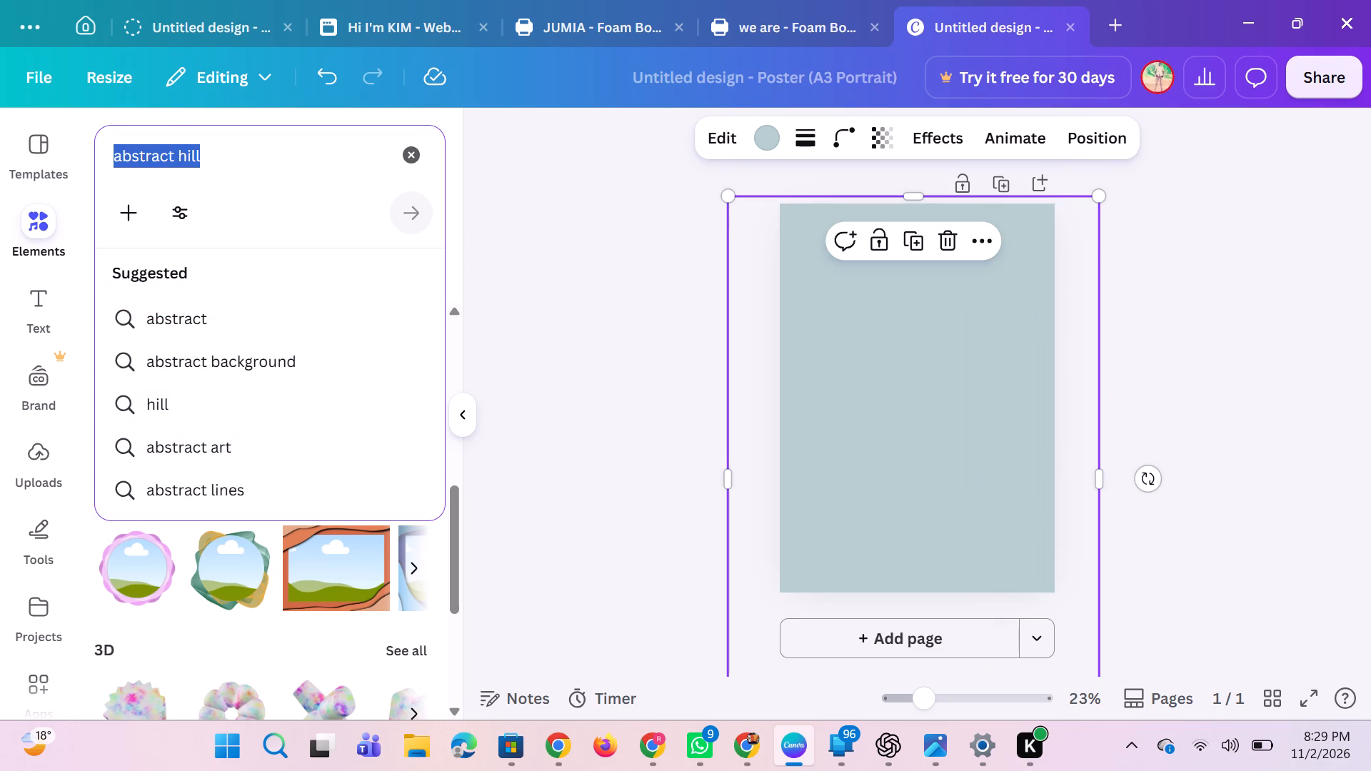
{"action": "type", "text": "line wa"}
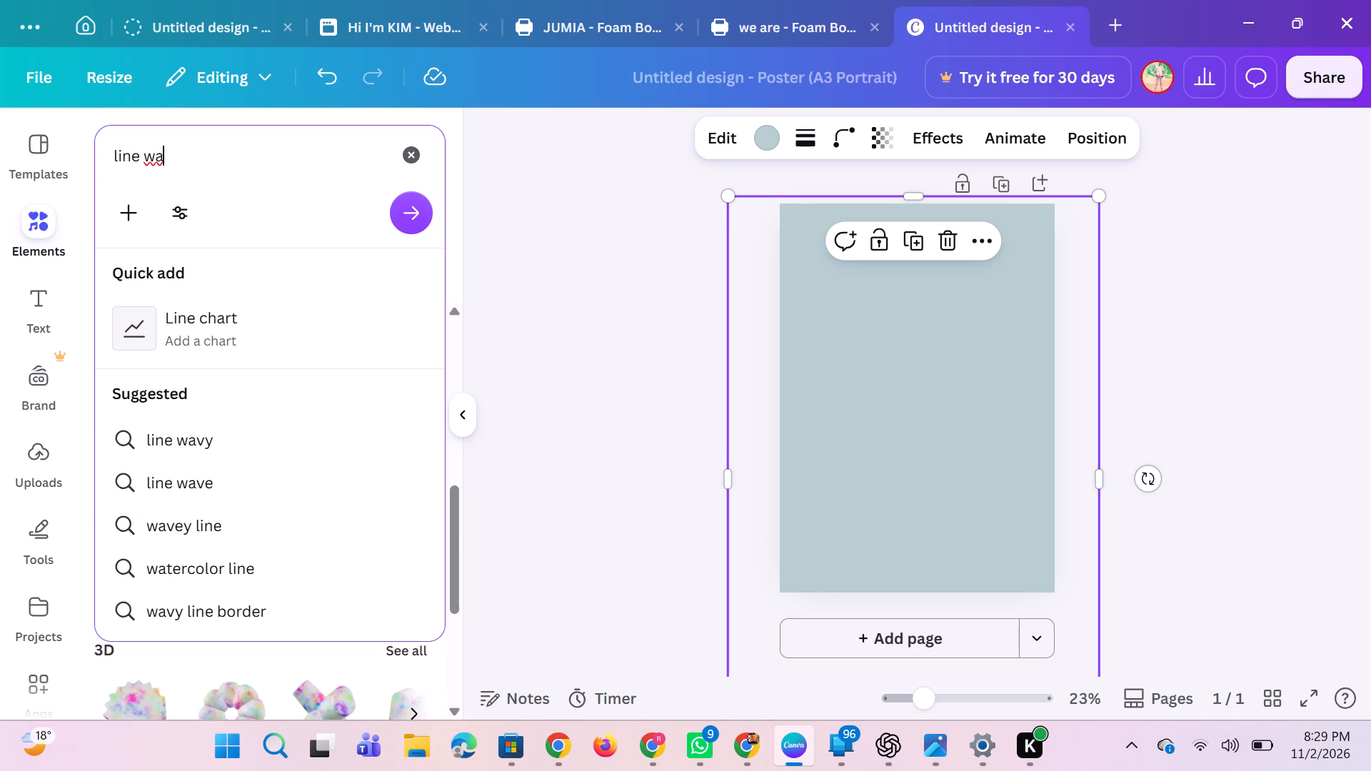
{"action": "left_click", "coordinate": [226, 435]}
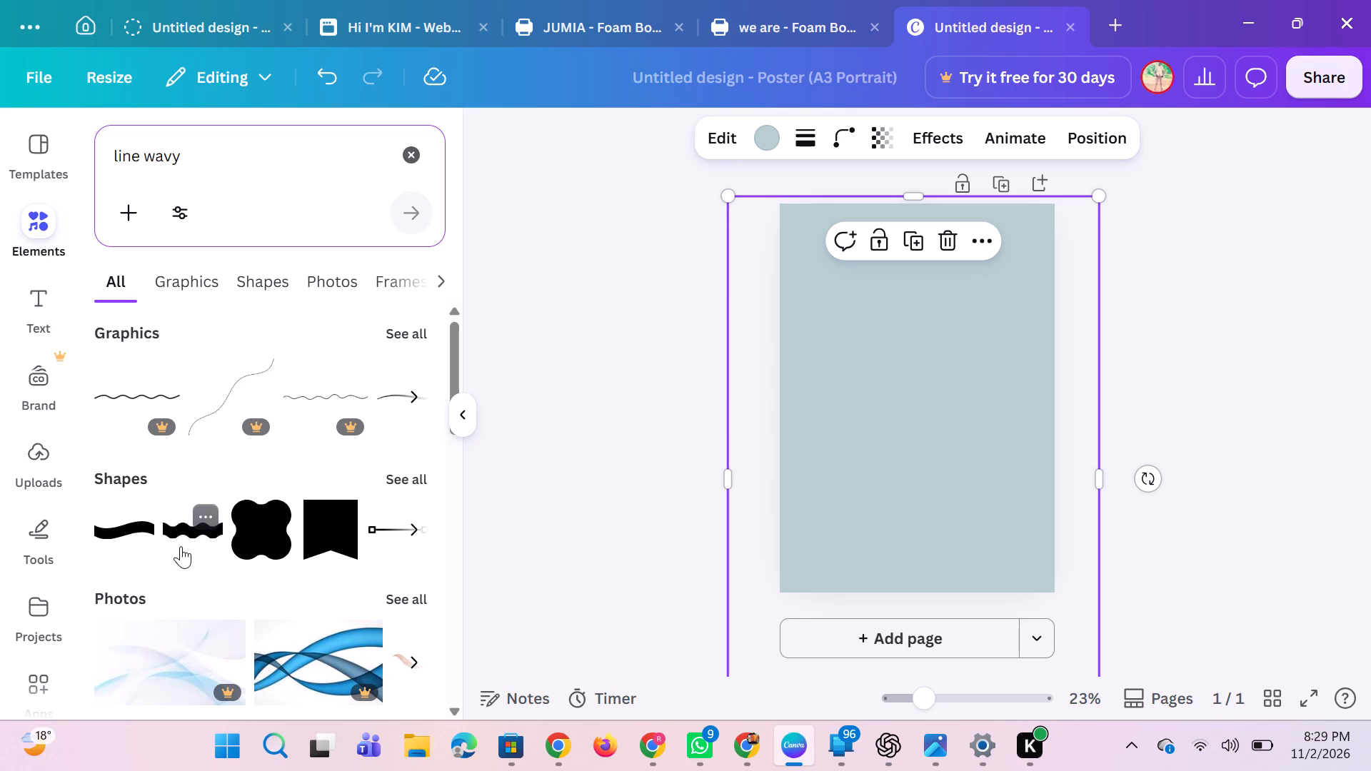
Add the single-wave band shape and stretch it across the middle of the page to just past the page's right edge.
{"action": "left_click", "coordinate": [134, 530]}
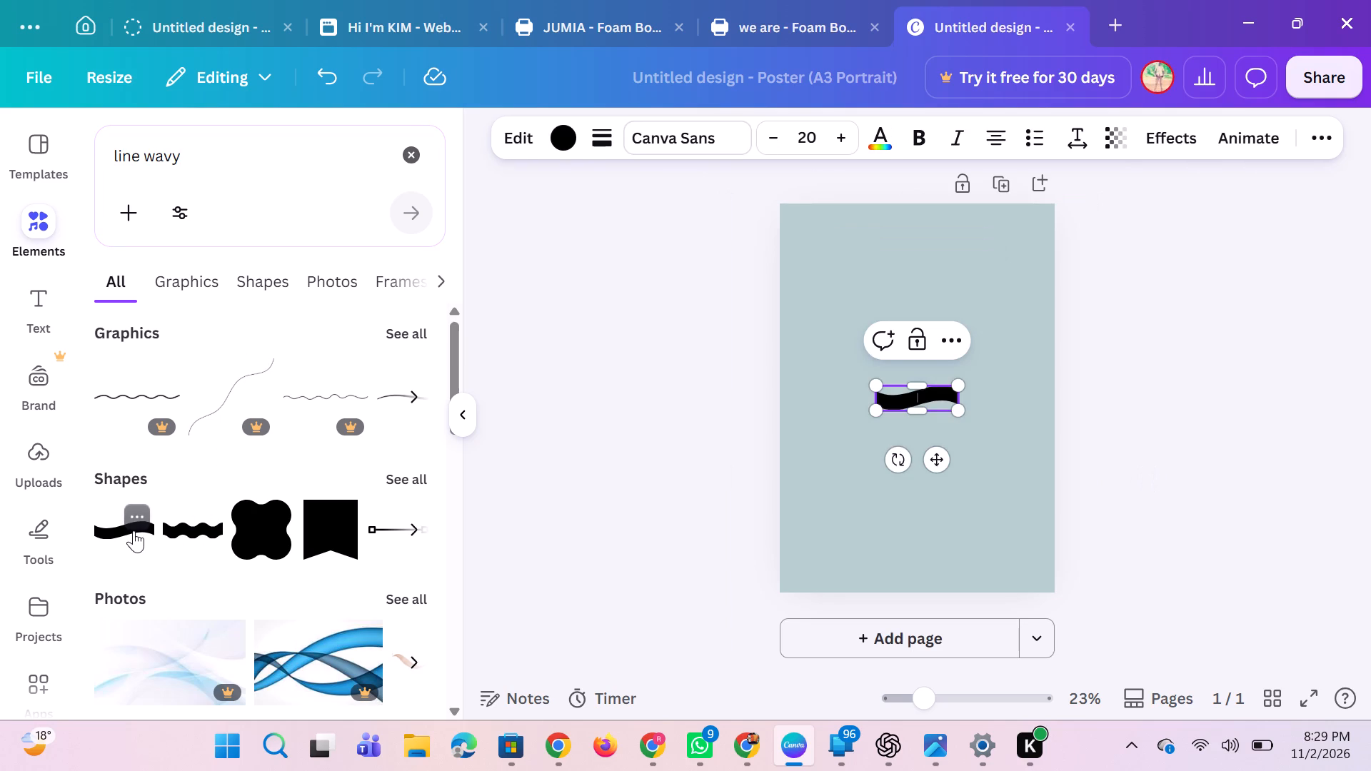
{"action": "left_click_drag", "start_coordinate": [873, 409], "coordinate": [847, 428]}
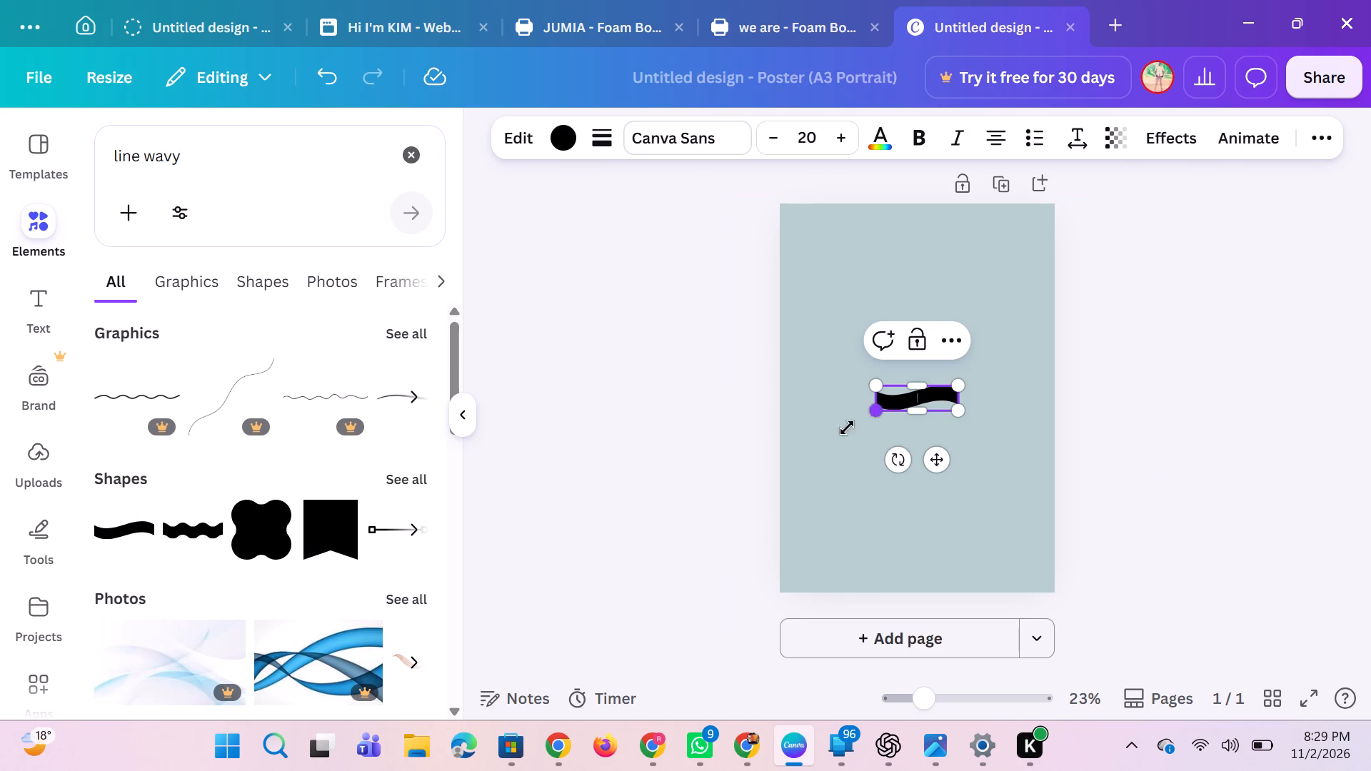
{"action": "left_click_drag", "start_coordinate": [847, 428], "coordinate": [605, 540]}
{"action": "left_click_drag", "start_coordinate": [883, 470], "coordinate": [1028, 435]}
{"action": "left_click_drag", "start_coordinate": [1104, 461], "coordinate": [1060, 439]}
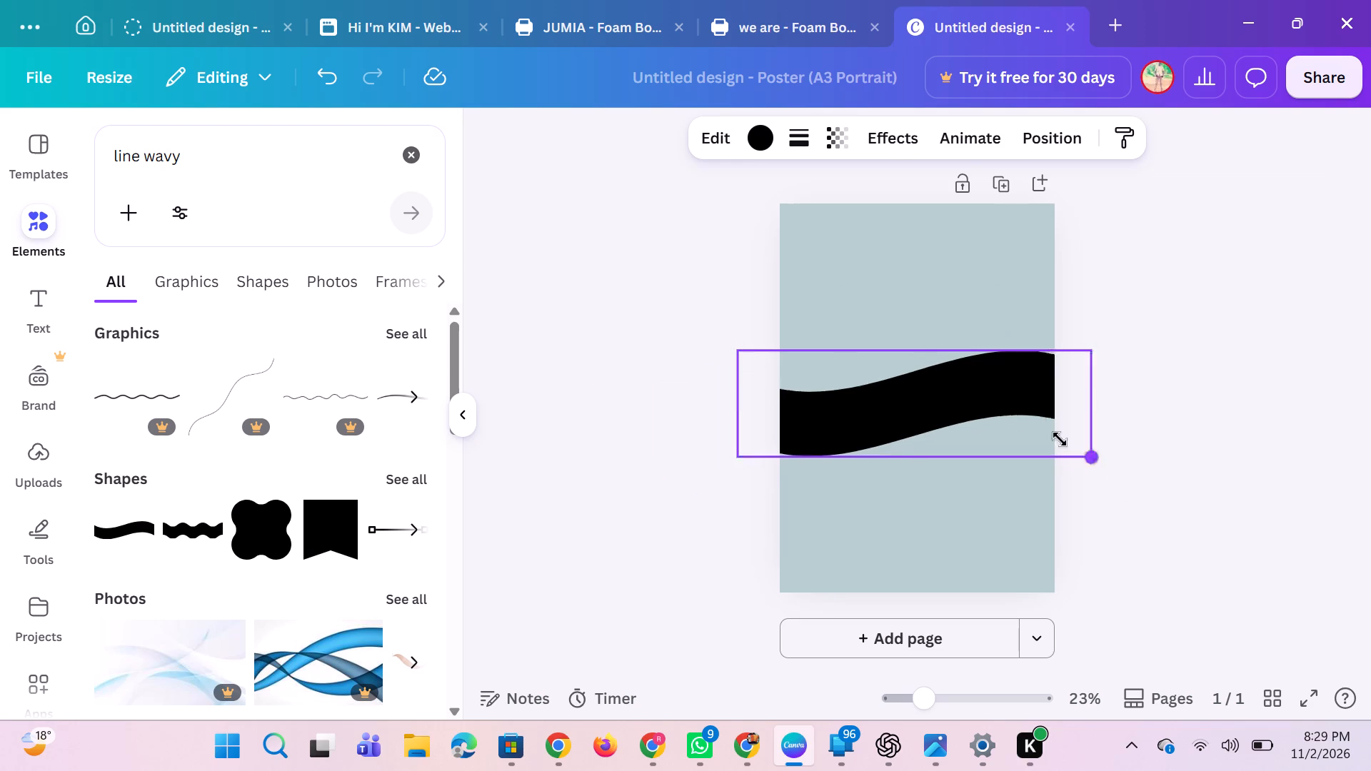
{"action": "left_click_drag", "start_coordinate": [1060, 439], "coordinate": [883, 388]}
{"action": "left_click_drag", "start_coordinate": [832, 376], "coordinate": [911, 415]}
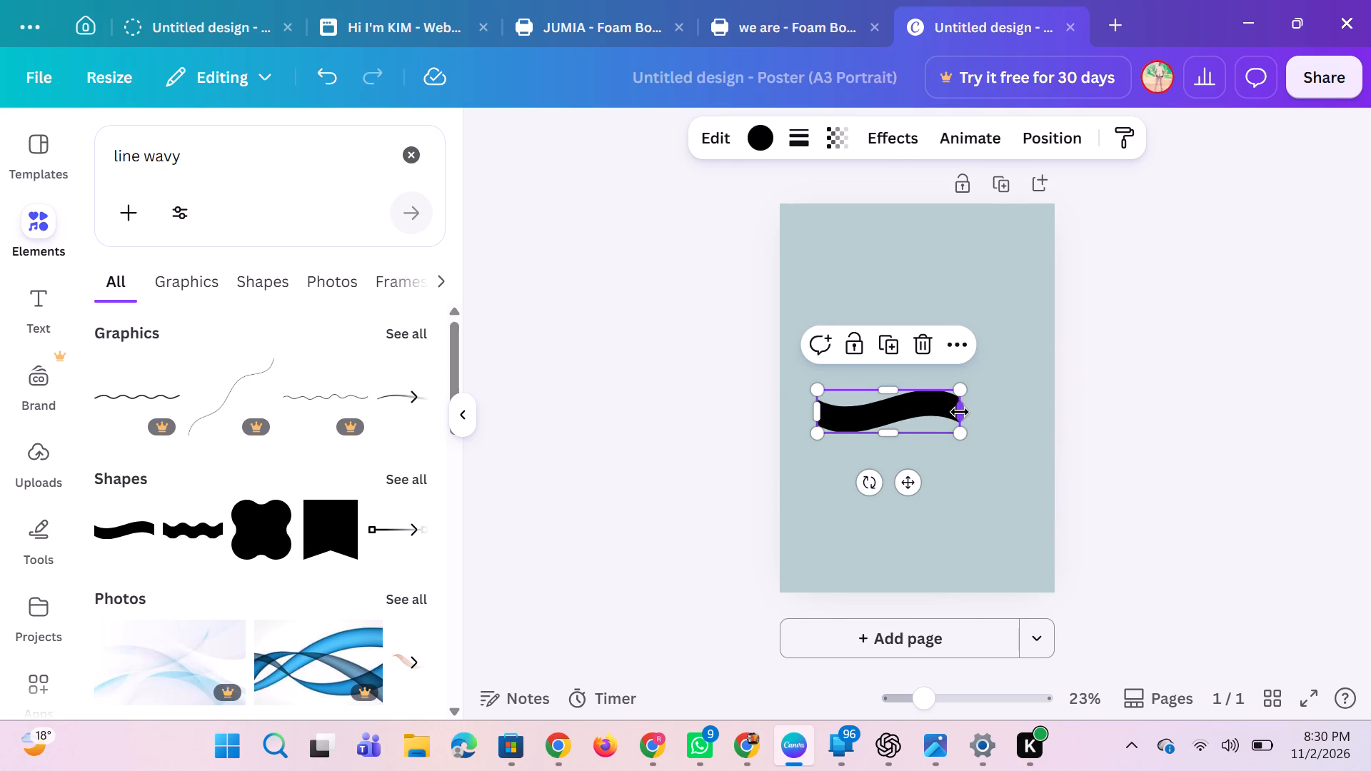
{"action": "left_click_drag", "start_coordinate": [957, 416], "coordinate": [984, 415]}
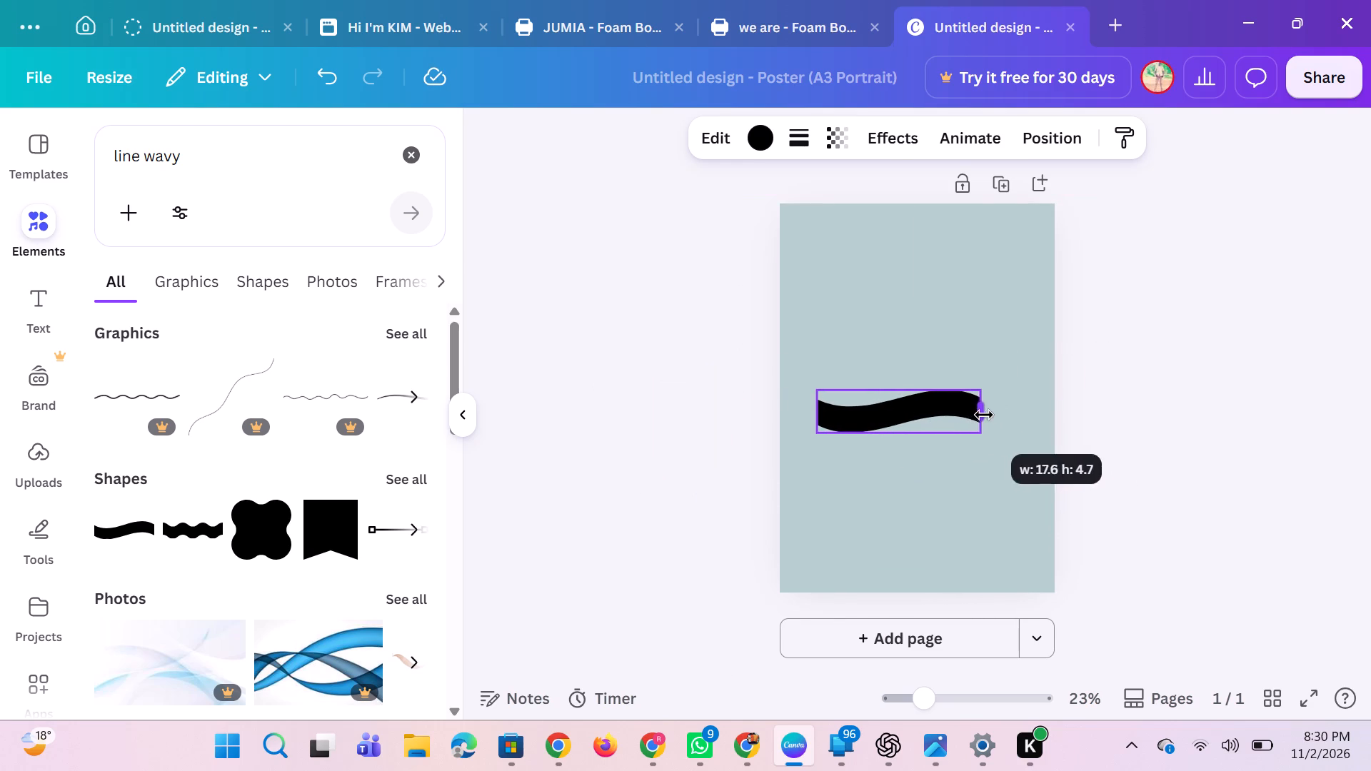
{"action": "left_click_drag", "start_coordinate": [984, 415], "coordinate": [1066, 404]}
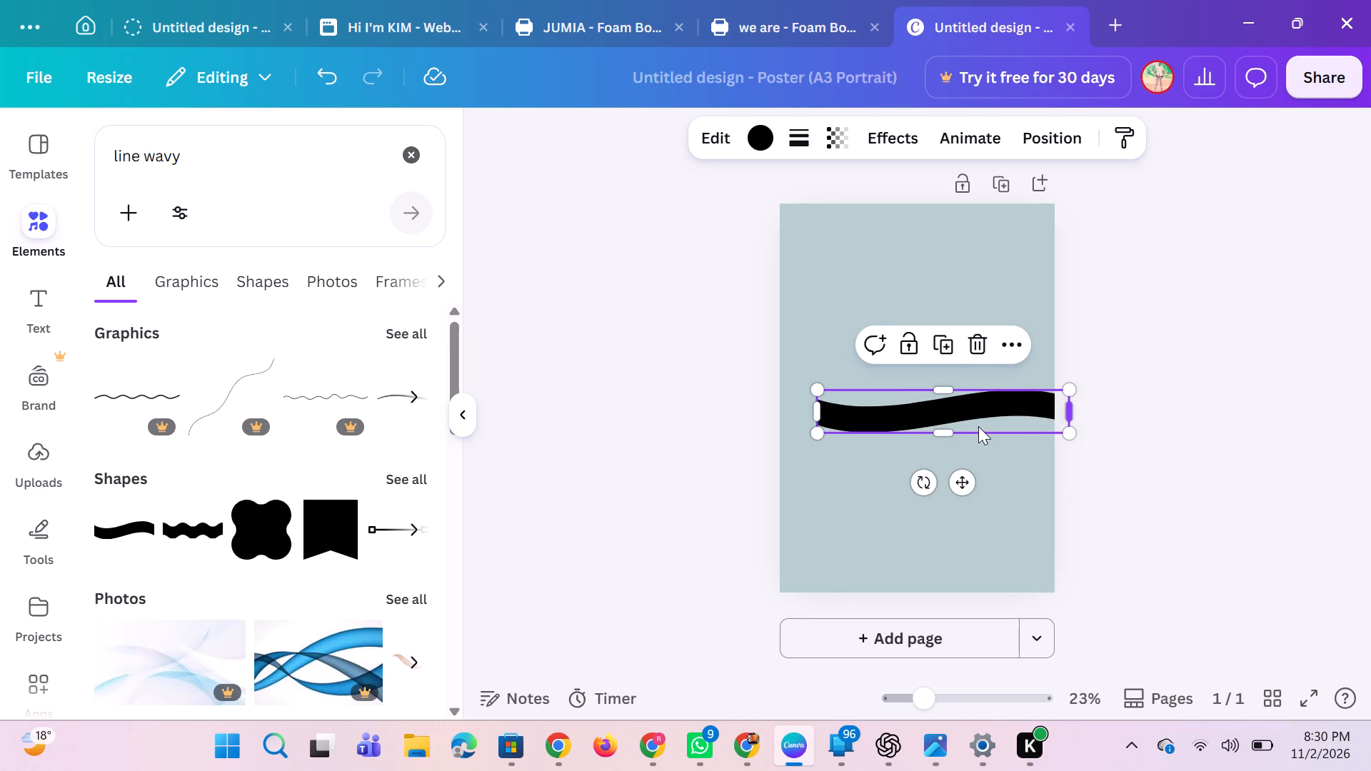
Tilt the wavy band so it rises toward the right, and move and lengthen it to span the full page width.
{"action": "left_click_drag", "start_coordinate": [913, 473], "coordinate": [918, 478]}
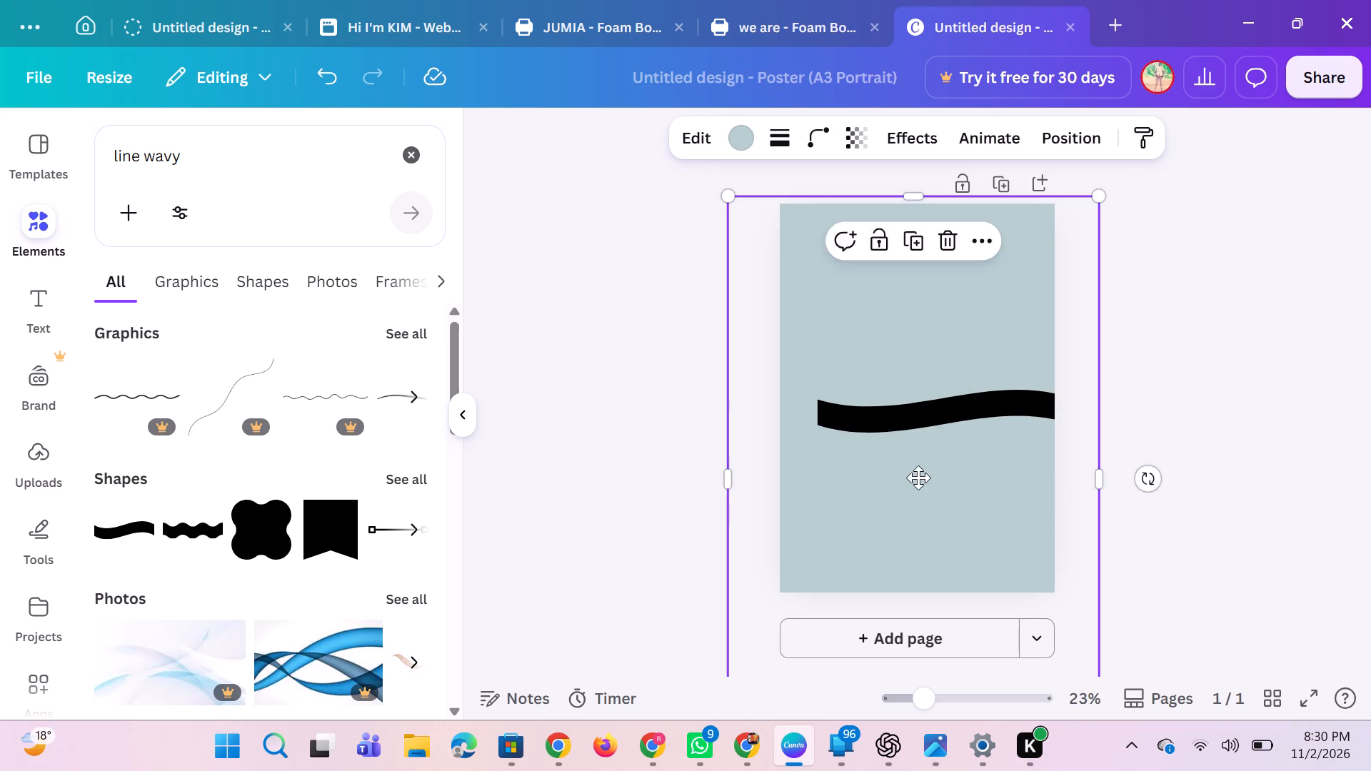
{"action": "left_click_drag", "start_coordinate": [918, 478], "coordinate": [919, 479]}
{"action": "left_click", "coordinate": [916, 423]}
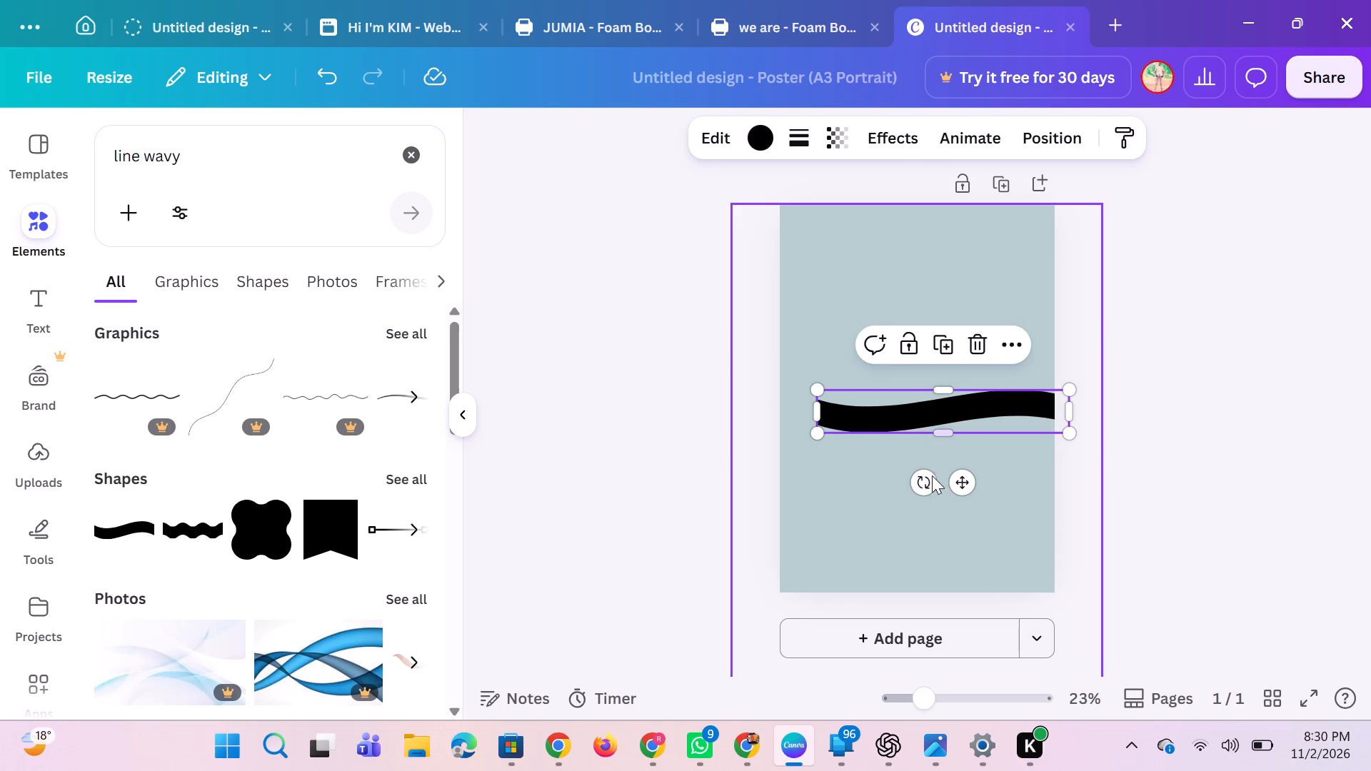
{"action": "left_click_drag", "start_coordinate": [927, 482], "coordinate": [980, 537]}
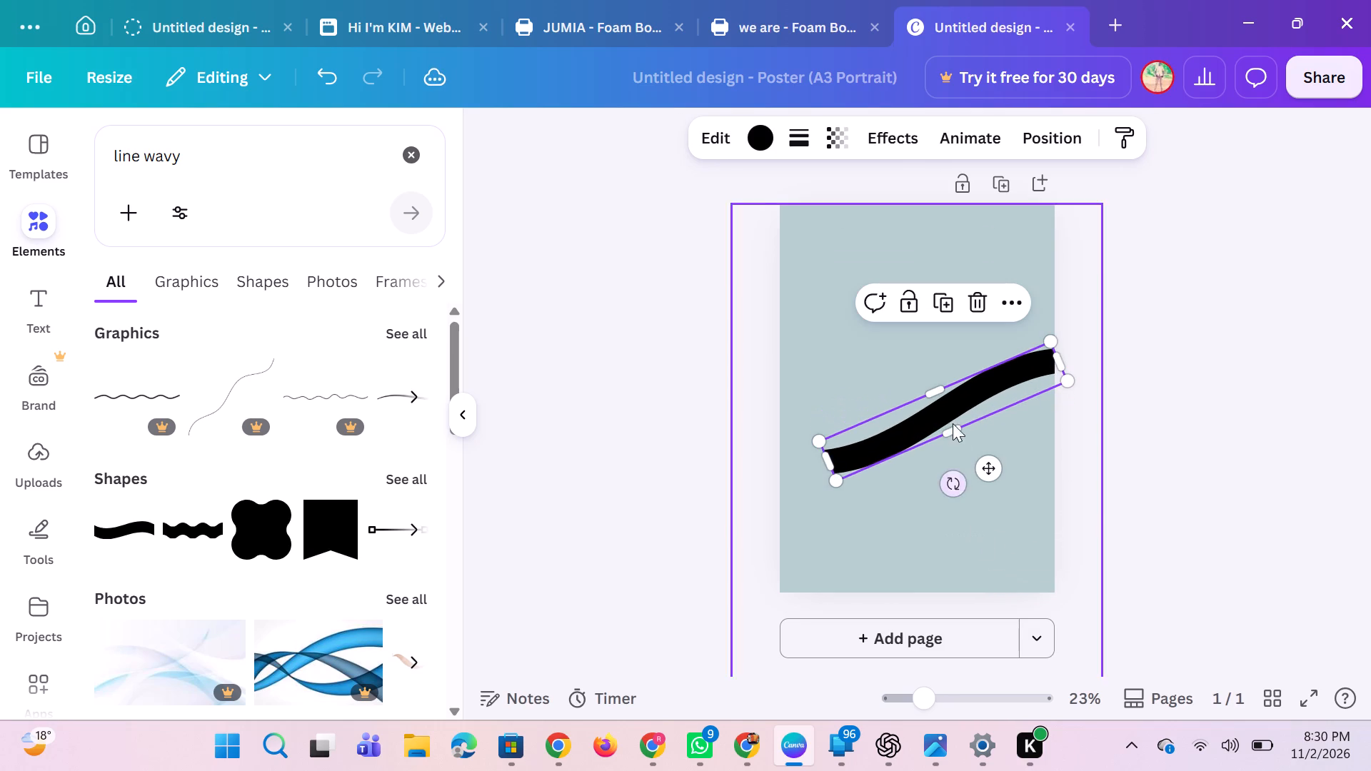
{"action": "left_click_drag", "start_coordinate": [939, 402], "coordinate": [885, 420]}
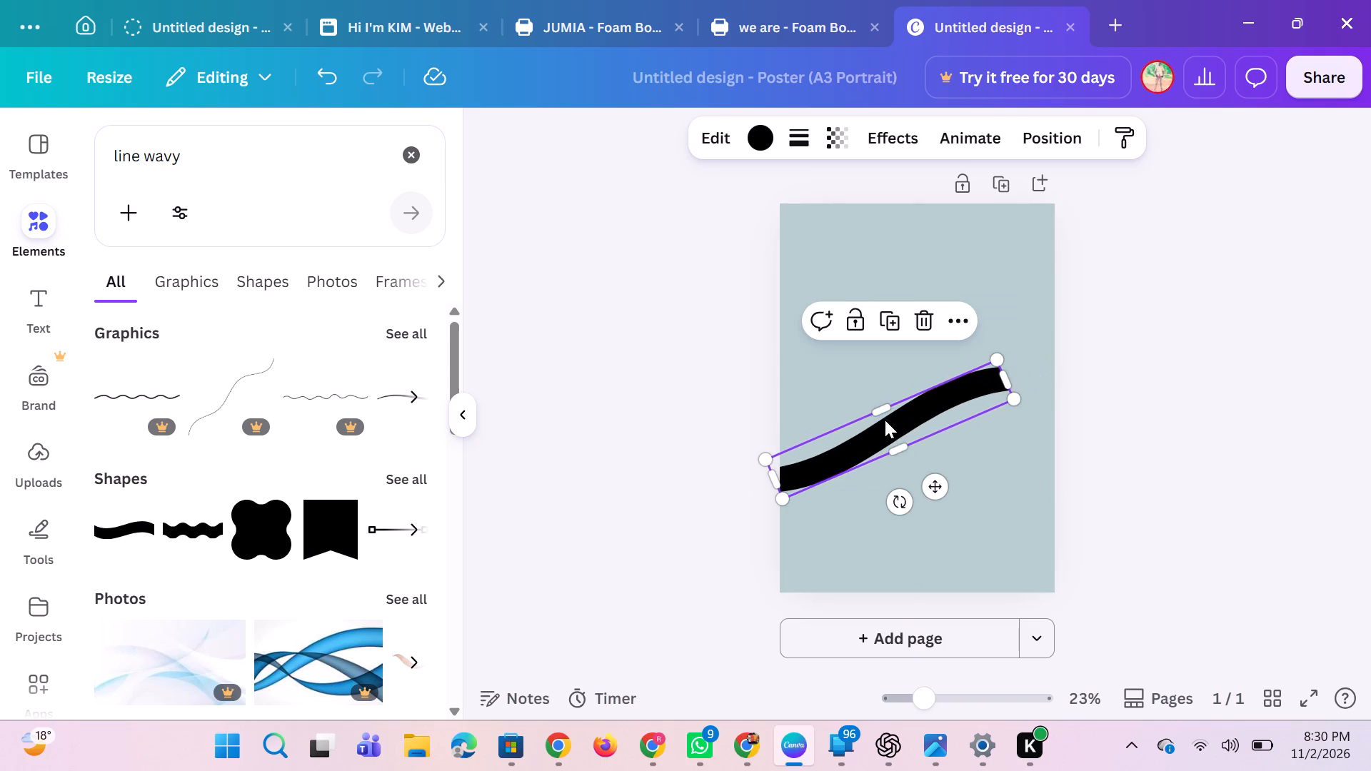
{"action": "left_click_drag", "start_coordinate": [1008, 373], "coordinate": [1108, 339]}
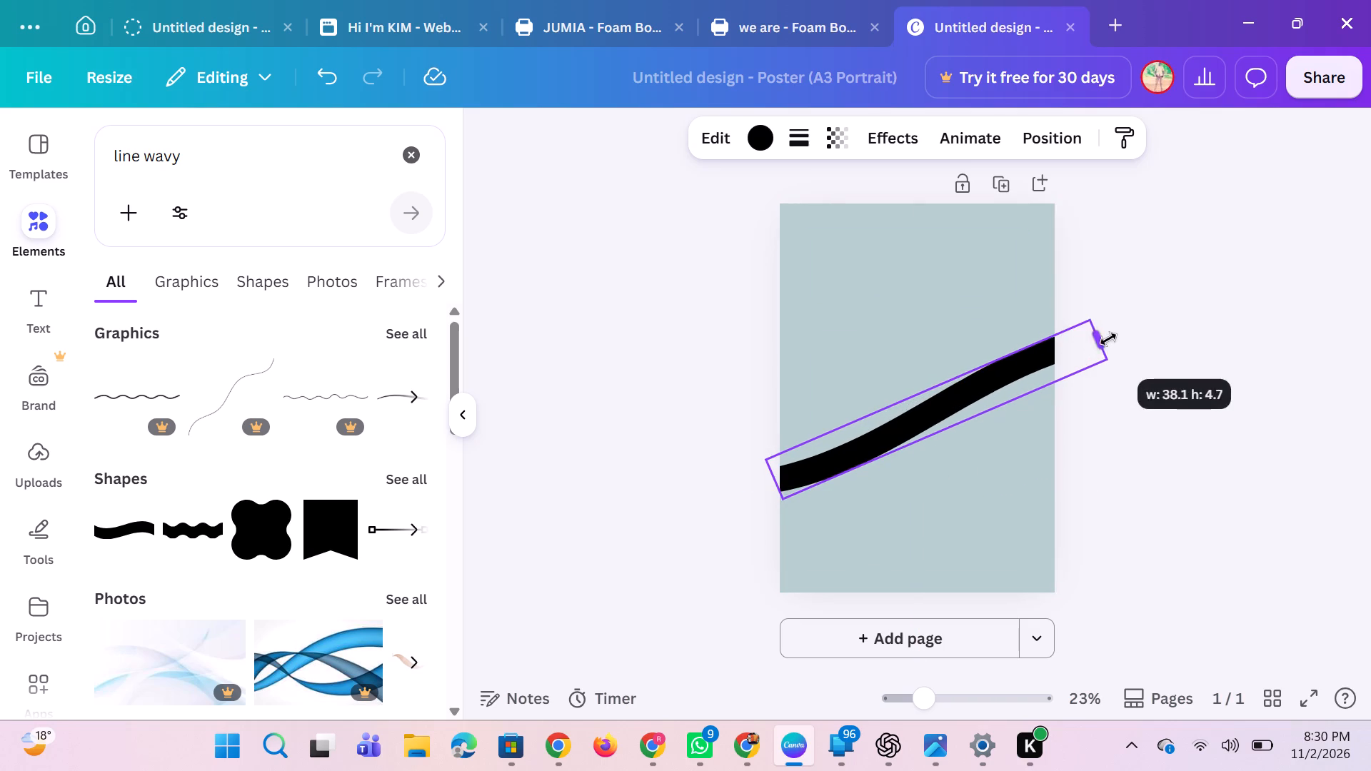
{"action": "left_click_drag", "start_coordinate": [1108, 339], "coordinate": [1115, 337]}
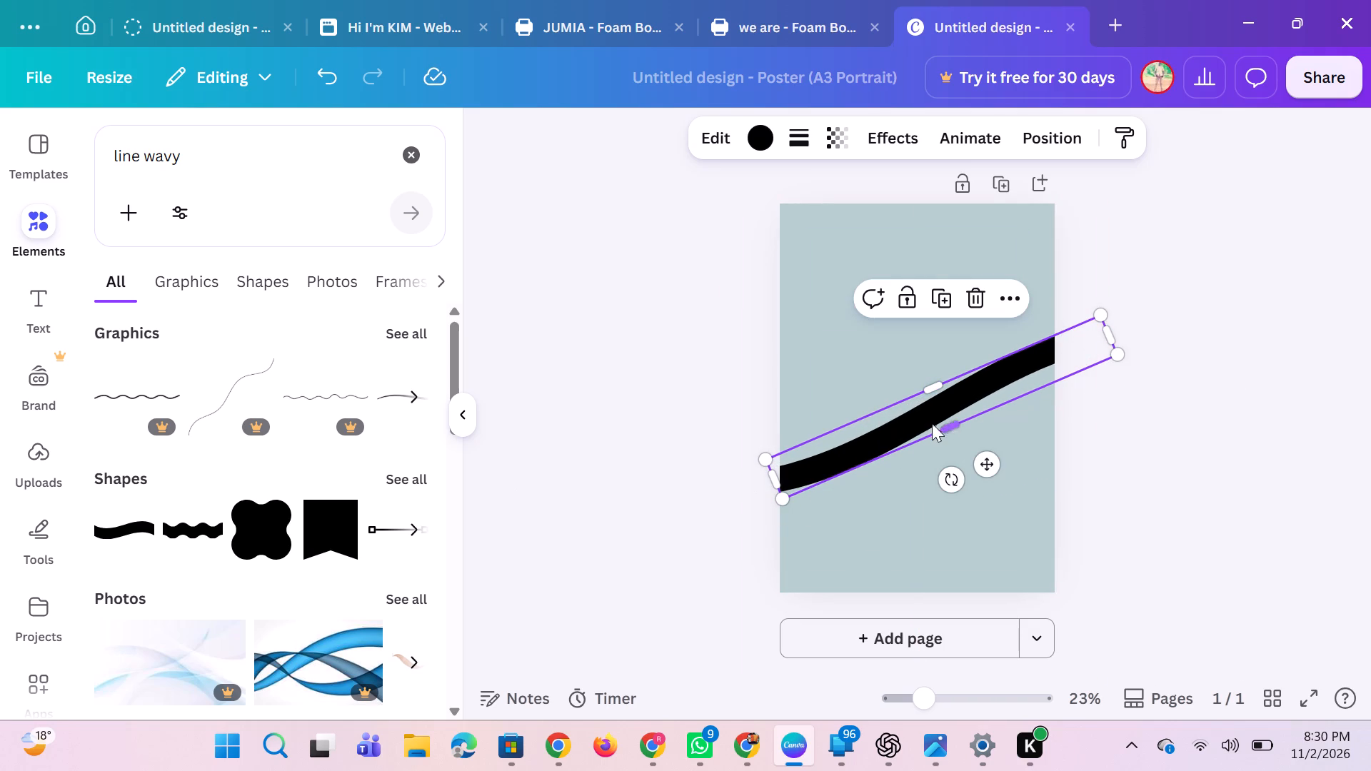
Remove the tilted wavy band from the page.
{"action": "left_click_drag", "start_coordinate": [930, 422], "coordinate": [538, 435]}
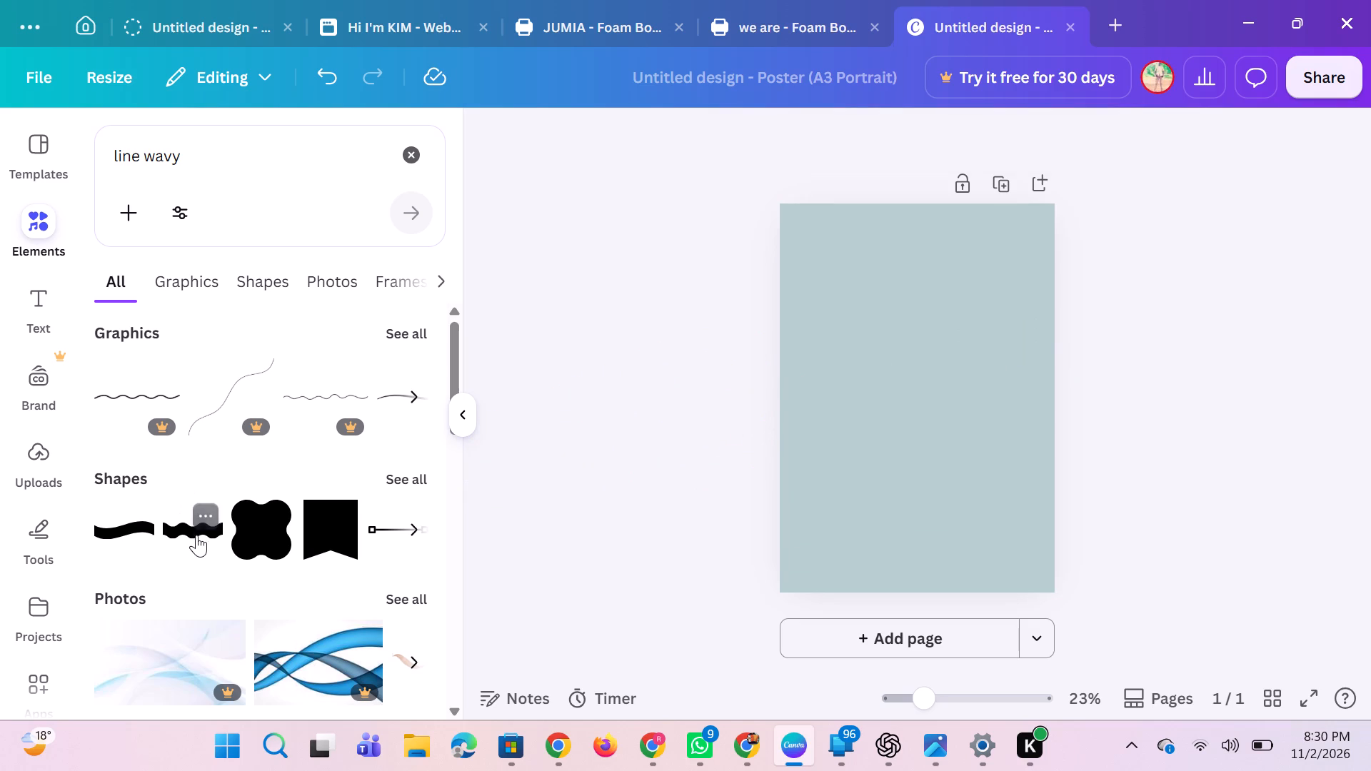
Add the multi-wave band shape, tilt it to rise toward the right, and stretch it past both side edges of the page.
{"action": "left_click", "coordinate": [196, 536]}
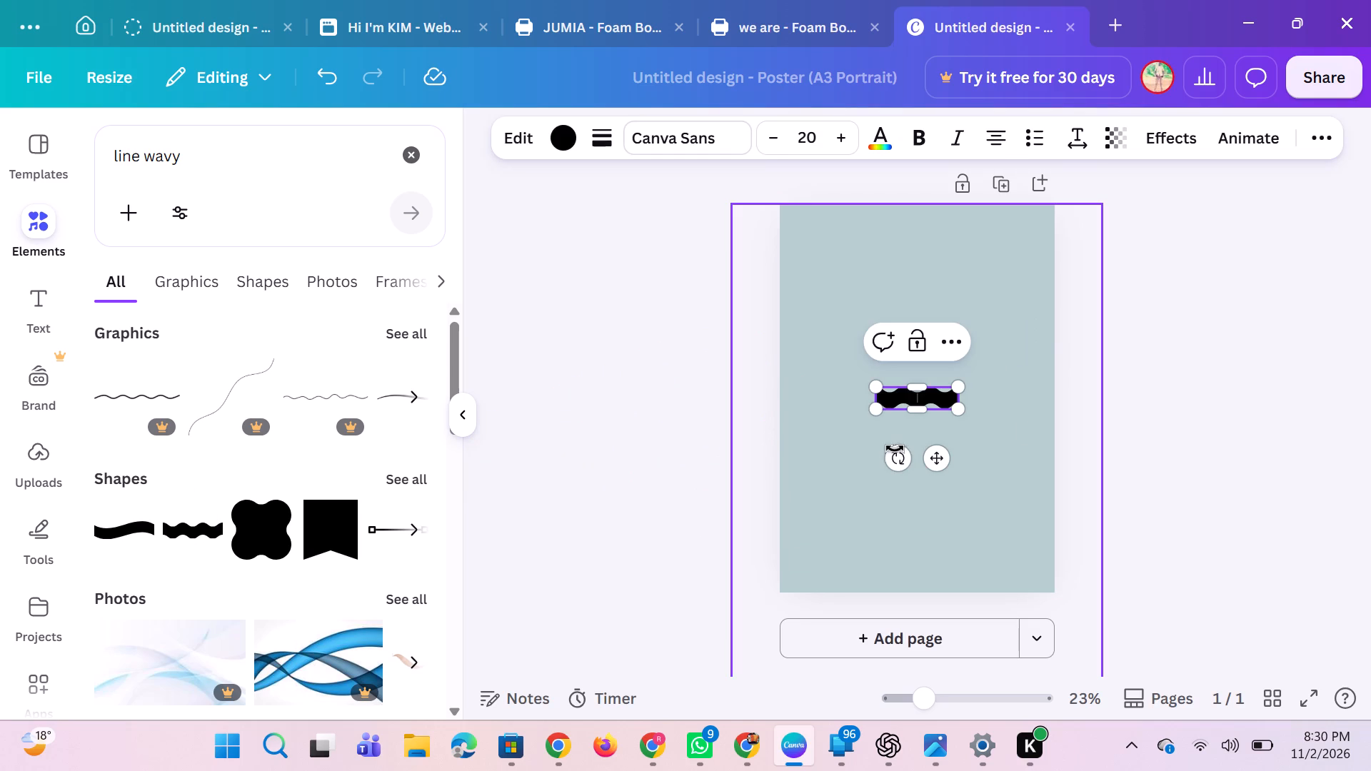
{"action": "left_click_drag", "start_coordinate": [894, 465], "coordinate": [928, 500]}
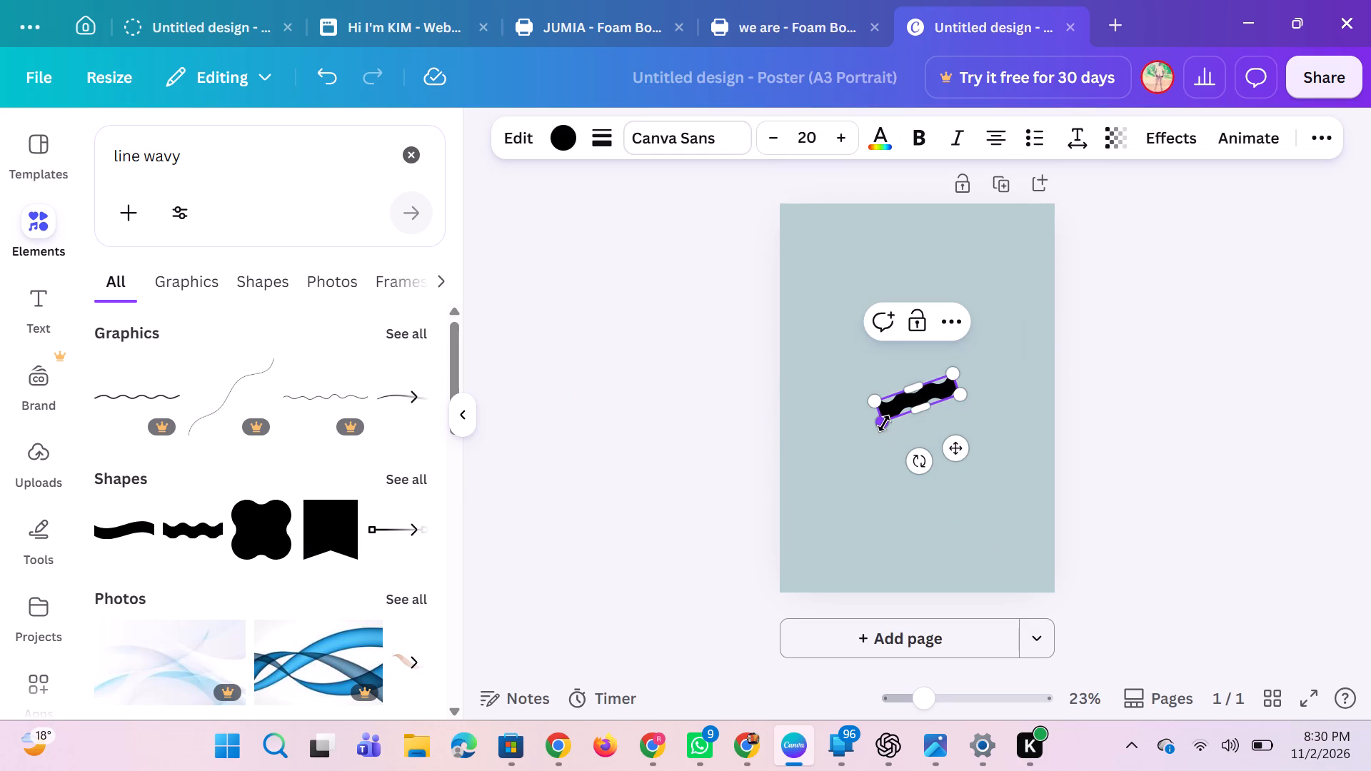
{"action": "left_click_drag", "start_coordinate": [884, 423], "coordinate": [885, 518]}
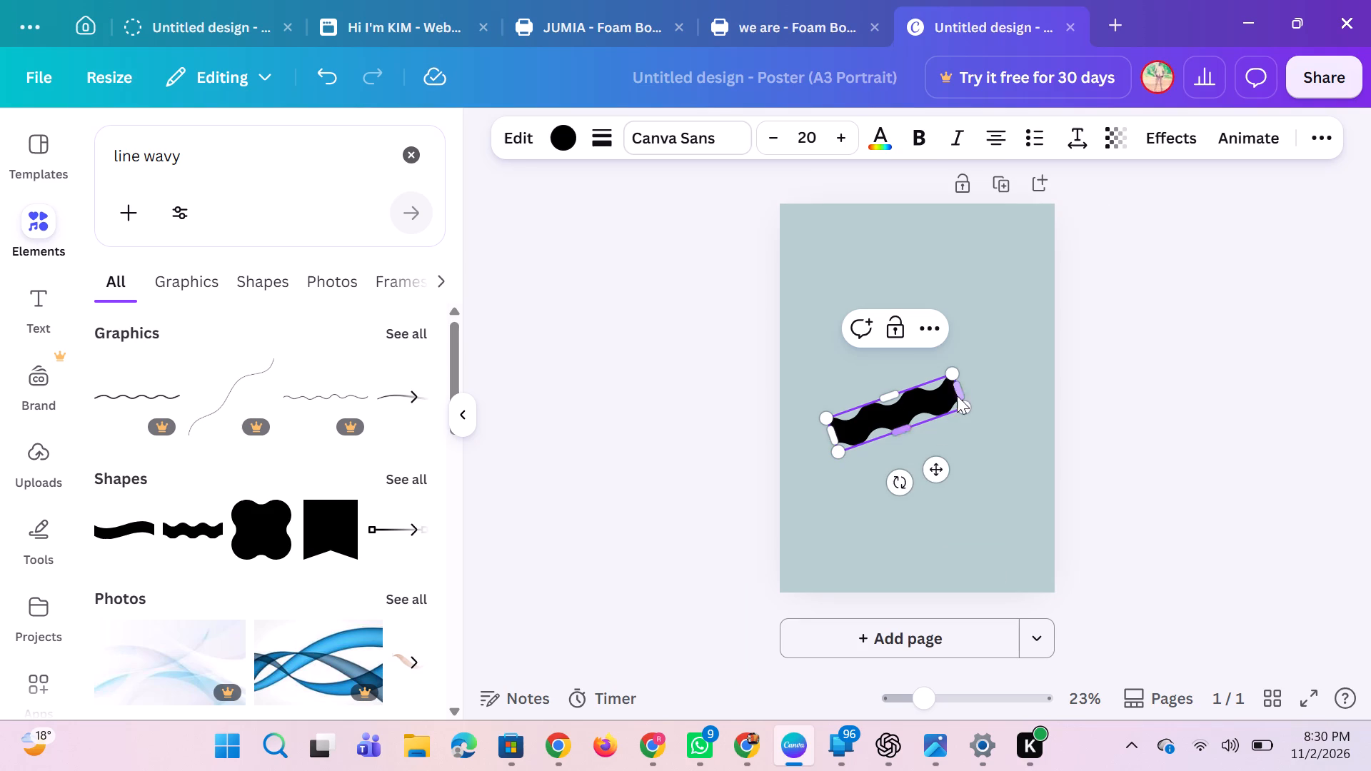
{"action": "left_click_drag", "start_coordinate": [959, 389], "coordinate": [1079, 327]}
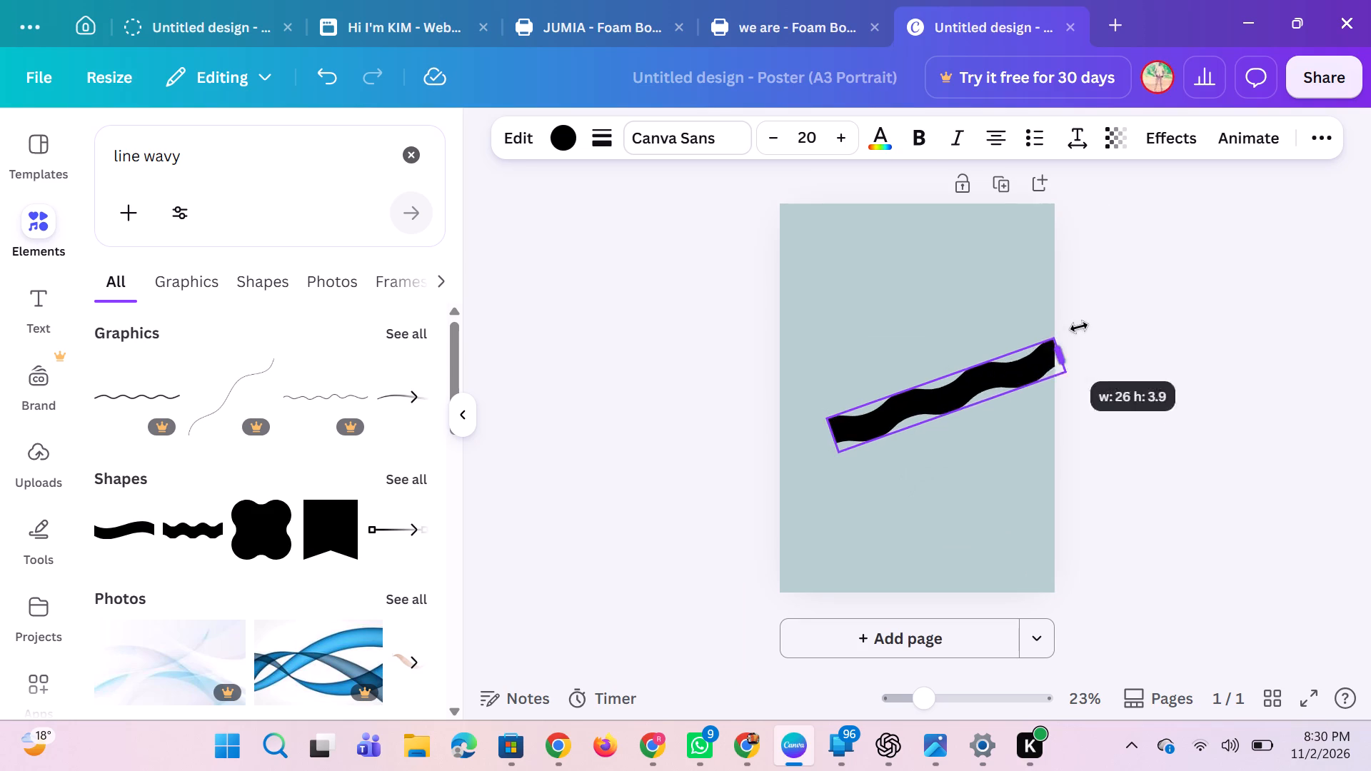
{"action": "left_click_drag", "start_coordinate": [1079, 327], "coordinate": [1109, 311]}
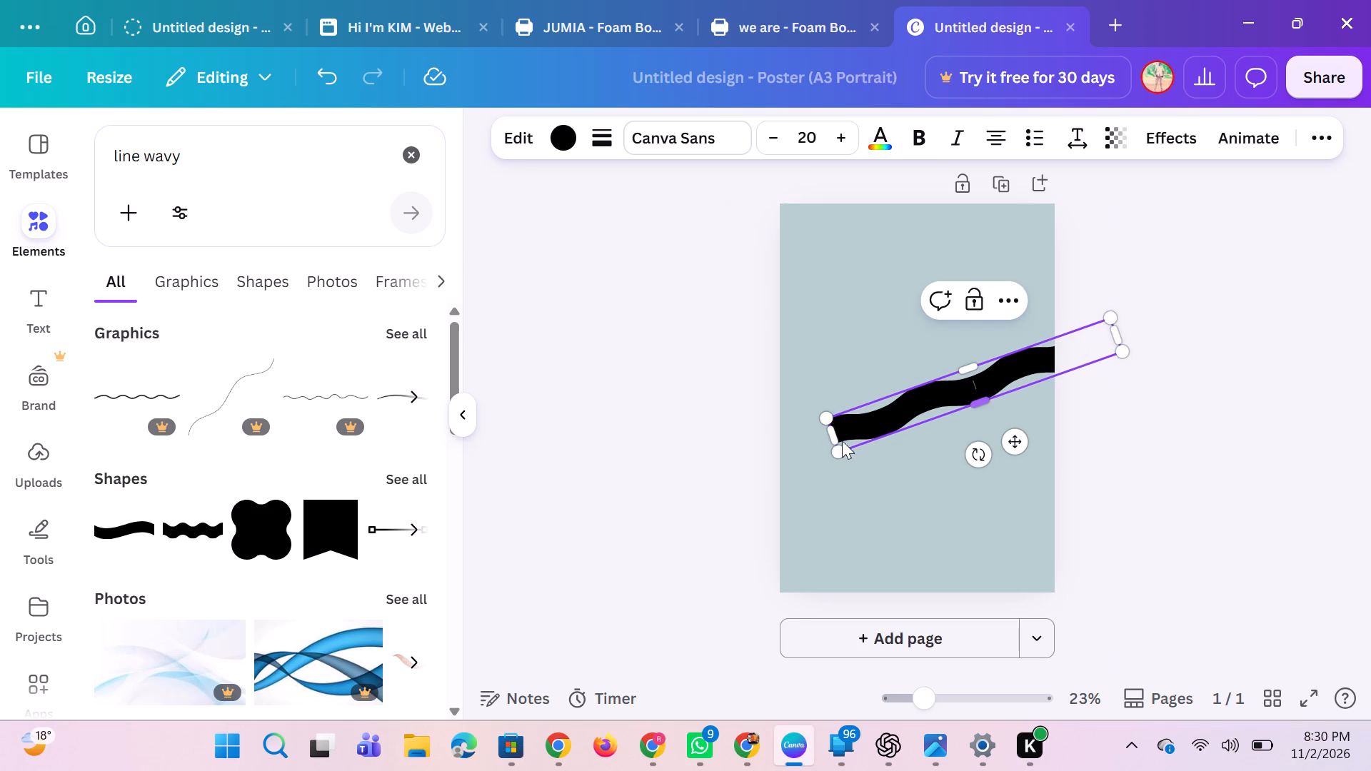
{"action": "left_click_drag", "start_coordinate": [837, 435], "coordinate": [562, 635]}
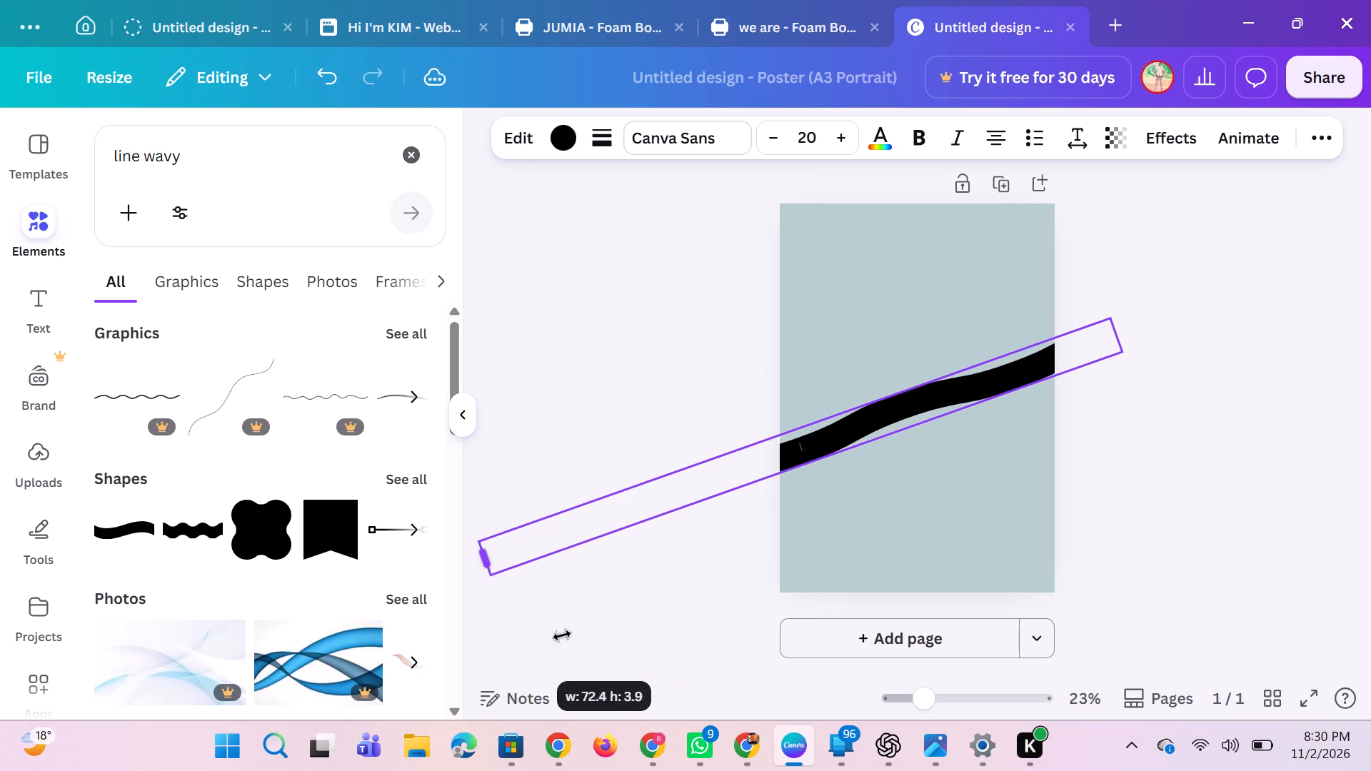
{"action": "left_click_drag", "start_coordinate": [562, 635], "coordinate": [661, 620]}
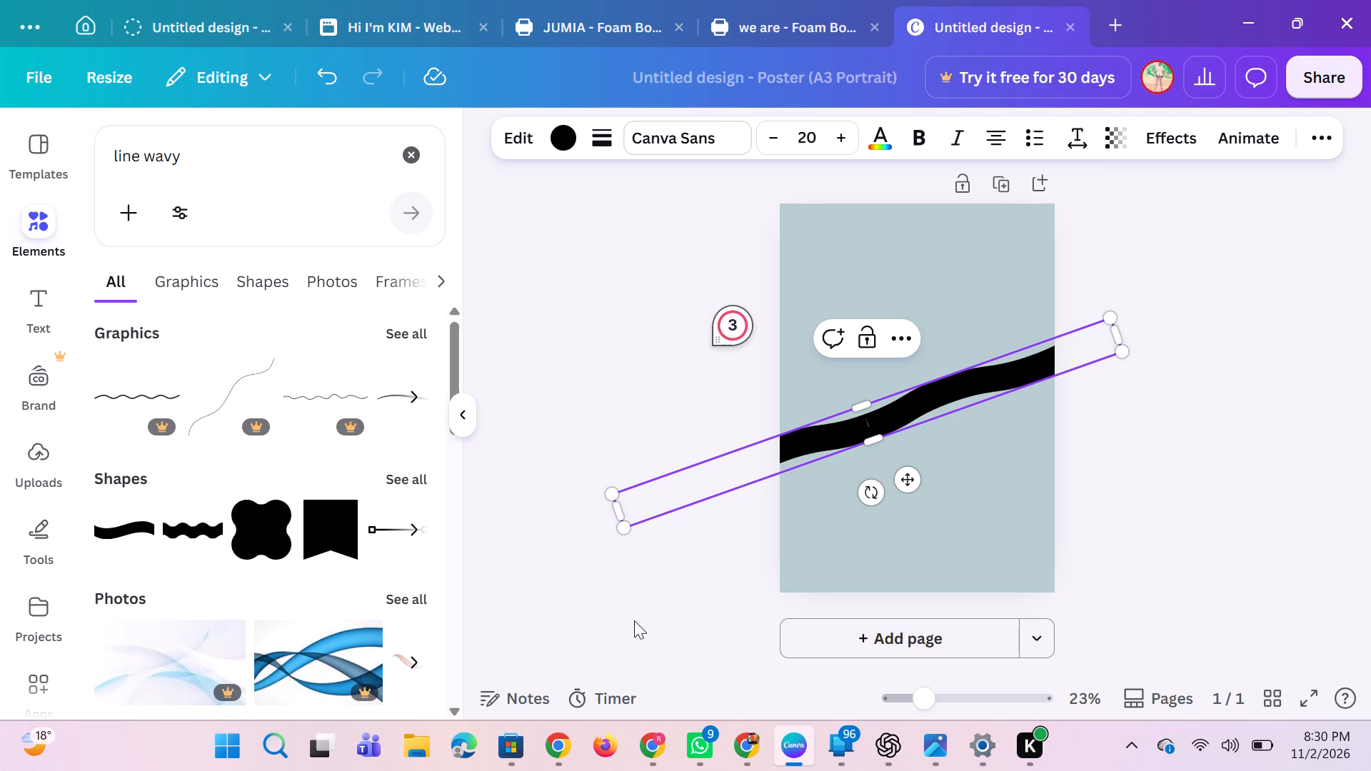
Look through the remaining "line wavy" shapes and narrow the results to graphics.
{"action": "scroll", "coordinate": [265, 540], "scroll_direction": "down", "scroll_amount": 1}
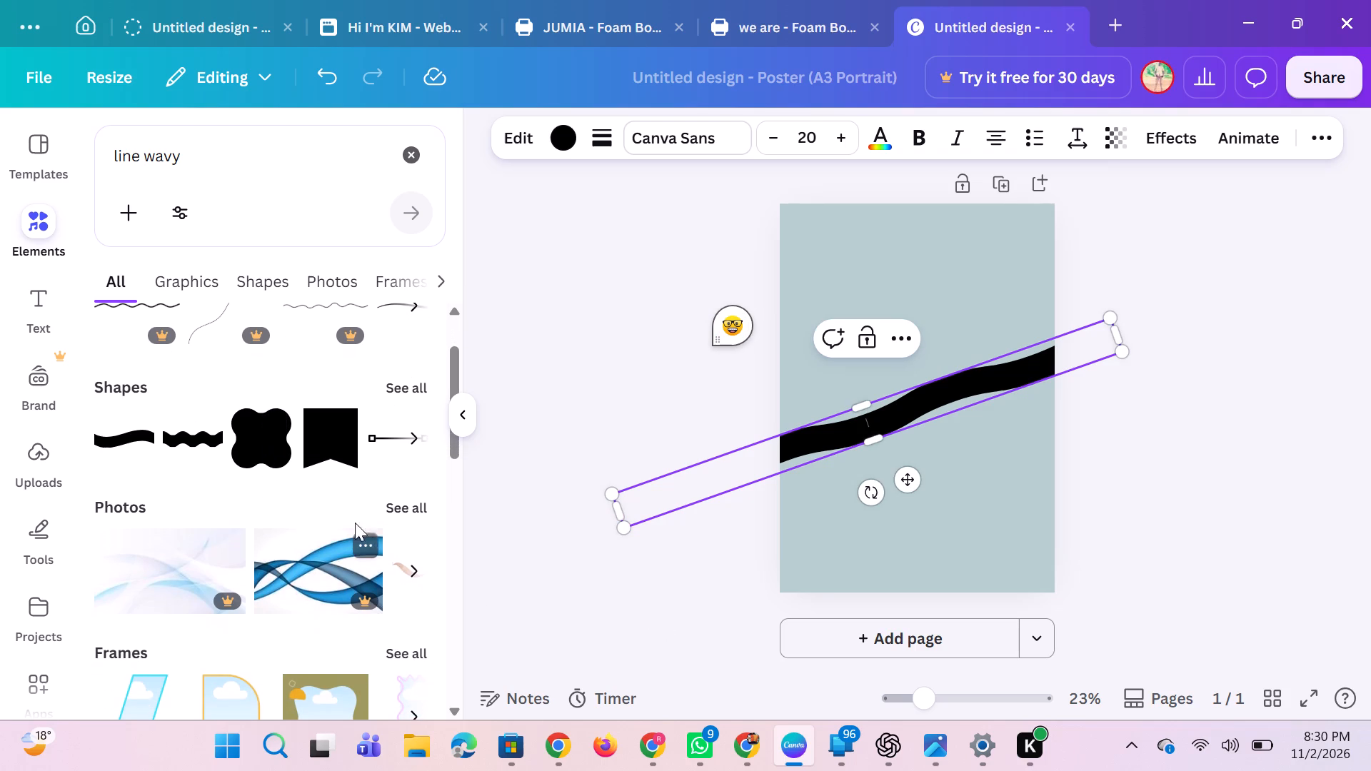
{"action": "scroll", "coordinate": [368, 422], "scroll_direction": "left", "scroll_amount": 4}
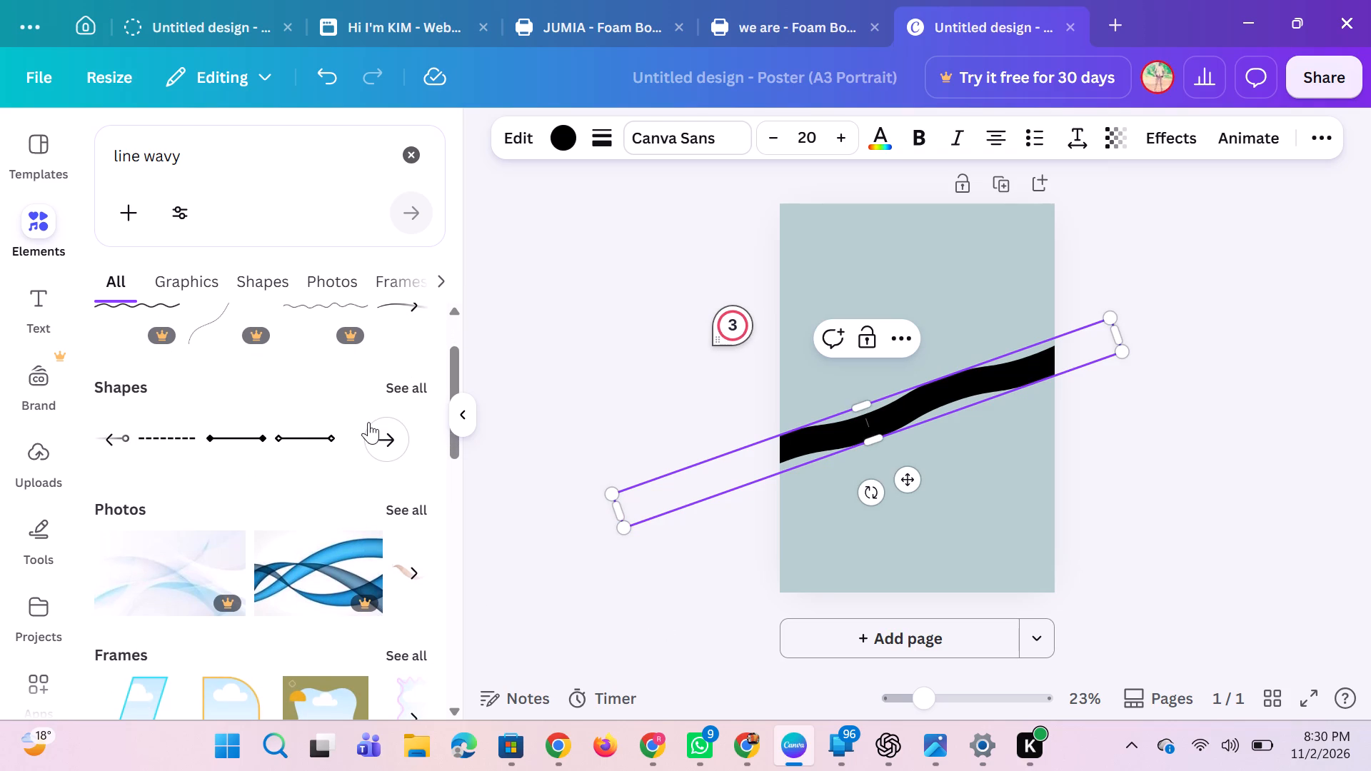
{"action": "scroll", "coordinate": [368, 422], "scroll_direction": "left", "scroll_amount": 2}
{"action": "scroll", "coordinate": [298, 296], "scroll_direction": "up", "scroll_amount": 1}
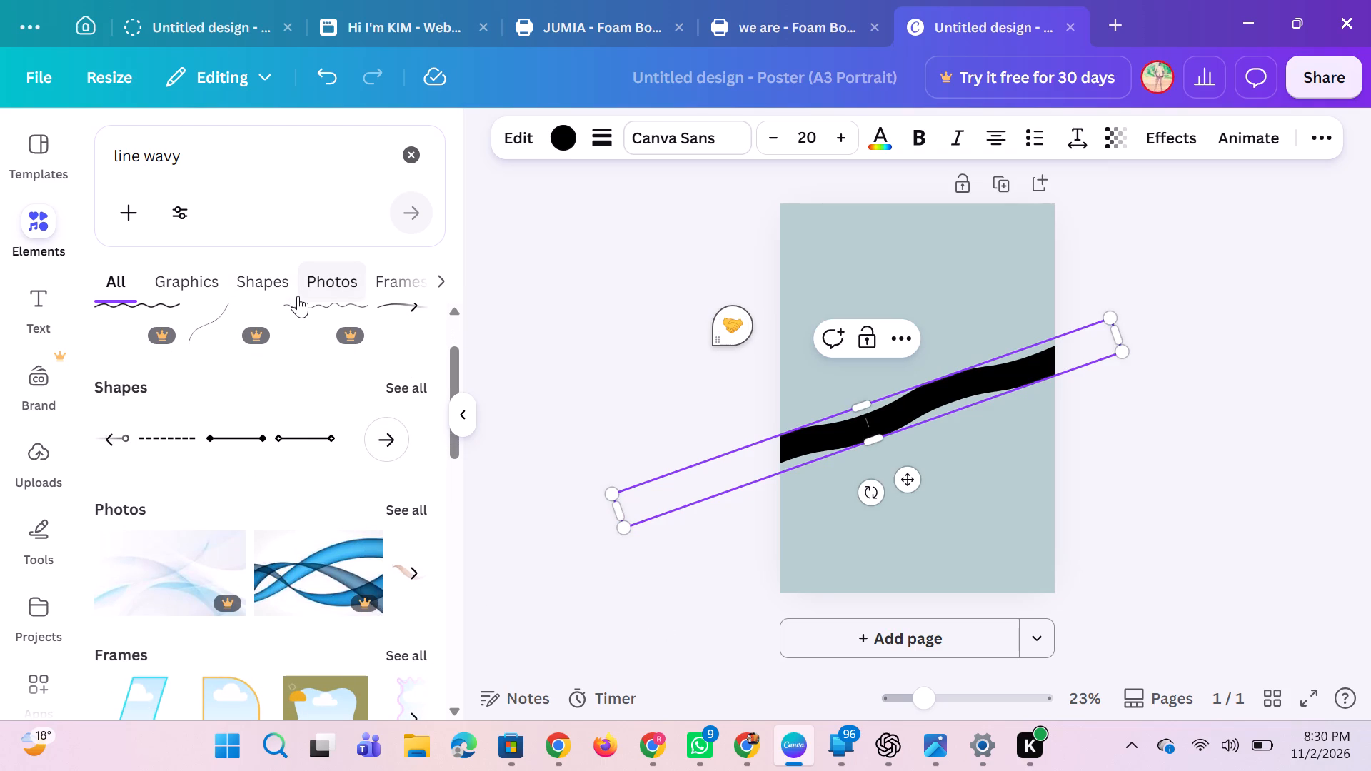
{"action": "scroll", "coordinate": [298, 296], "scroll_direction": "up", "scroll_amount": 1}
{"action": "left_click", "coordinate": [189, 283]}
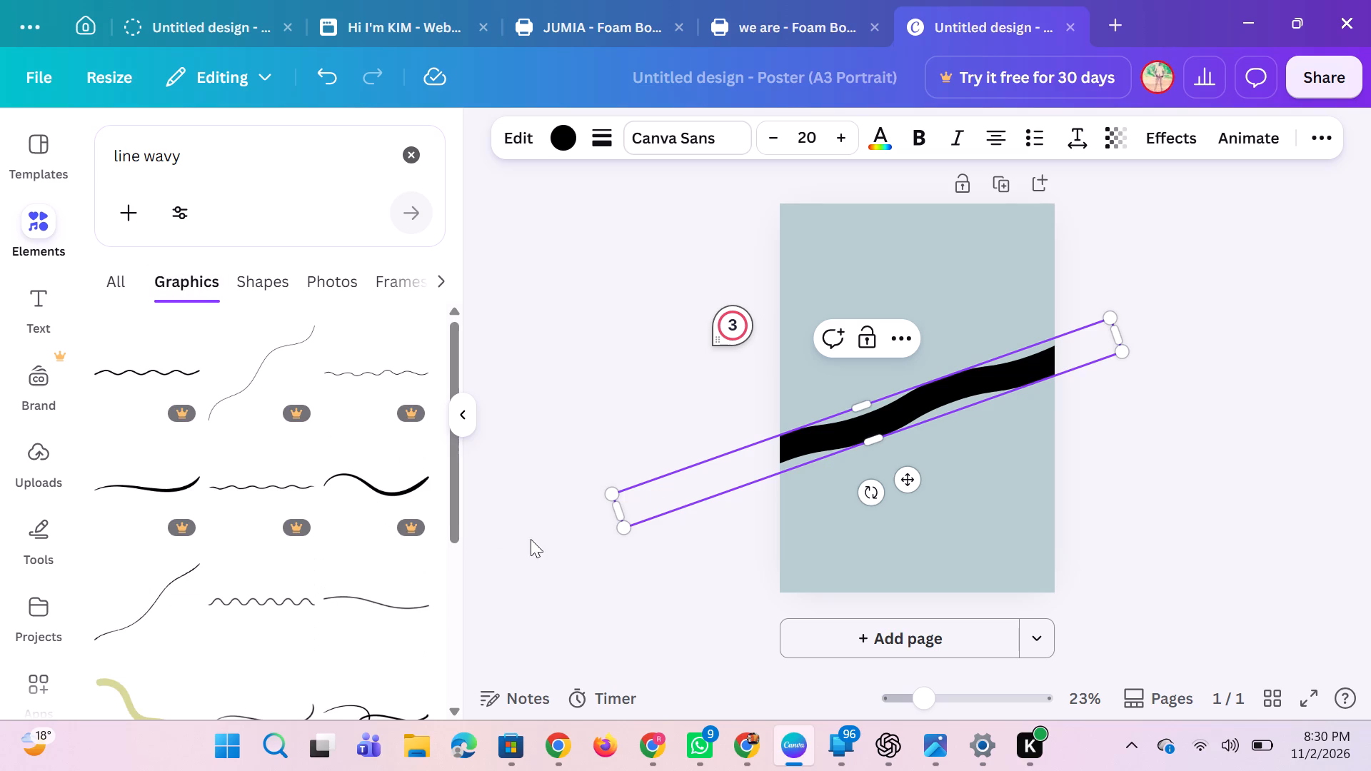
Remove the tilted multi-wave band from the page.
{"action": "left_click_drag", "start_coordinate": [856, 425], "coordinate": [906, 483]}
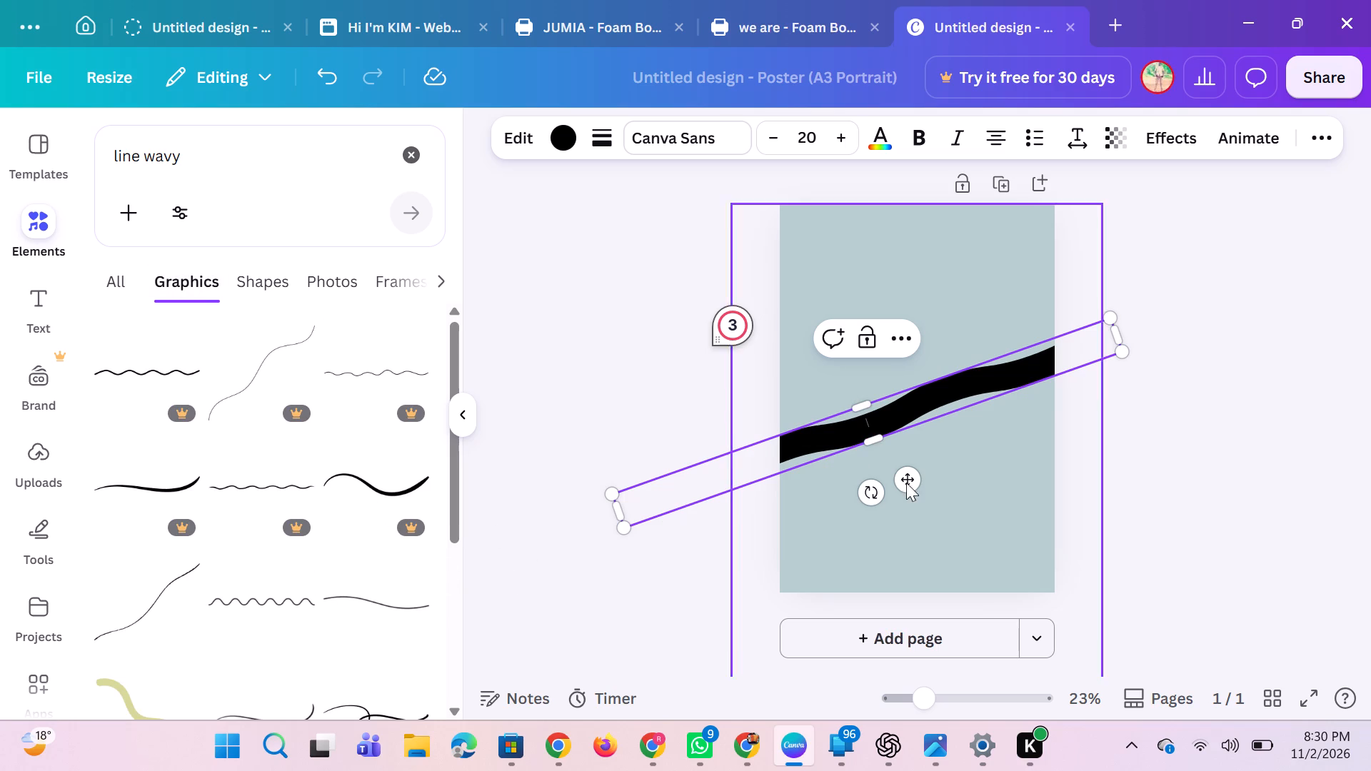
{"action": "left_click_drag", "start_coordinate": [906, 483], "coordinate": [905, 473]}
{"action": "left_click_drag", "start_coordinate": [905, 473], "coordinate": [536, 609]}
Add the thin black hand-drawn curve from the wavy line graphics and enlarge it to span the full page width.
{"action": "scroll", "coordinate": [338, 500], "scroll_direction": "down", "scroll_amount": 1}
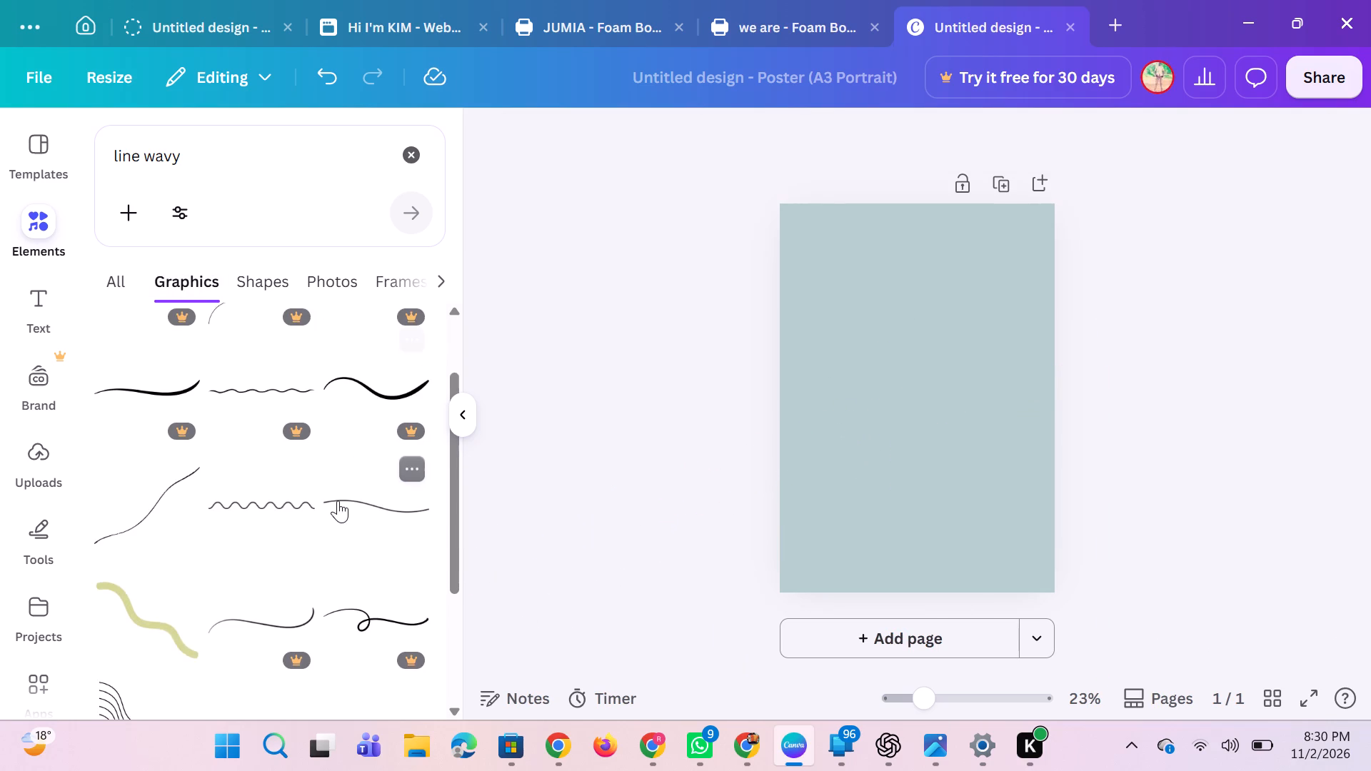
{"action": "scroll", "coordinate": [338, 500], "scroll_direction": "down", "scroll_amount": 3}
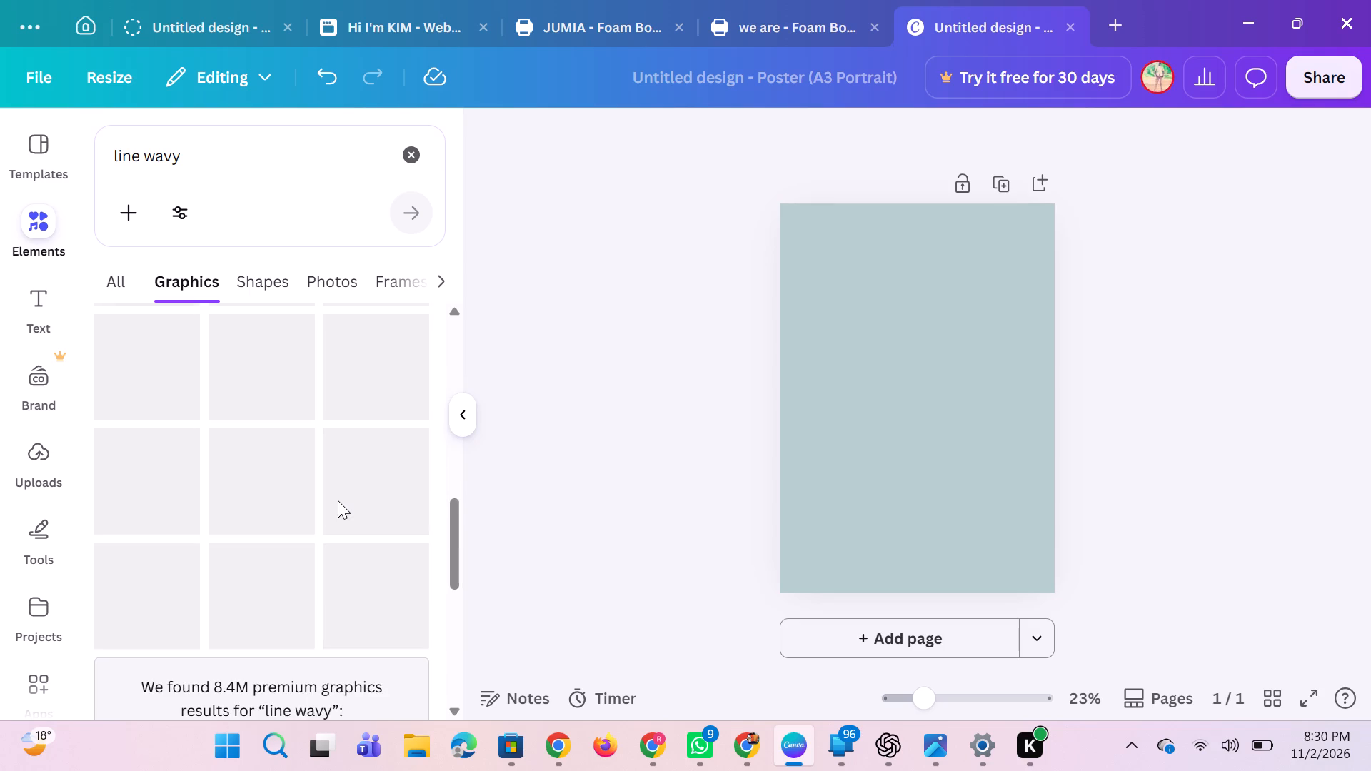
{"action": "scroll", "coordinate": [338, 500], "scroll_direction": "down", "scroll_amount": 1}
{"action": "scroll", "coordinate": [291, 455], "scroll_direction": "up", "scroll_amount": 1}
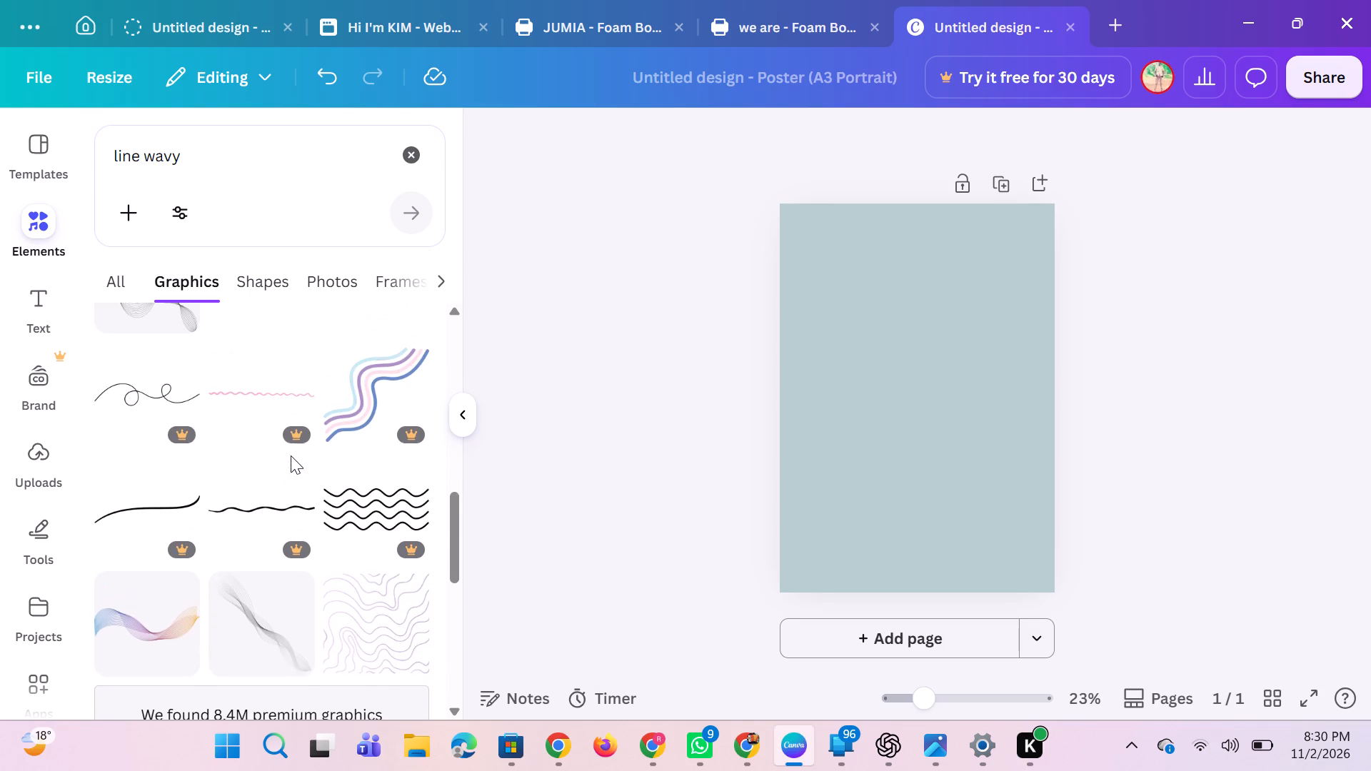
{"action": "scroll", "coordinate": [253, 526], "scroll_direction": "down", "scroll_amount": 2}
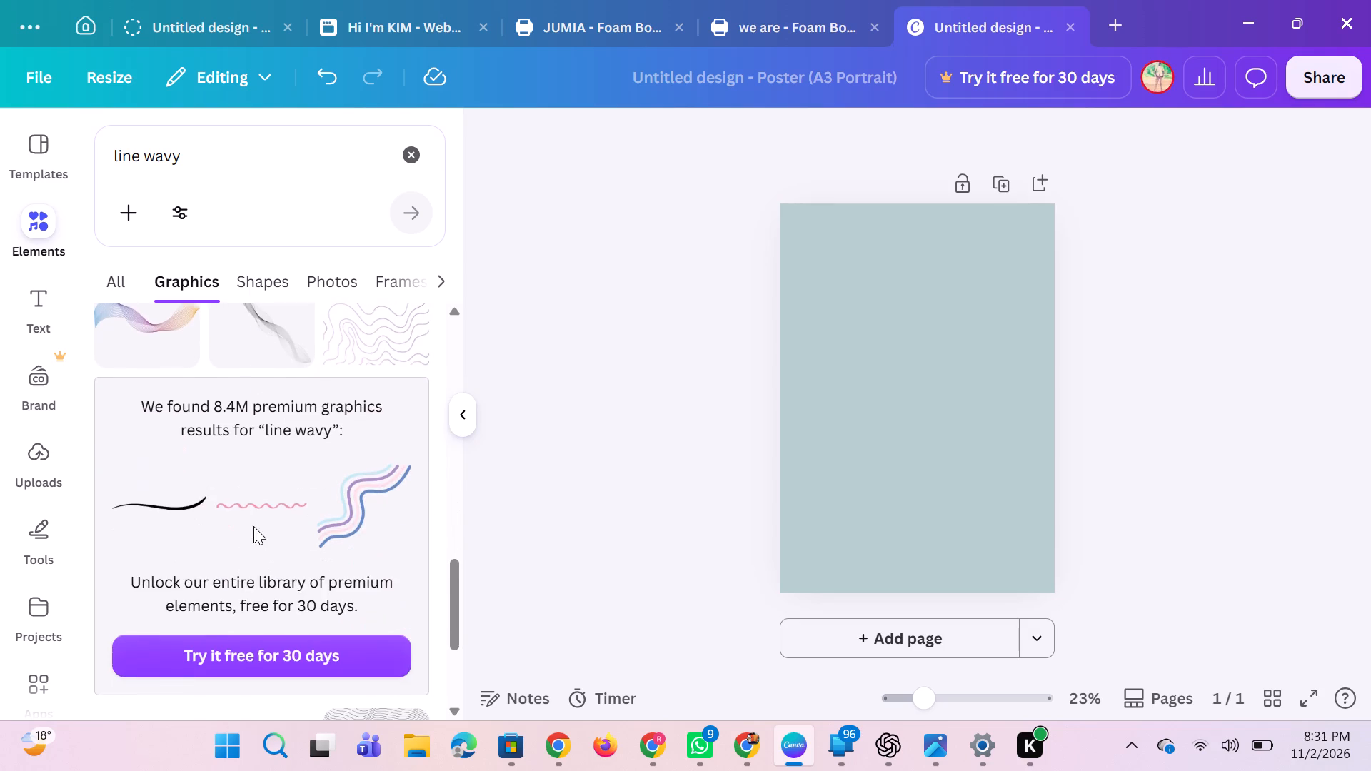
{"action": "scroll", "coordinate": [253, 526], "scroll_direction": "down", "scroll_amount": 4}
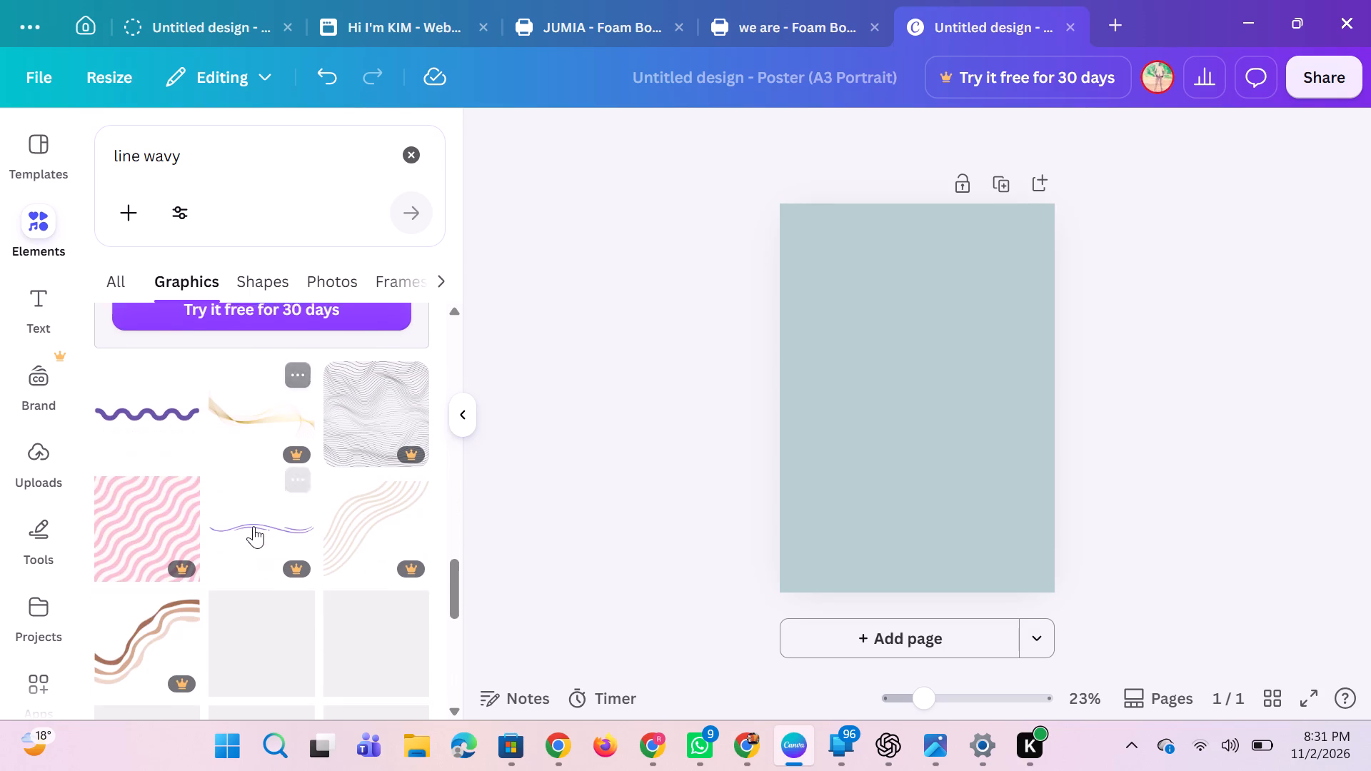
{"action": "scroll", "coordinate": [253, 526], "scroll_direction": "down", "scroll_amount": 2}
{"action": "left_click", "coordinate": [253, 526]}
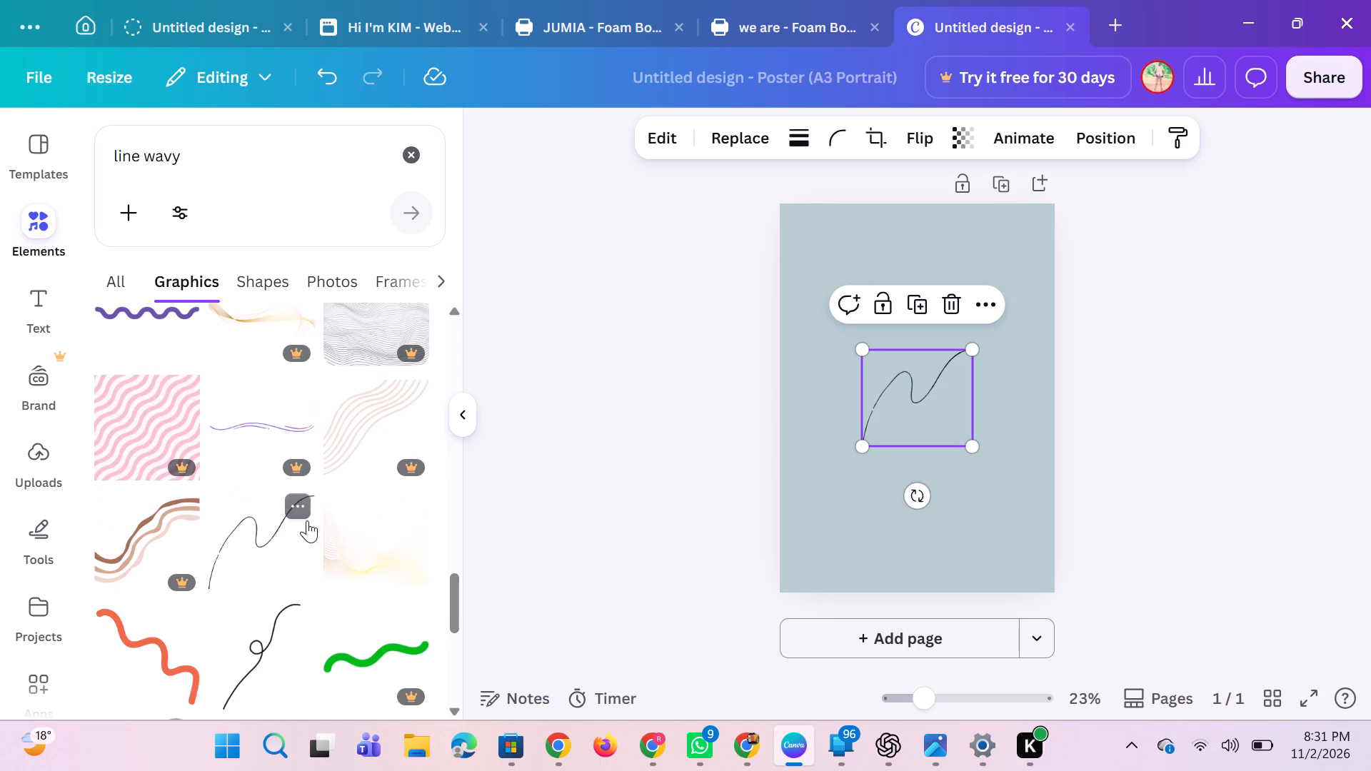
{"action": "left_click_drag", "start_coordinate": [865, 443], "coordinate": [719, 598]}
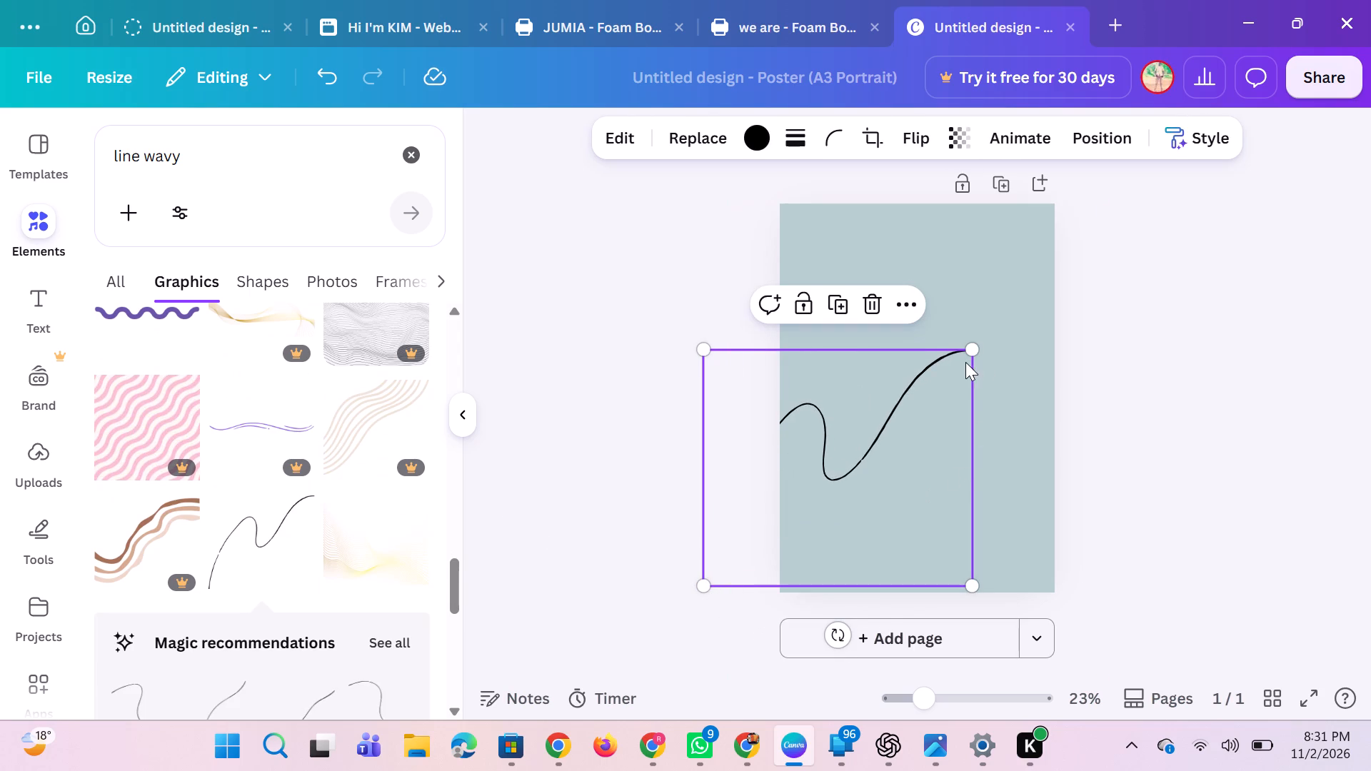
{"action": "left_click_drag", "start_coordinate": [971, 355], "coordinate": [1099, 290]}
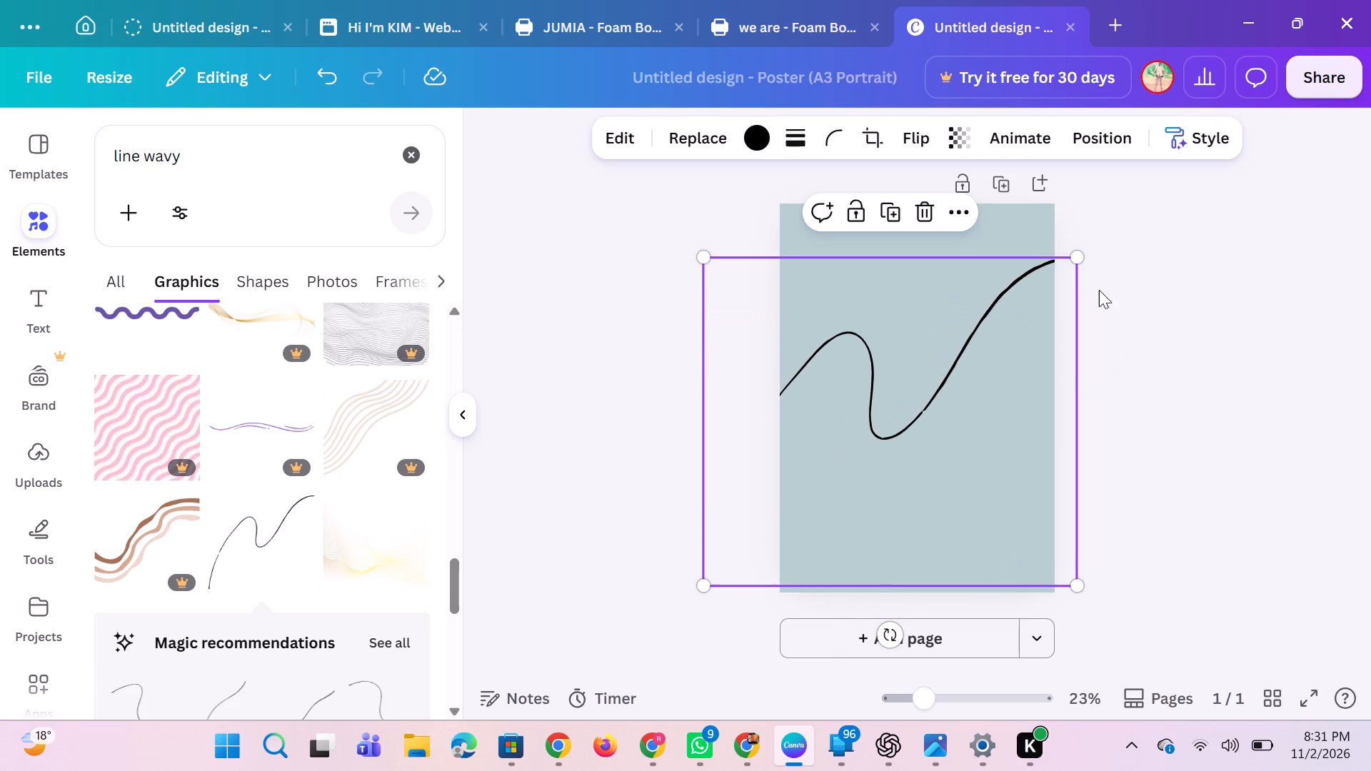
Recolor the full-page background shape to dark gray #545454.
{"action": "left_click", "coordinate": [1030, 243]}
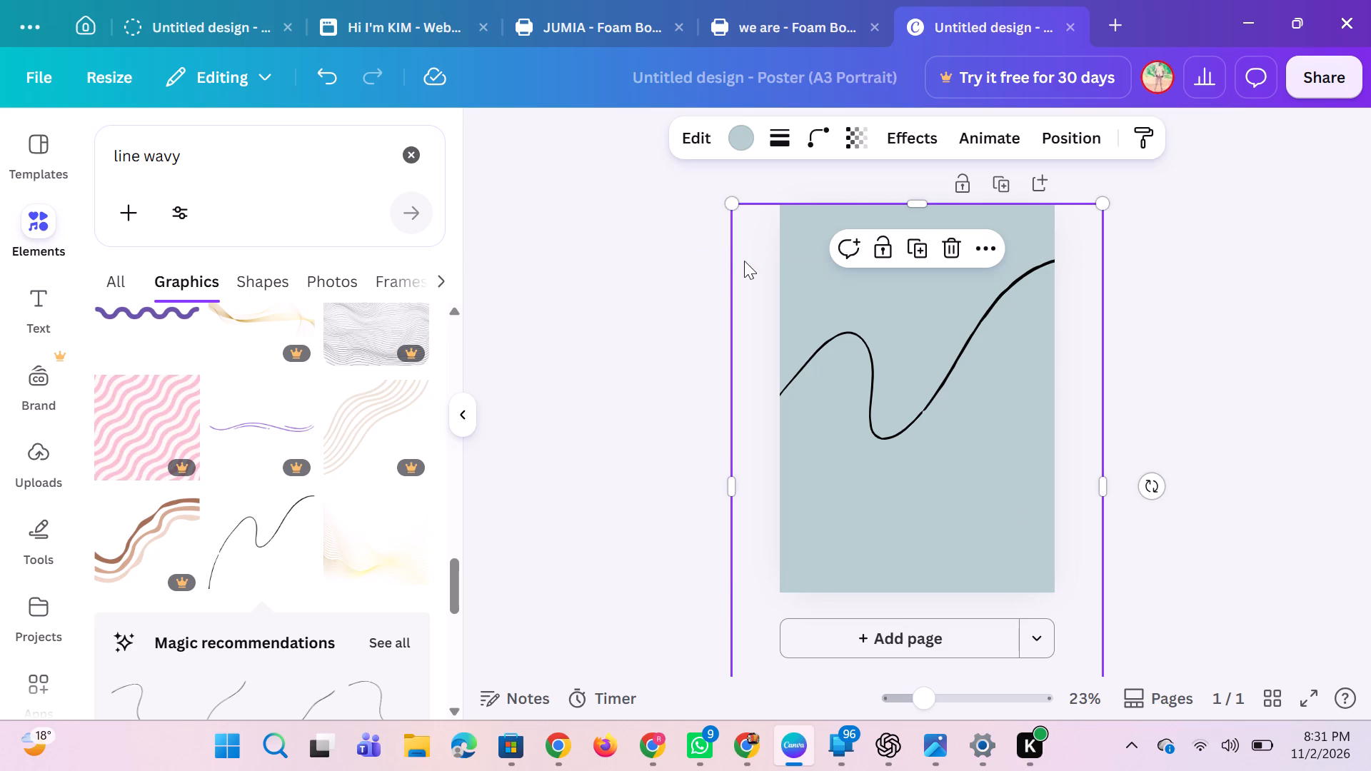
{"action": "left_click", "coordinate": [740, 140]}
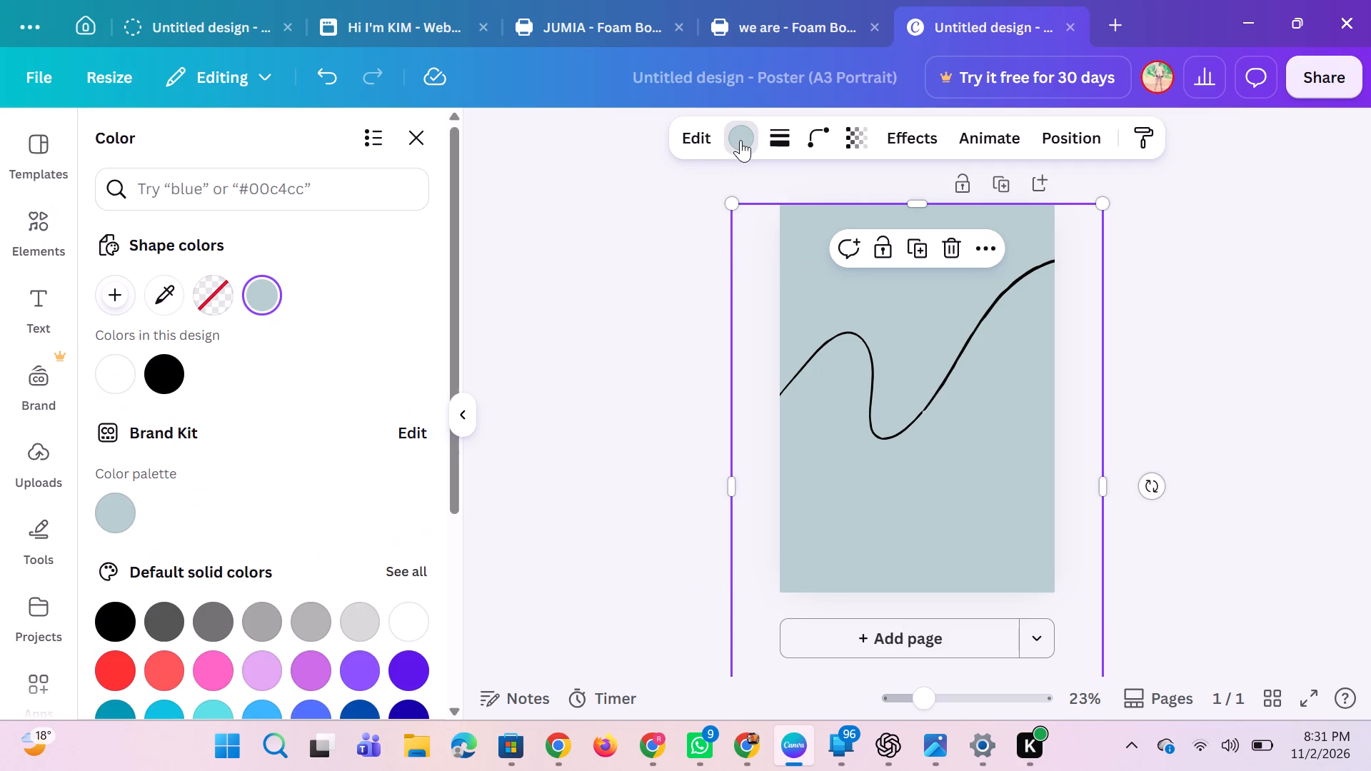
{"action": "scroll", "coordinate": [280, 480], "scroll_direction": "down", "scroll_amount": 1}
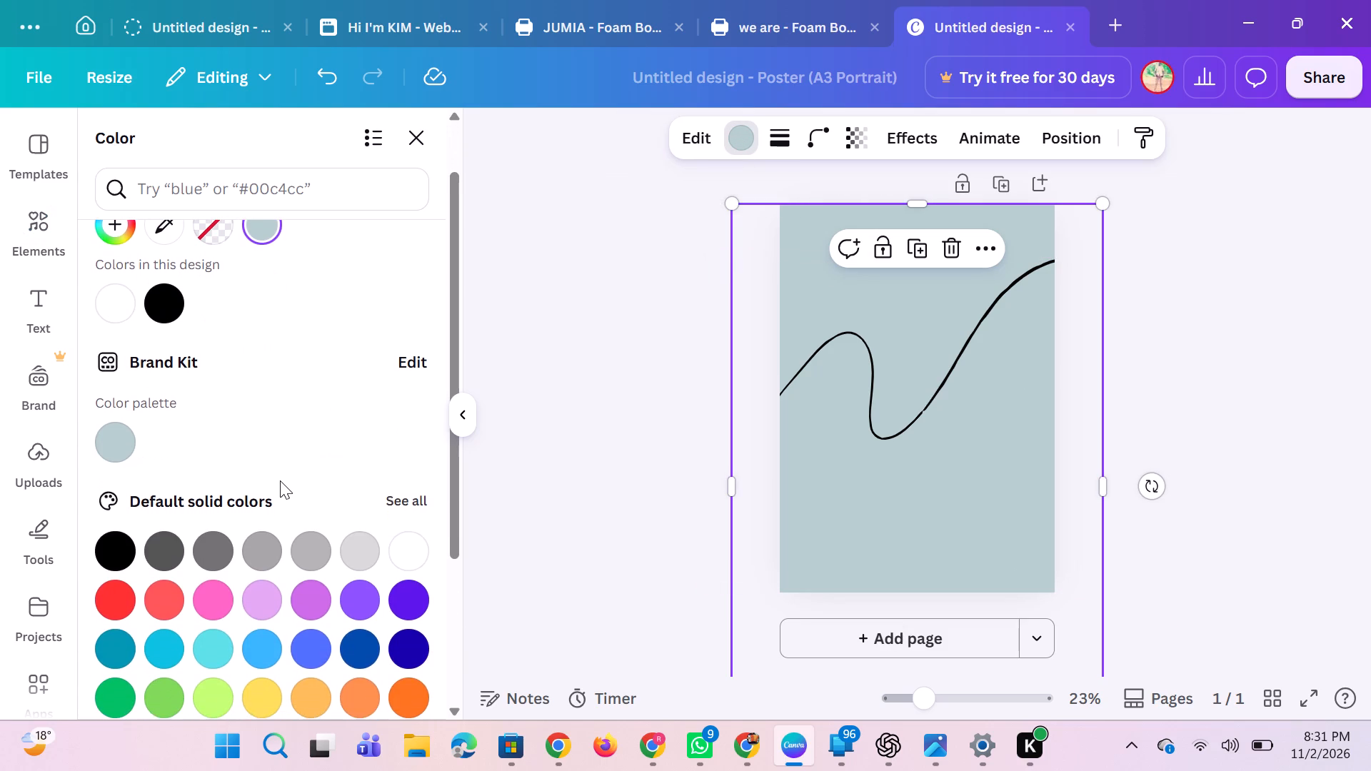
{"action": "scroll", "coordinate": [280, 480], "scroll_direction": "down", "scroll_amount": 1}
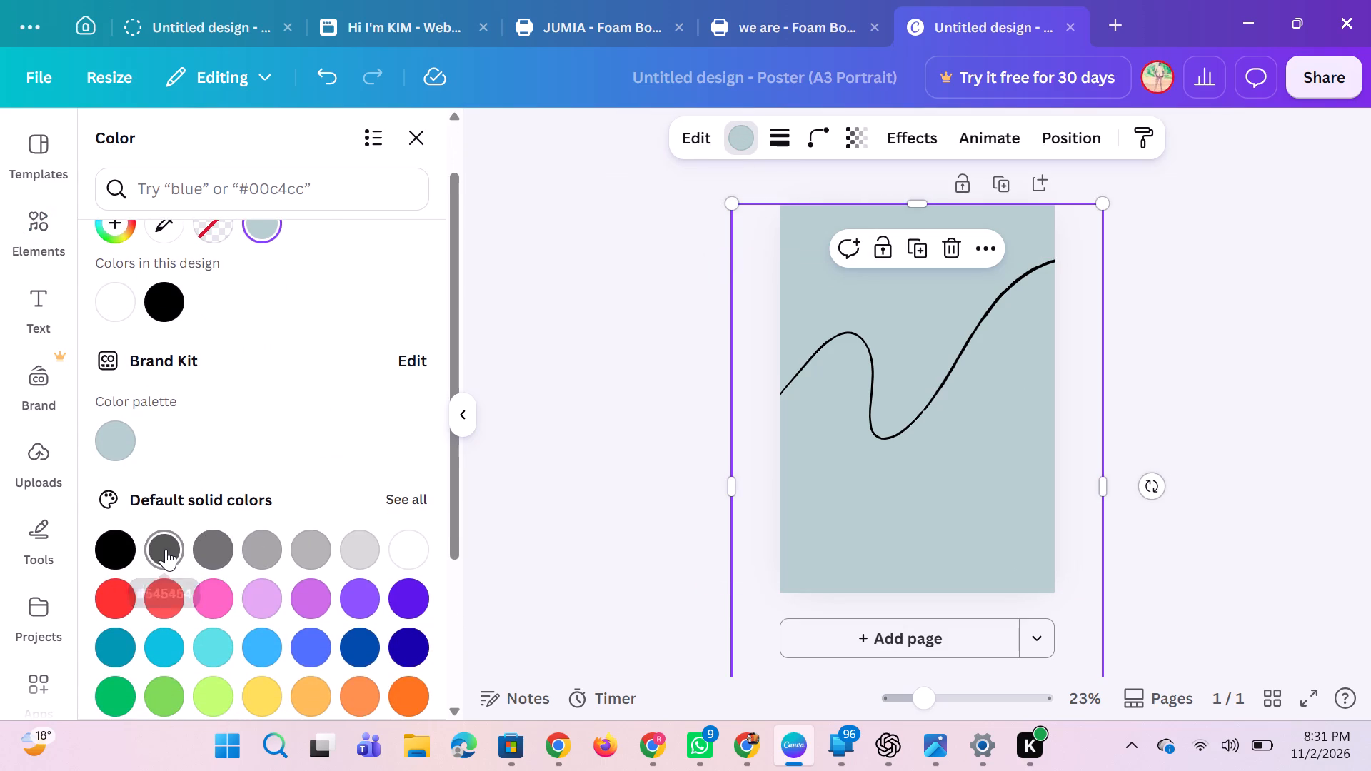
{"action": "left_click", "coordinate": [166, 549]}
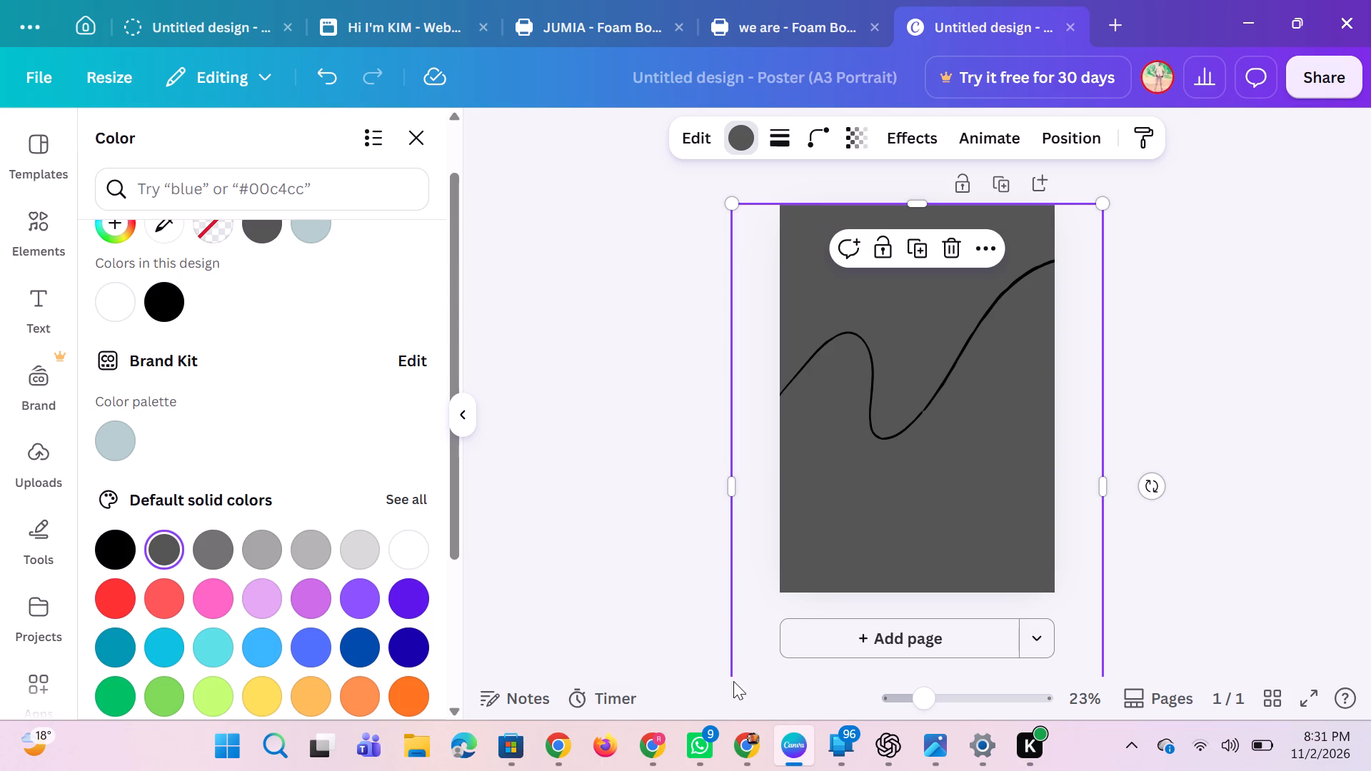
{"action": "left_click", "coordinate": [893, 420]}
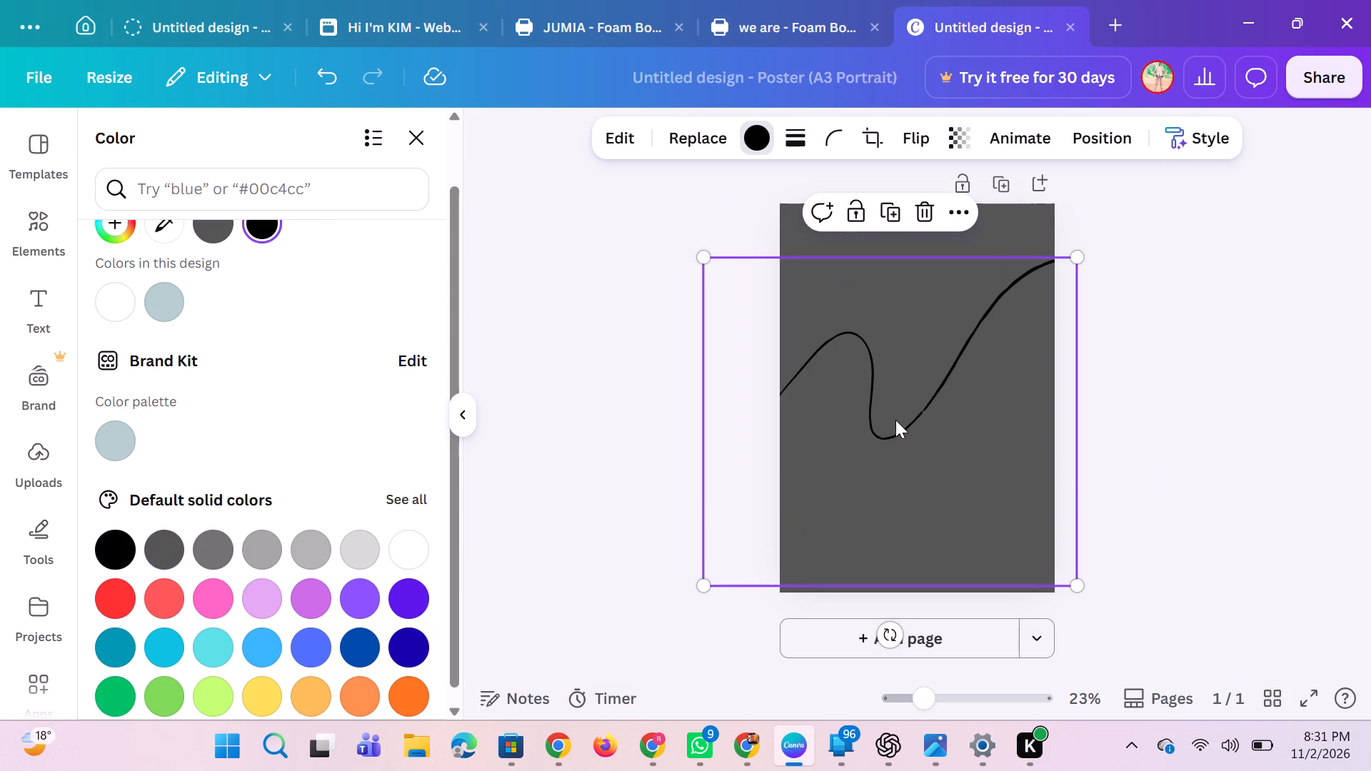
{"action": "left_click", "coordinate": [765, 139]}
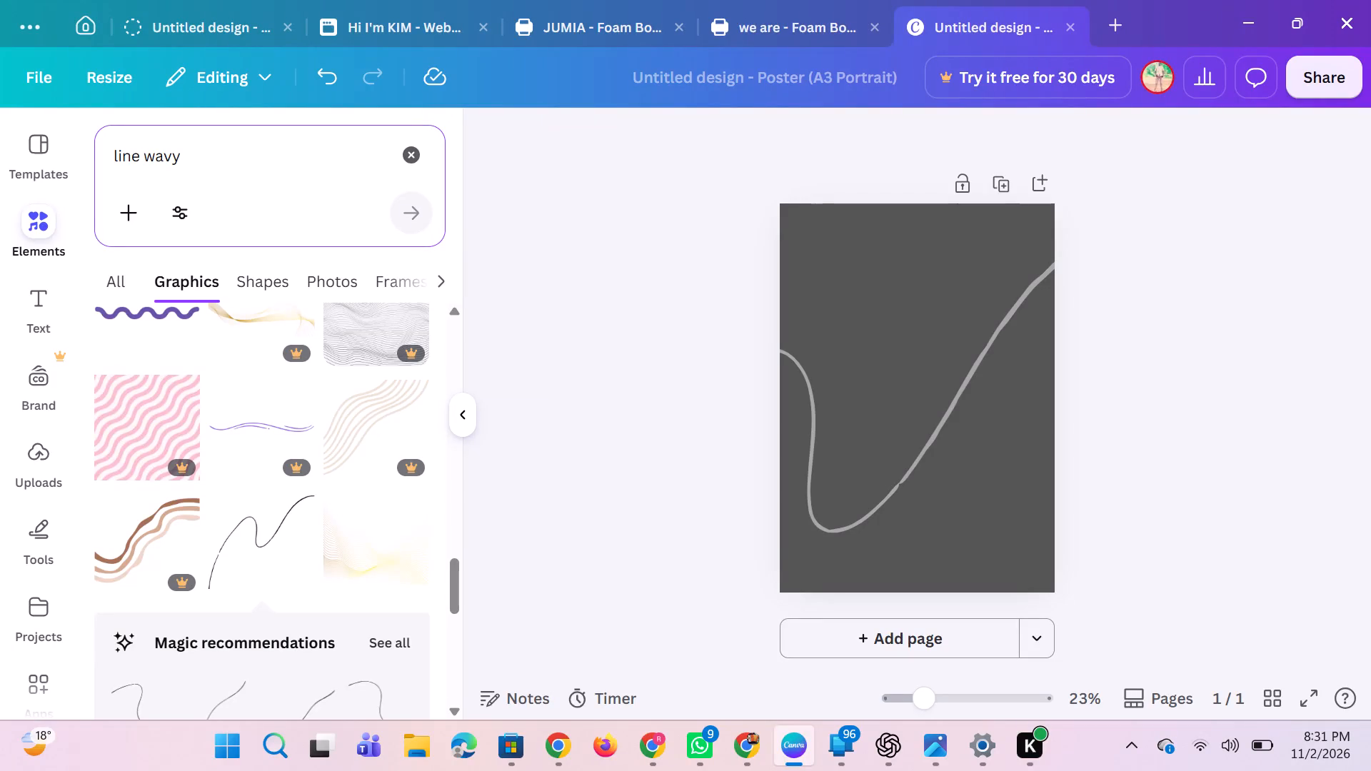
{"action": "left_click_drag", "start_coordinate": [948, 424], "coordinate": [1163, 443]}
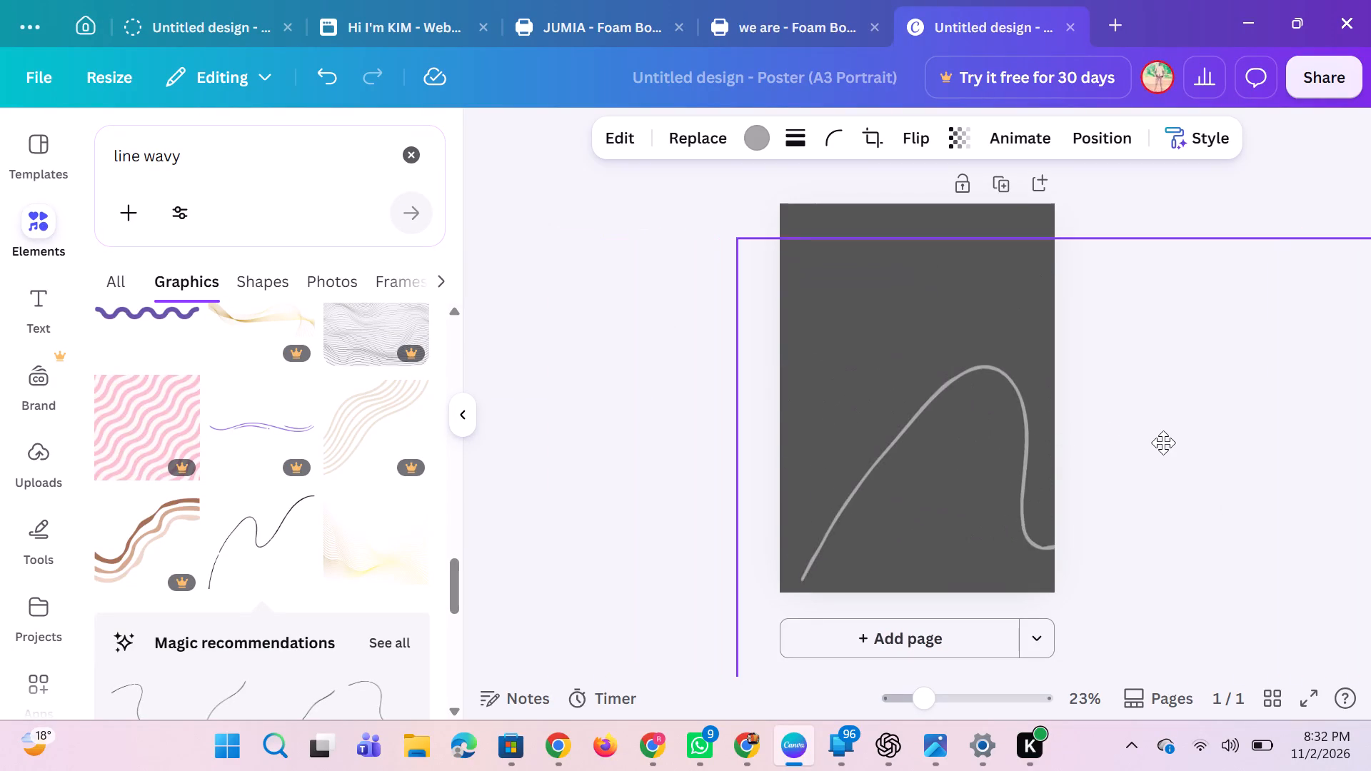
{"action": "left_click_drag", "start_coordinate": [1163, 443], "coordinate": [803, 525]}
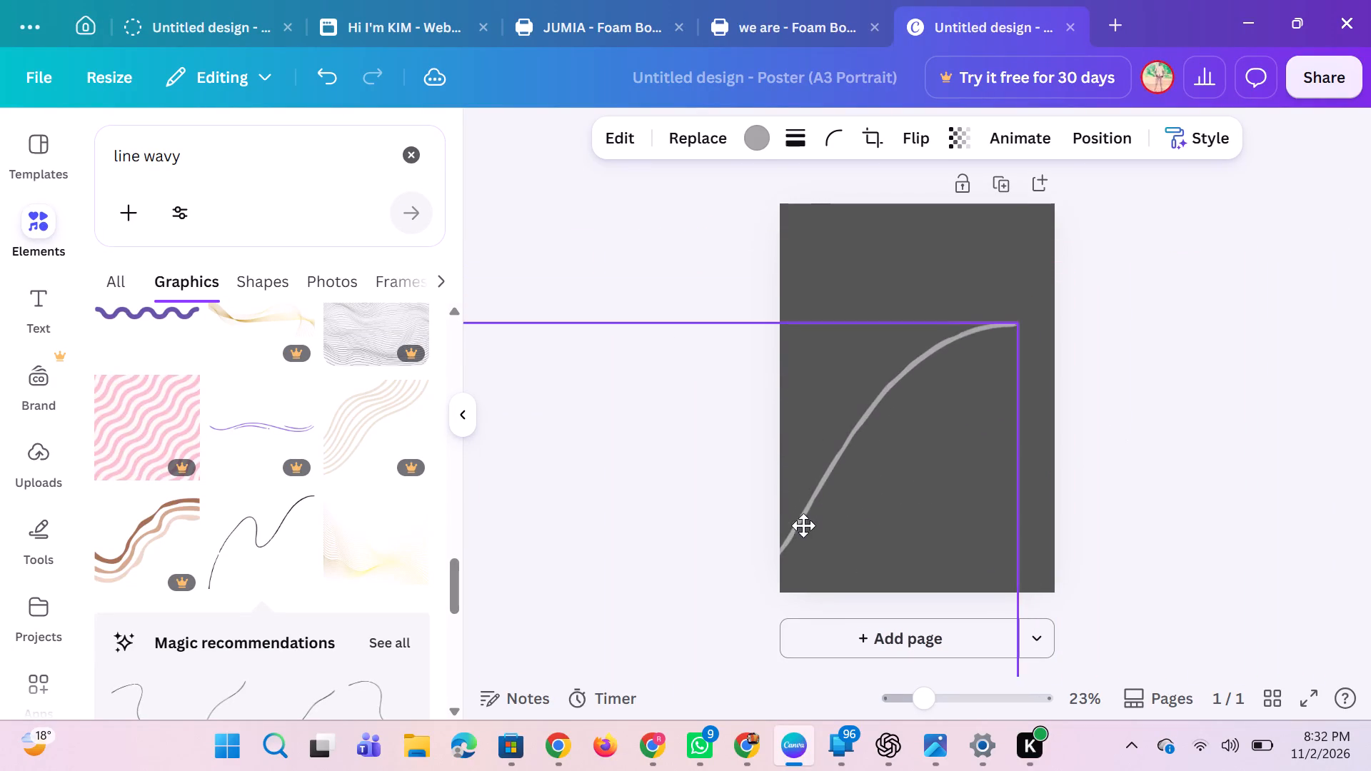
{"action": "left_click_drag", "start_coordinate": [803, 525], "coordinate": [908, 465]}
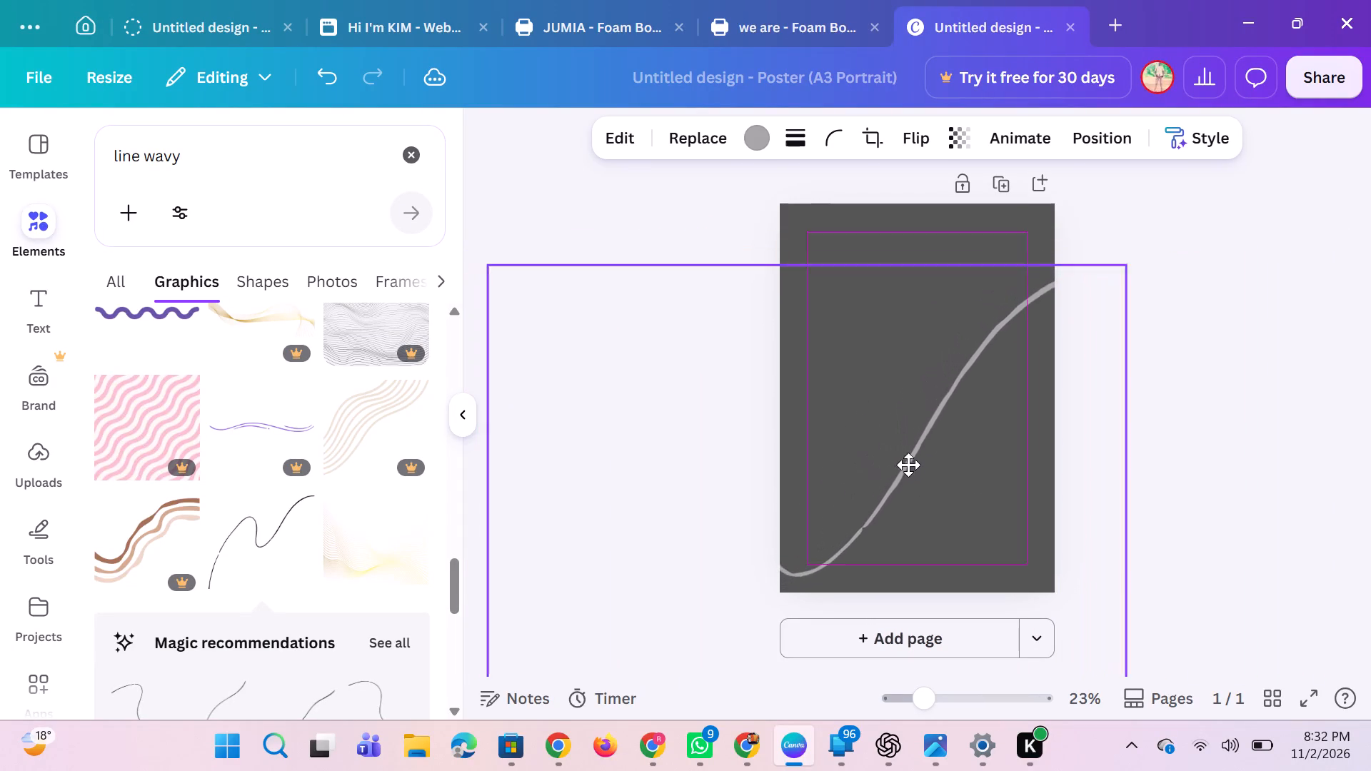
{"action": "left_click_drag", "start_coordinate": [908, 465], "coordinate": [910, 474]}
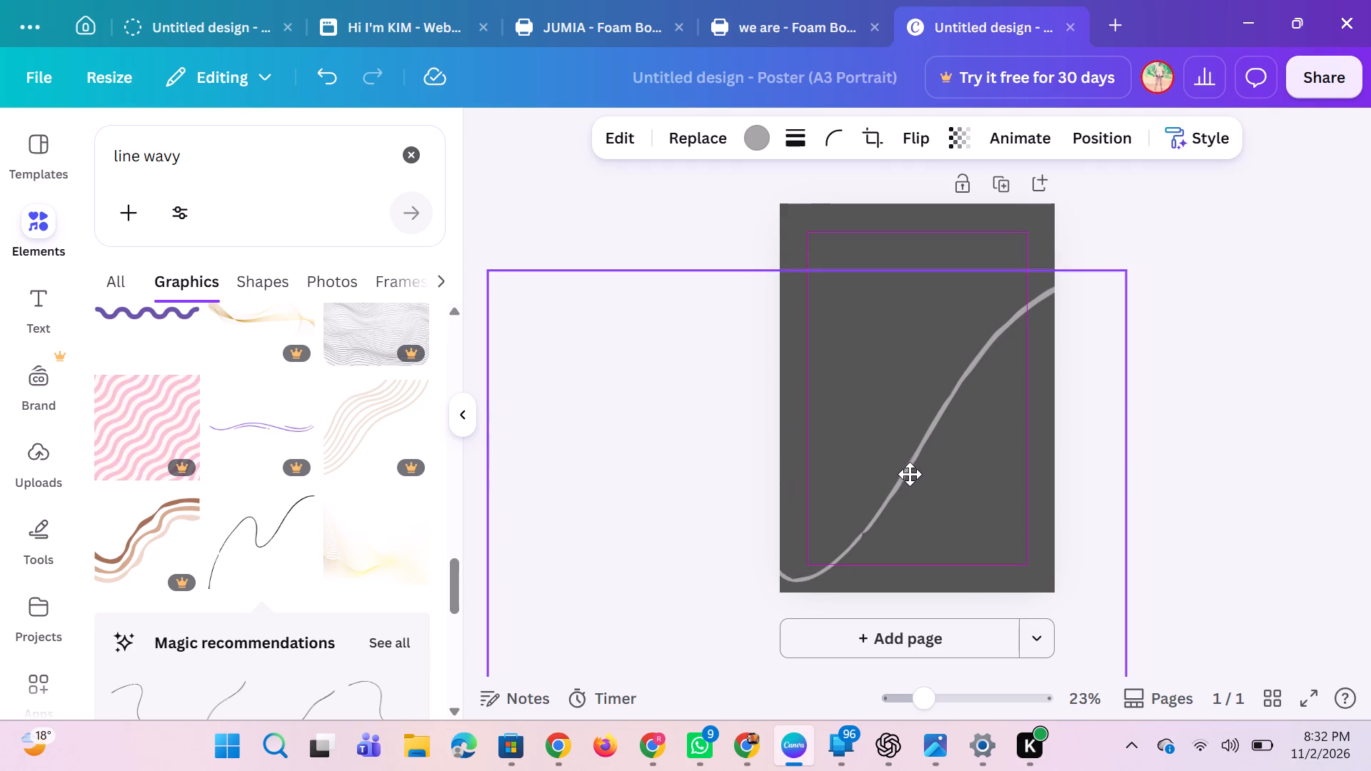
{"action": "left_click_drag", "start_coordinate": [910, 474], "coordinate": [906, 476]}
{"action": "left_click", "coordinate": [1157, 439]}
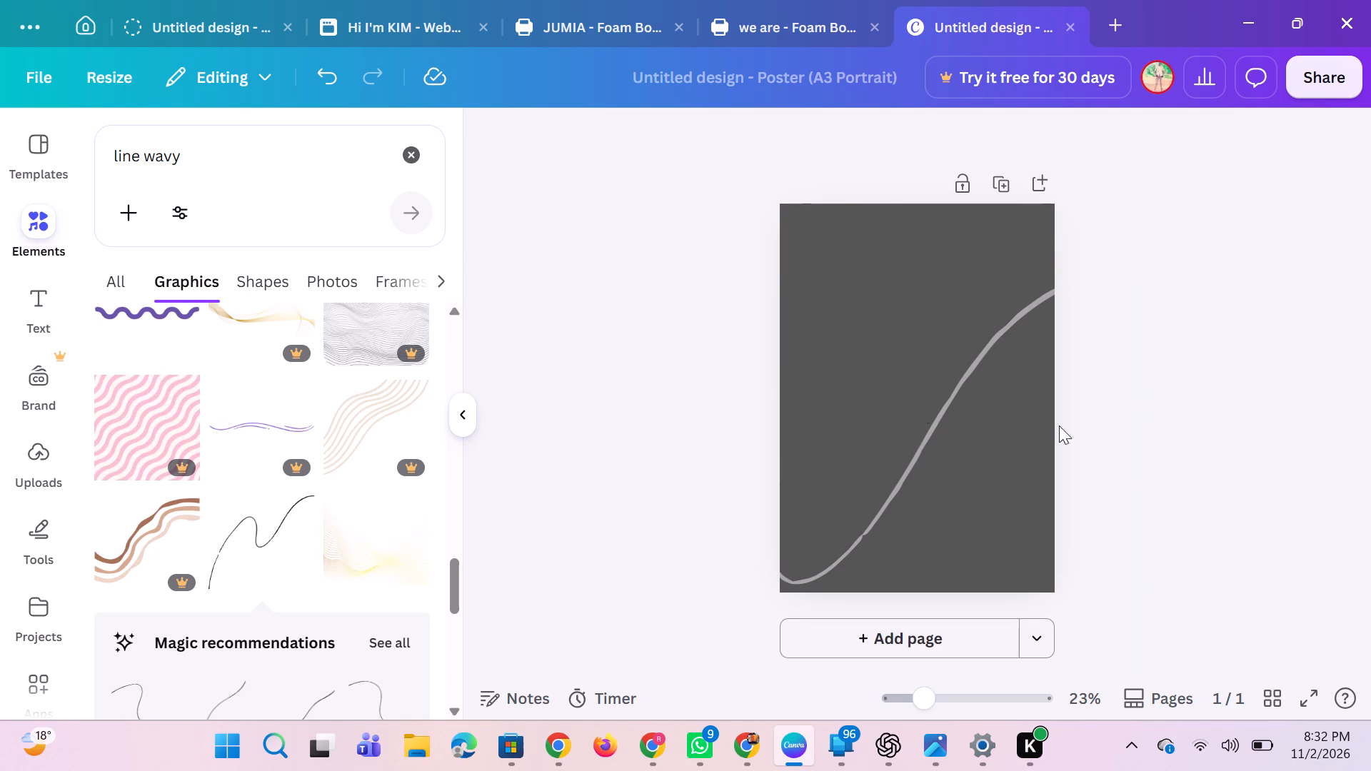
Search the graphics for "coffee cup illustration", and shorten the search to "coffee cup".
{"action": "triple_click", "coordinate": [250, 165]}
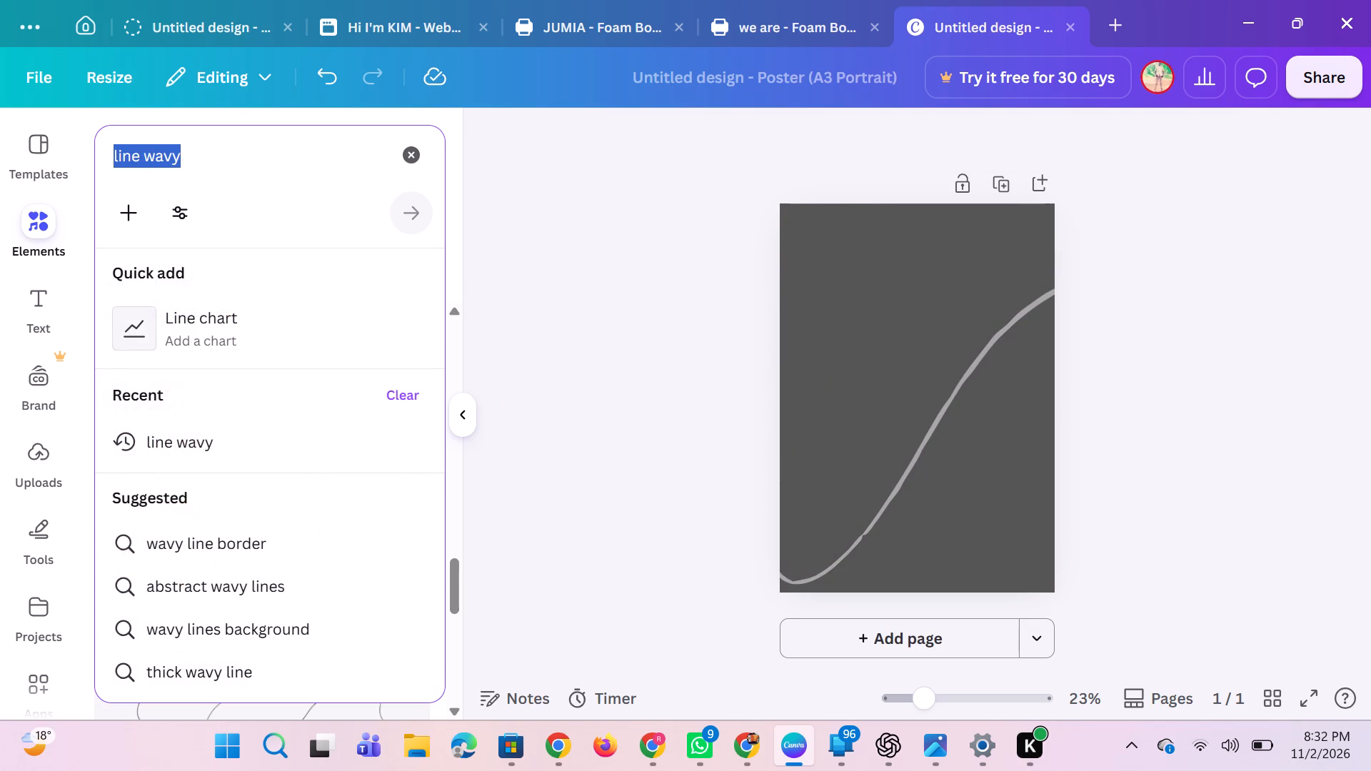
{"action": "type", "text": "coffee"}
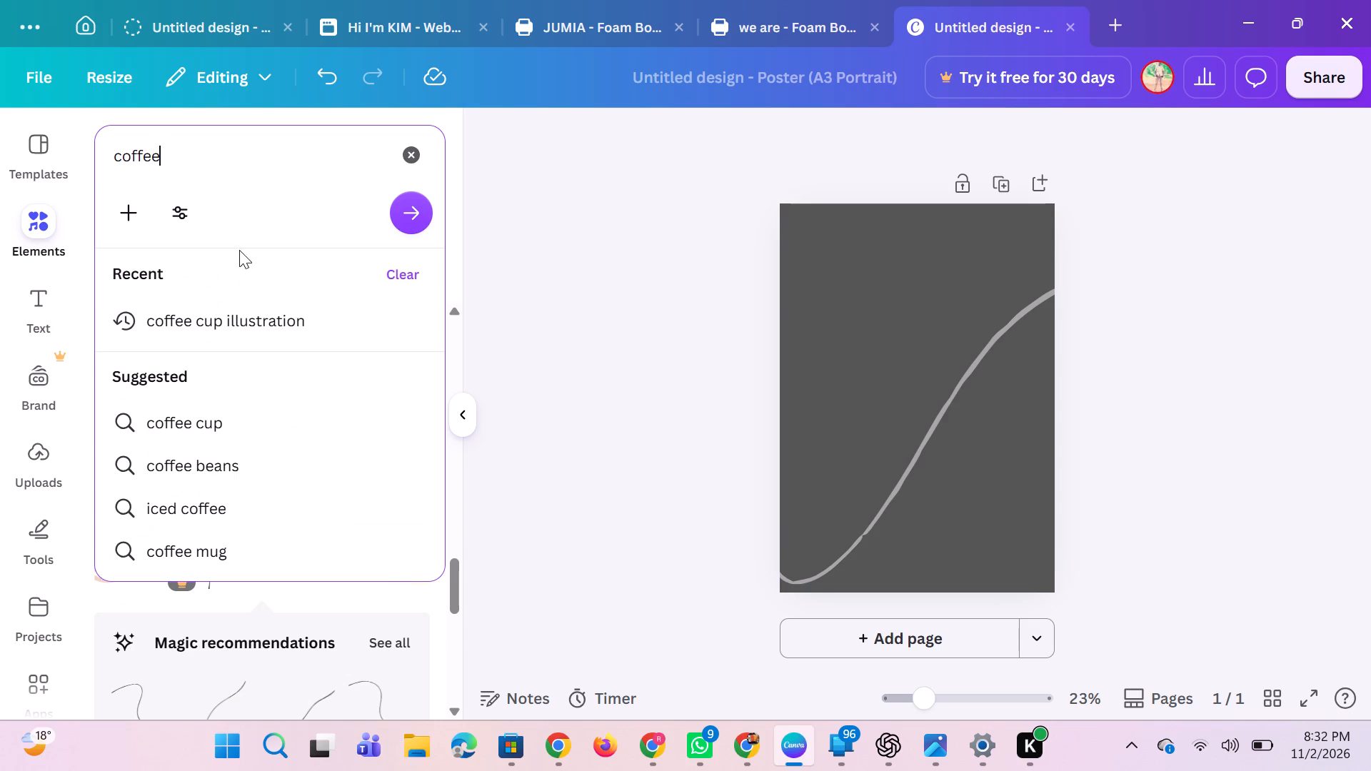
{"action": "left_click", "coordinate": [221, 327]}
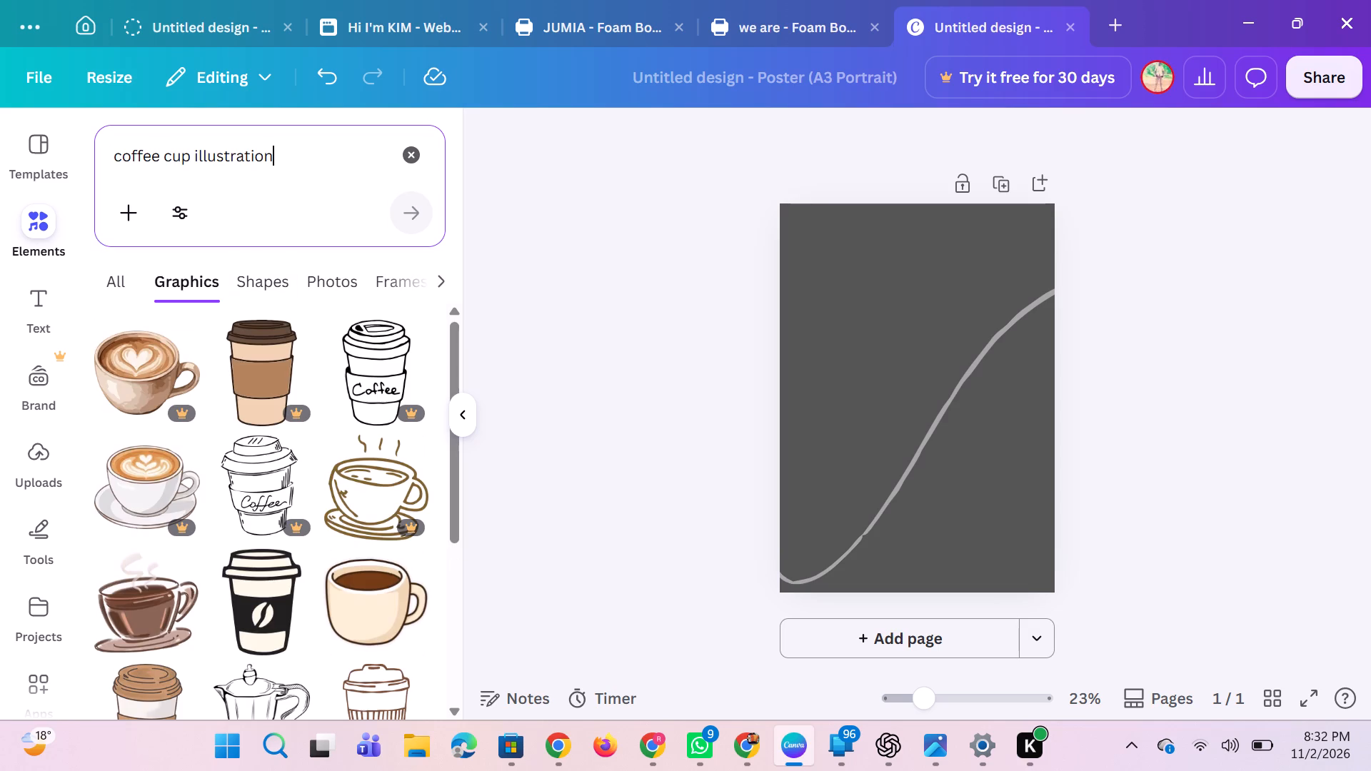
{"action": "left_click_drag", "start_coordinate": [281, 170], "coordinate": [274, 158]}
{"action": "left_click_drag", "start_coordinate": [274, 158], "coordinate": [194, 157]}
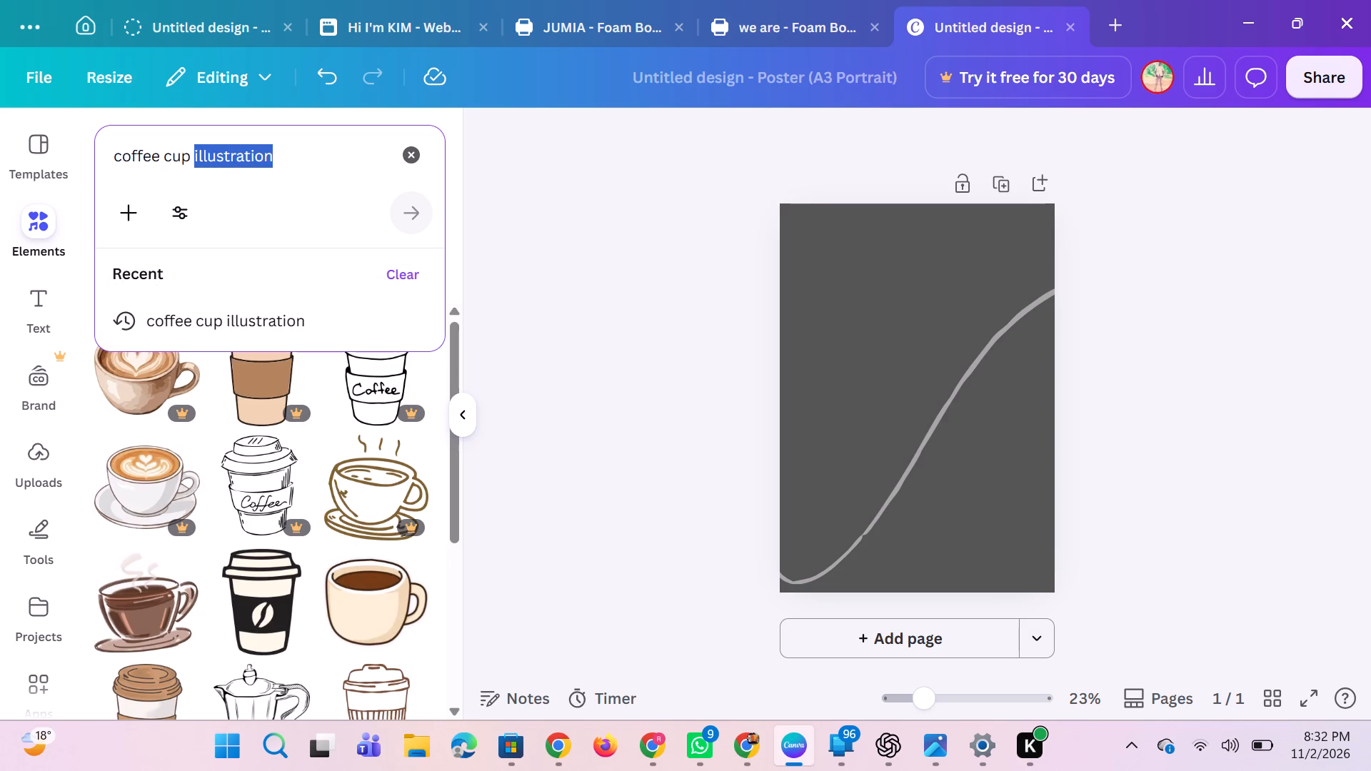
{"action": "left_click_drag", "start_coordinate": [194, 157], "coordinate": [193, 157]}
{"action": "key", "text": "BackSpace"}
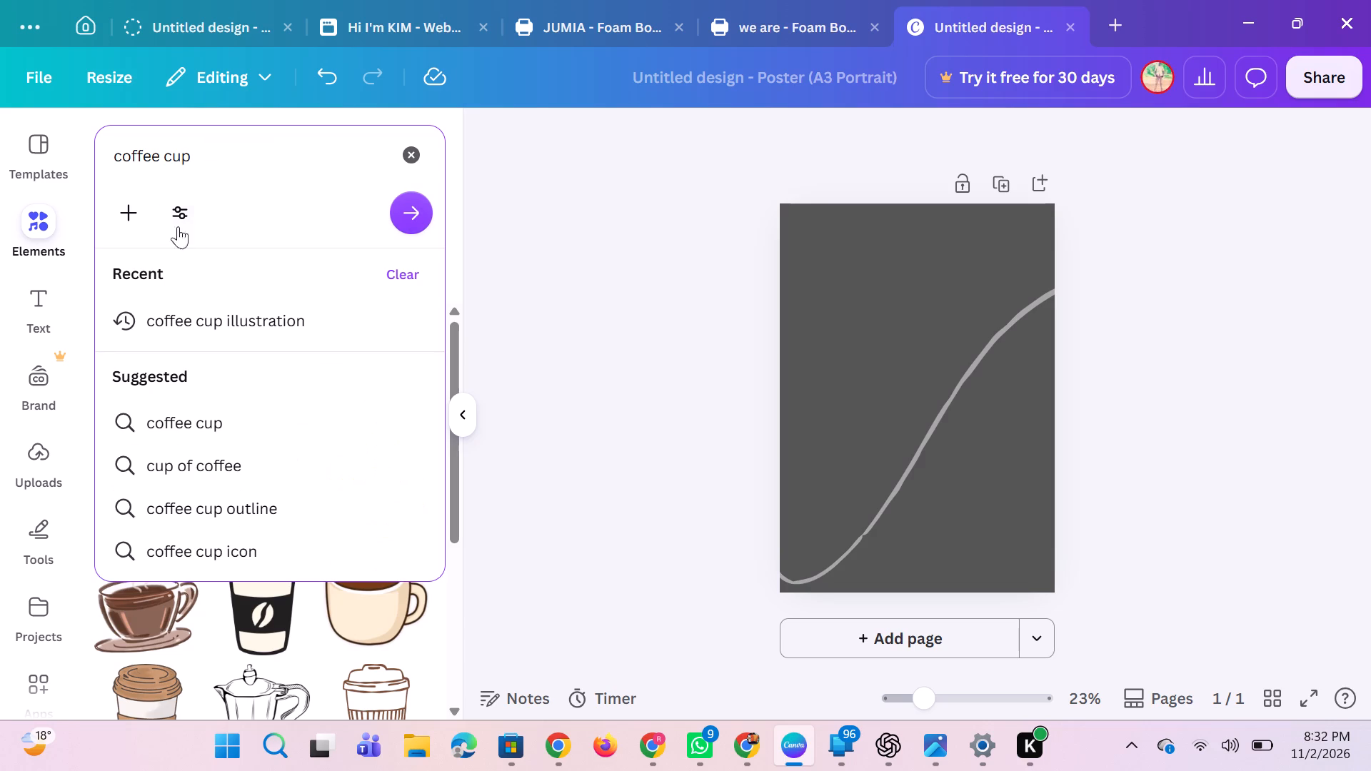
{"action": "left_click", "coordinate": [250, 429]}
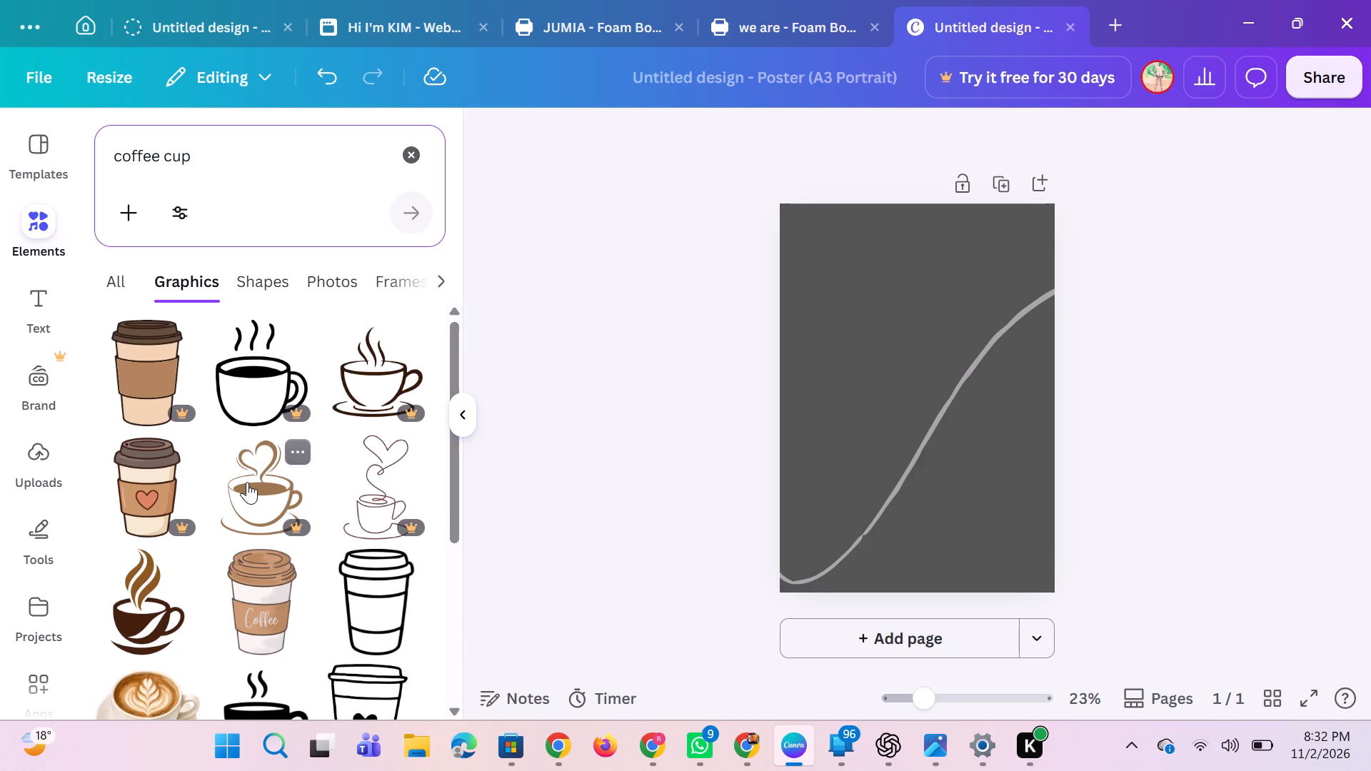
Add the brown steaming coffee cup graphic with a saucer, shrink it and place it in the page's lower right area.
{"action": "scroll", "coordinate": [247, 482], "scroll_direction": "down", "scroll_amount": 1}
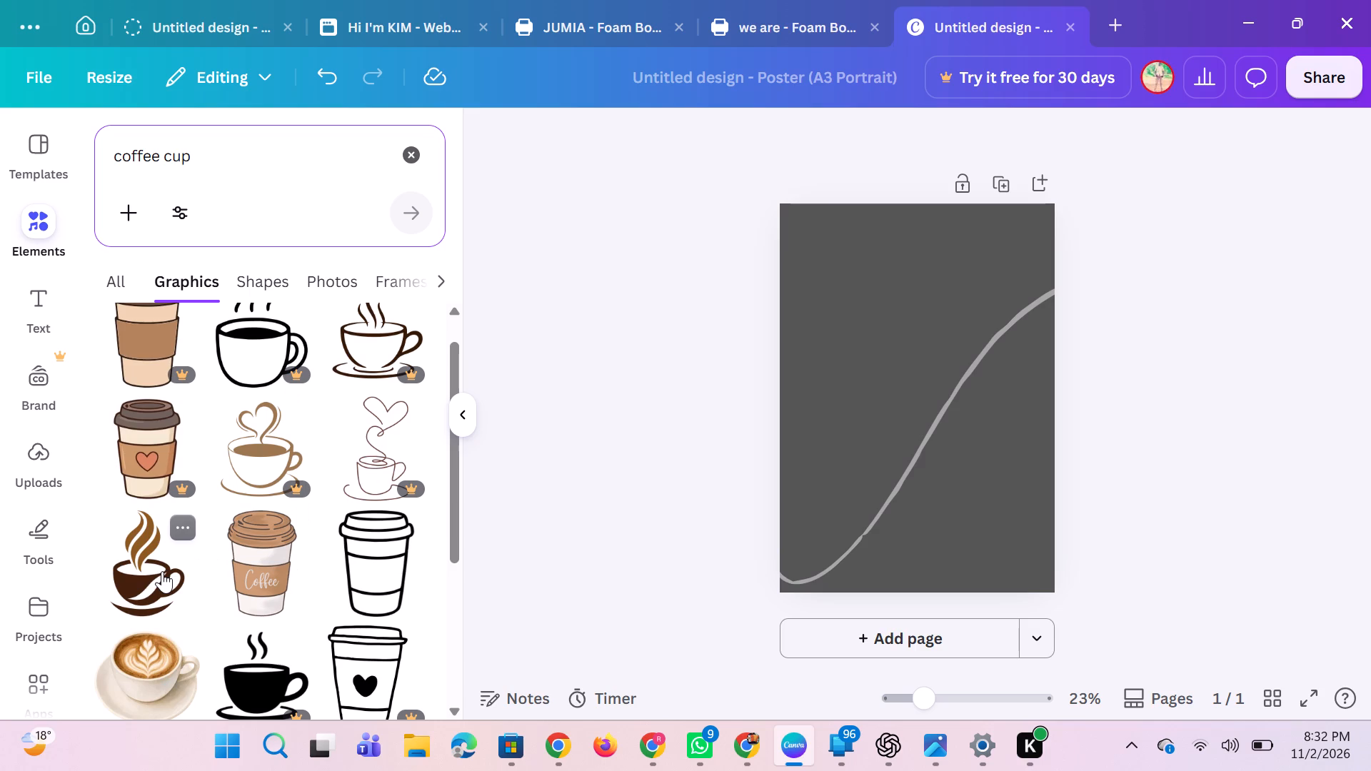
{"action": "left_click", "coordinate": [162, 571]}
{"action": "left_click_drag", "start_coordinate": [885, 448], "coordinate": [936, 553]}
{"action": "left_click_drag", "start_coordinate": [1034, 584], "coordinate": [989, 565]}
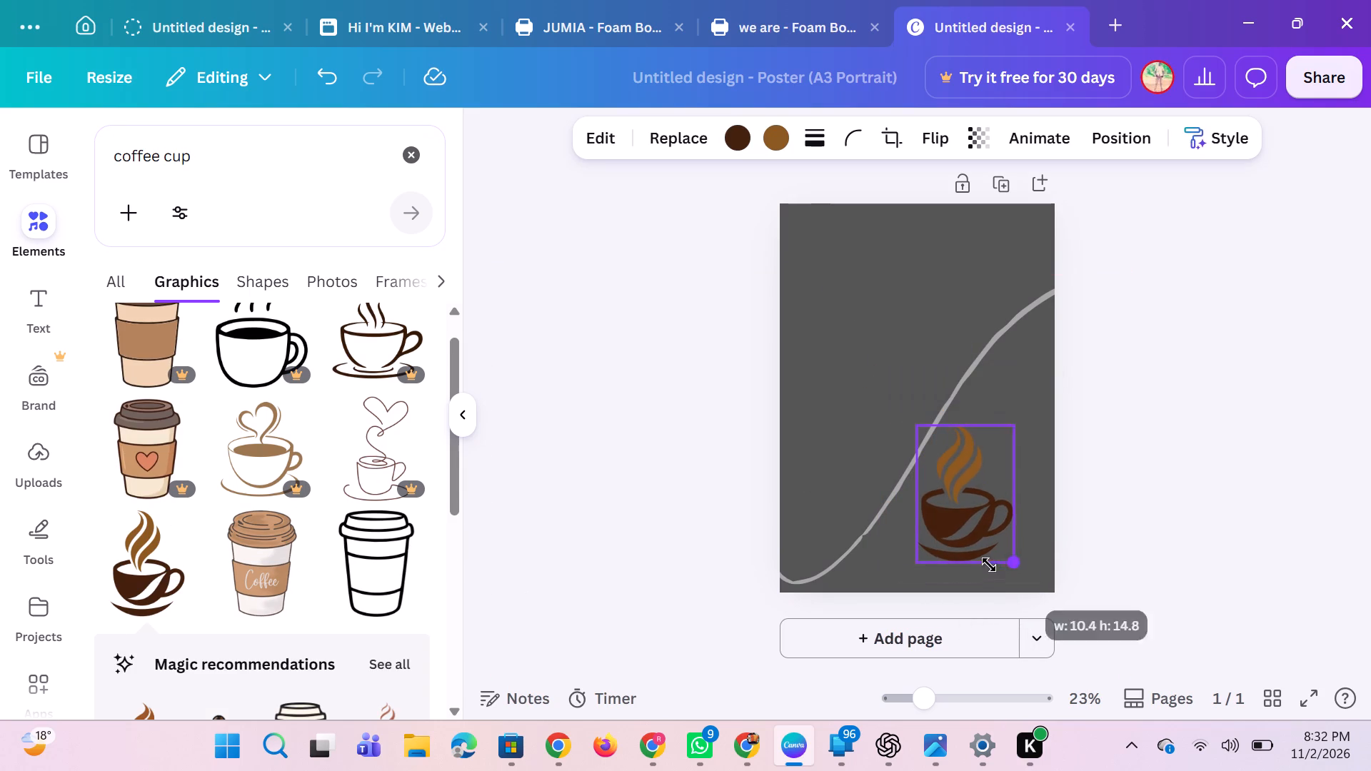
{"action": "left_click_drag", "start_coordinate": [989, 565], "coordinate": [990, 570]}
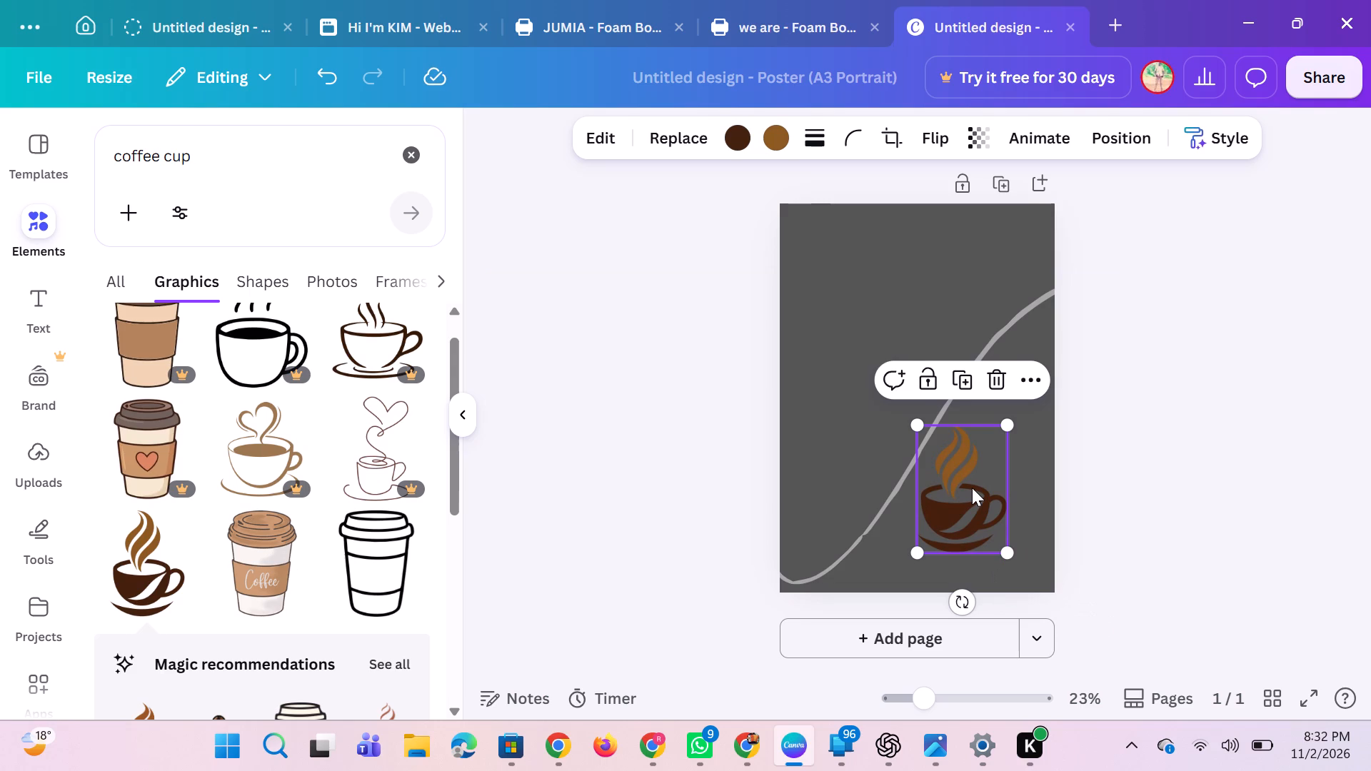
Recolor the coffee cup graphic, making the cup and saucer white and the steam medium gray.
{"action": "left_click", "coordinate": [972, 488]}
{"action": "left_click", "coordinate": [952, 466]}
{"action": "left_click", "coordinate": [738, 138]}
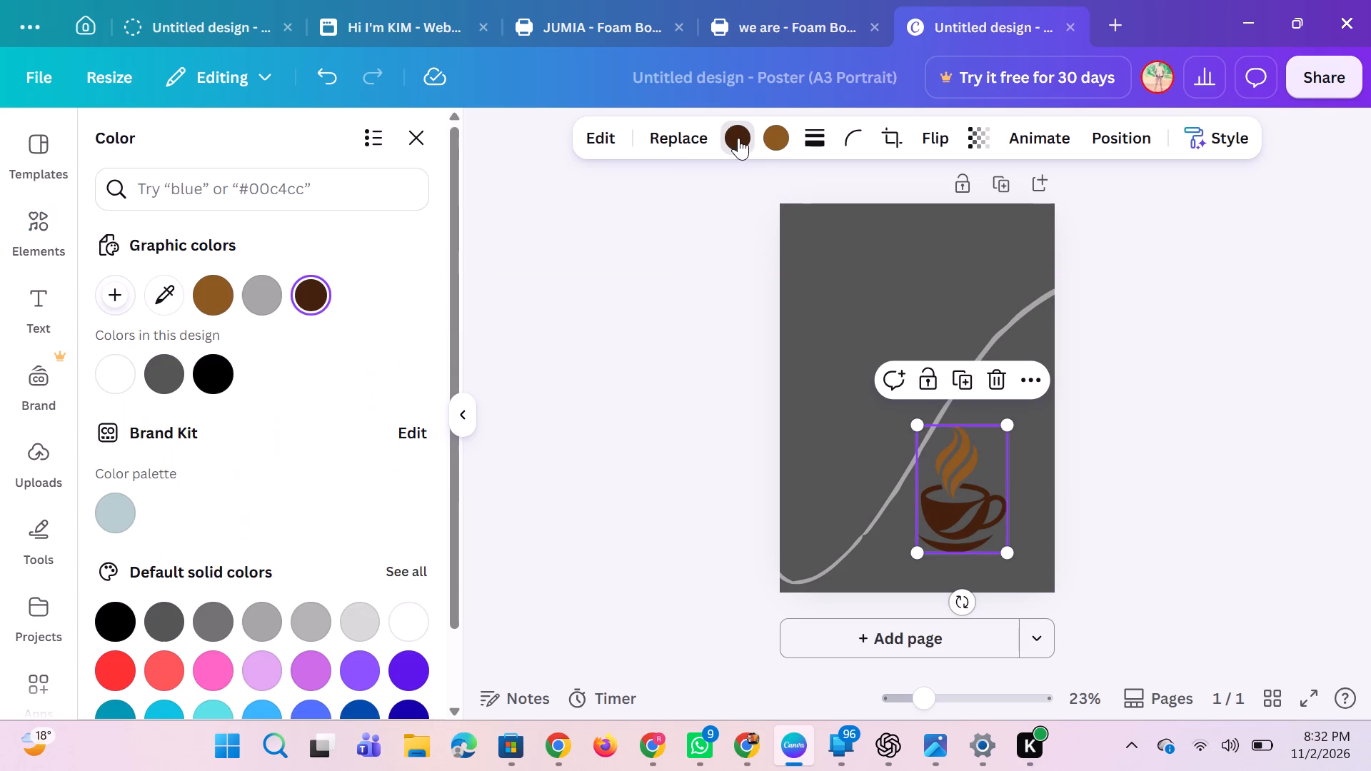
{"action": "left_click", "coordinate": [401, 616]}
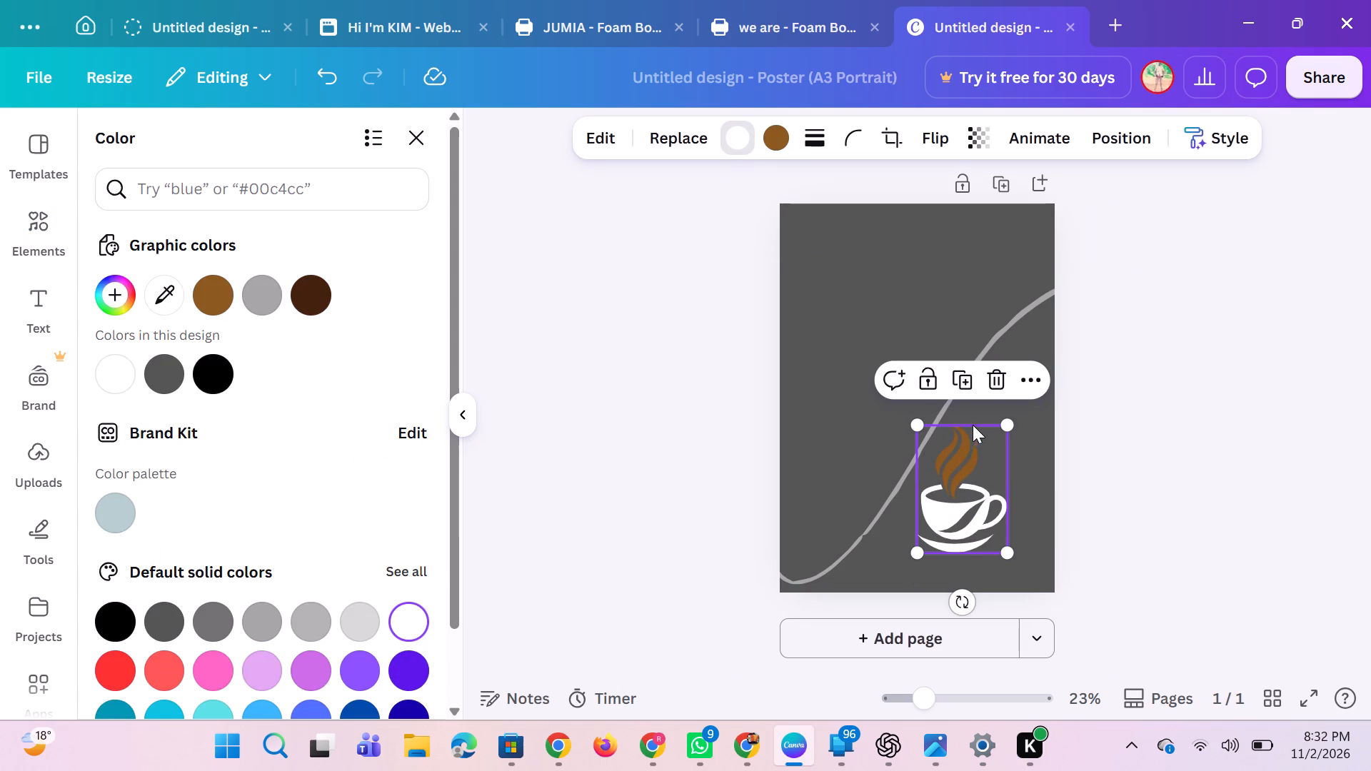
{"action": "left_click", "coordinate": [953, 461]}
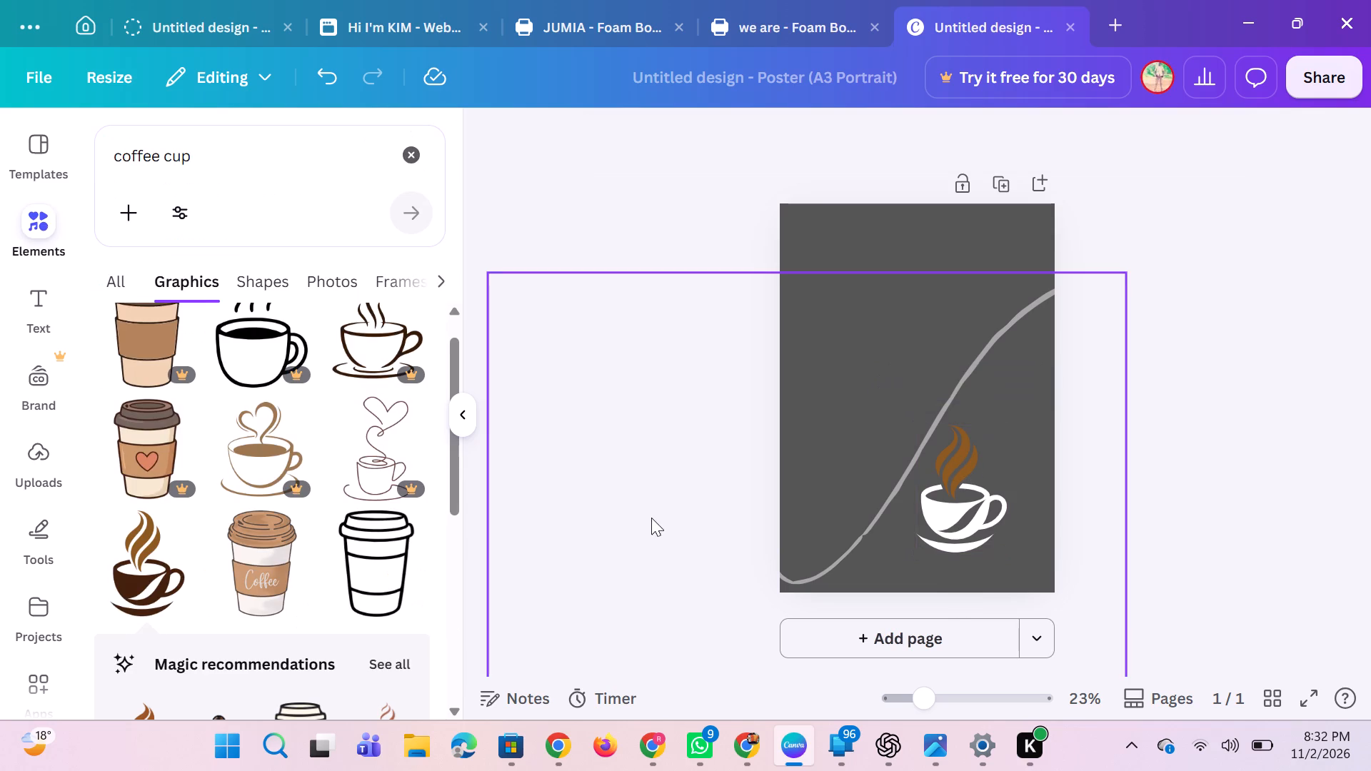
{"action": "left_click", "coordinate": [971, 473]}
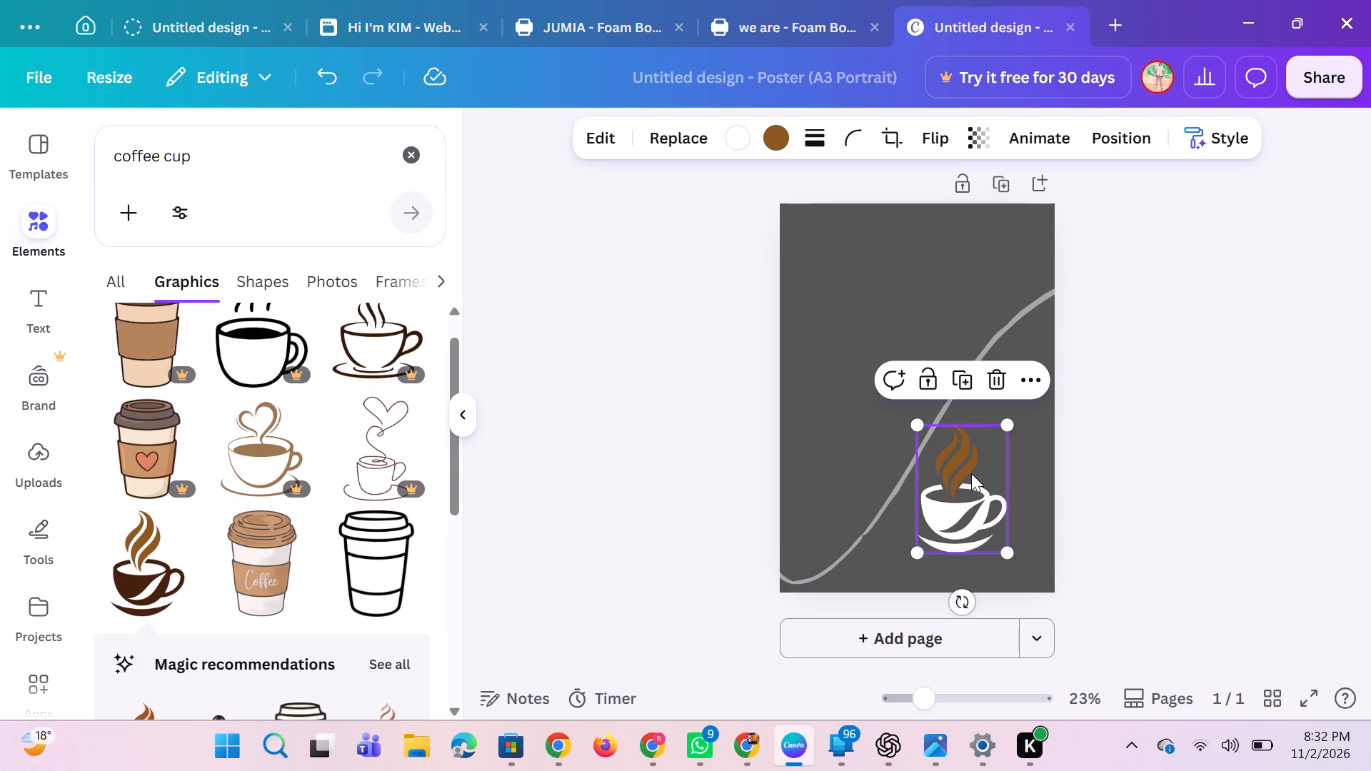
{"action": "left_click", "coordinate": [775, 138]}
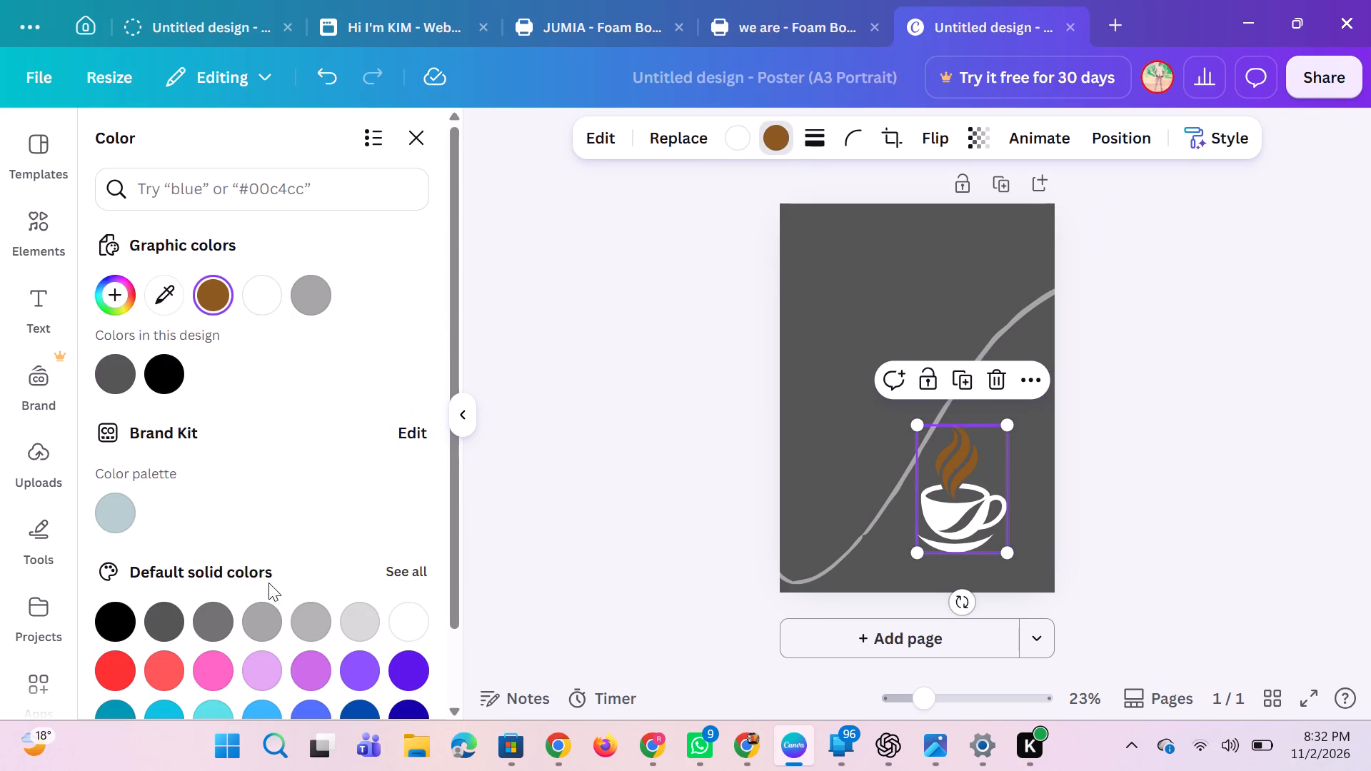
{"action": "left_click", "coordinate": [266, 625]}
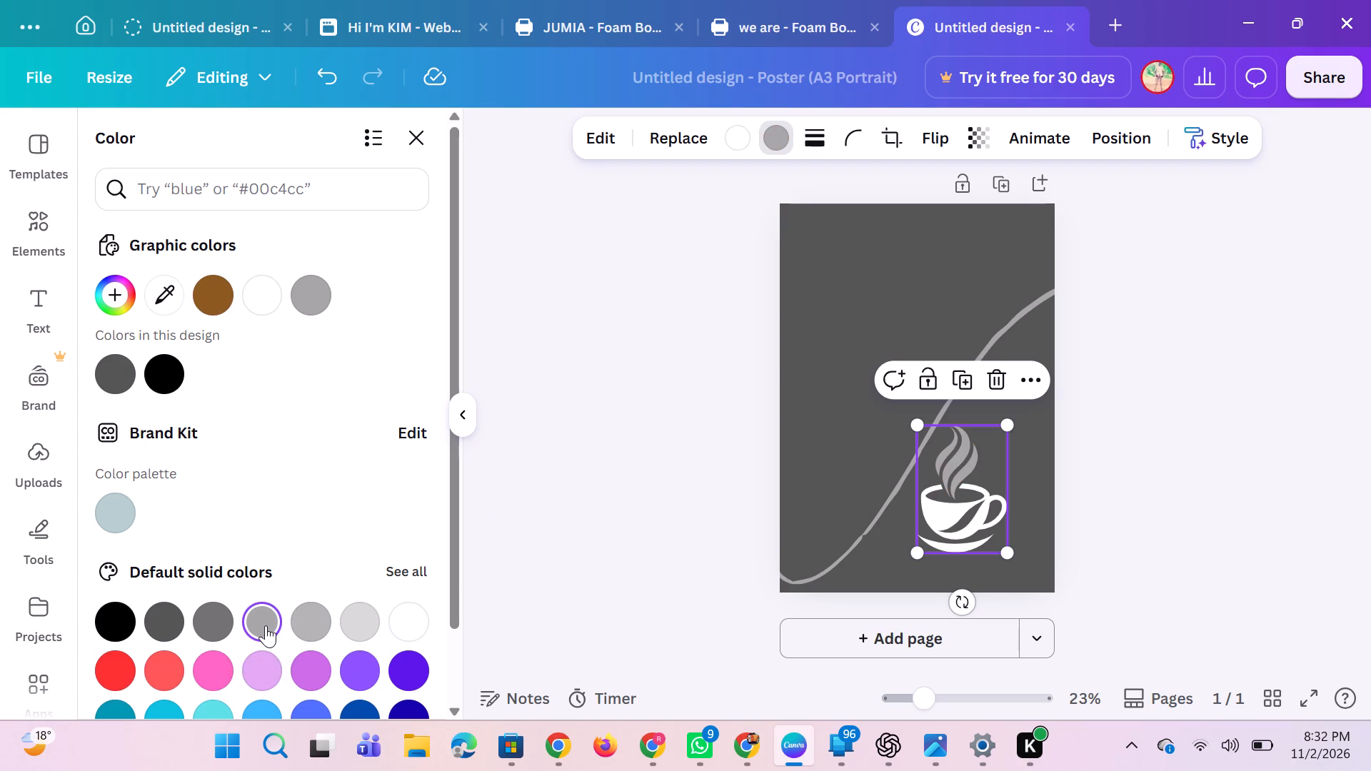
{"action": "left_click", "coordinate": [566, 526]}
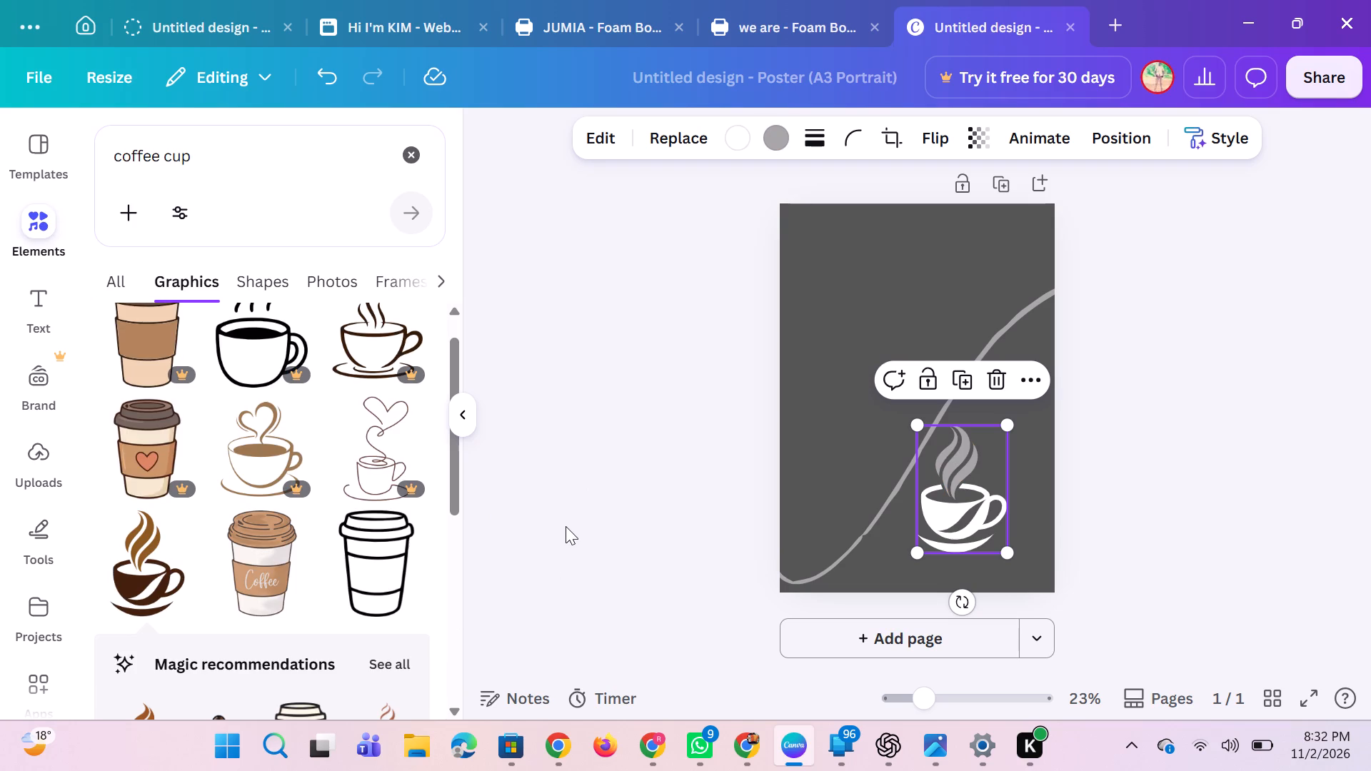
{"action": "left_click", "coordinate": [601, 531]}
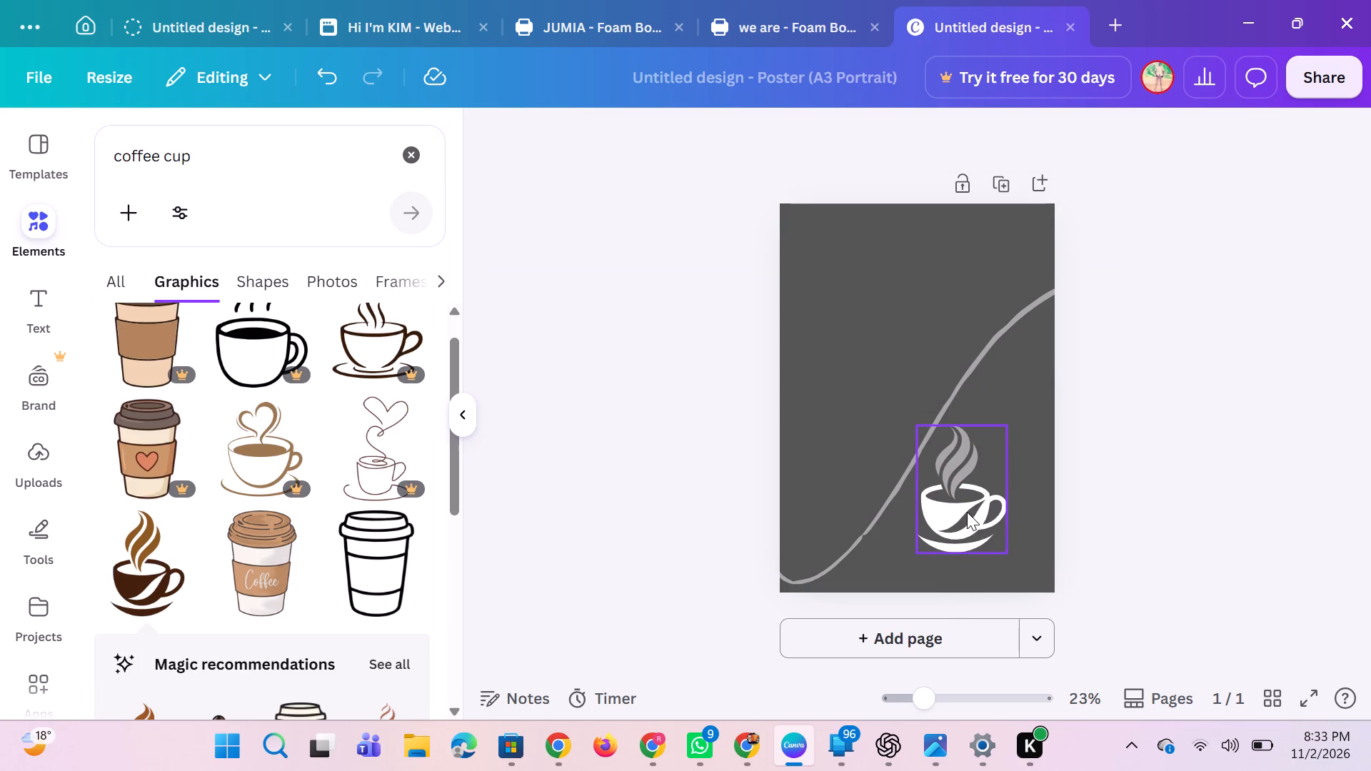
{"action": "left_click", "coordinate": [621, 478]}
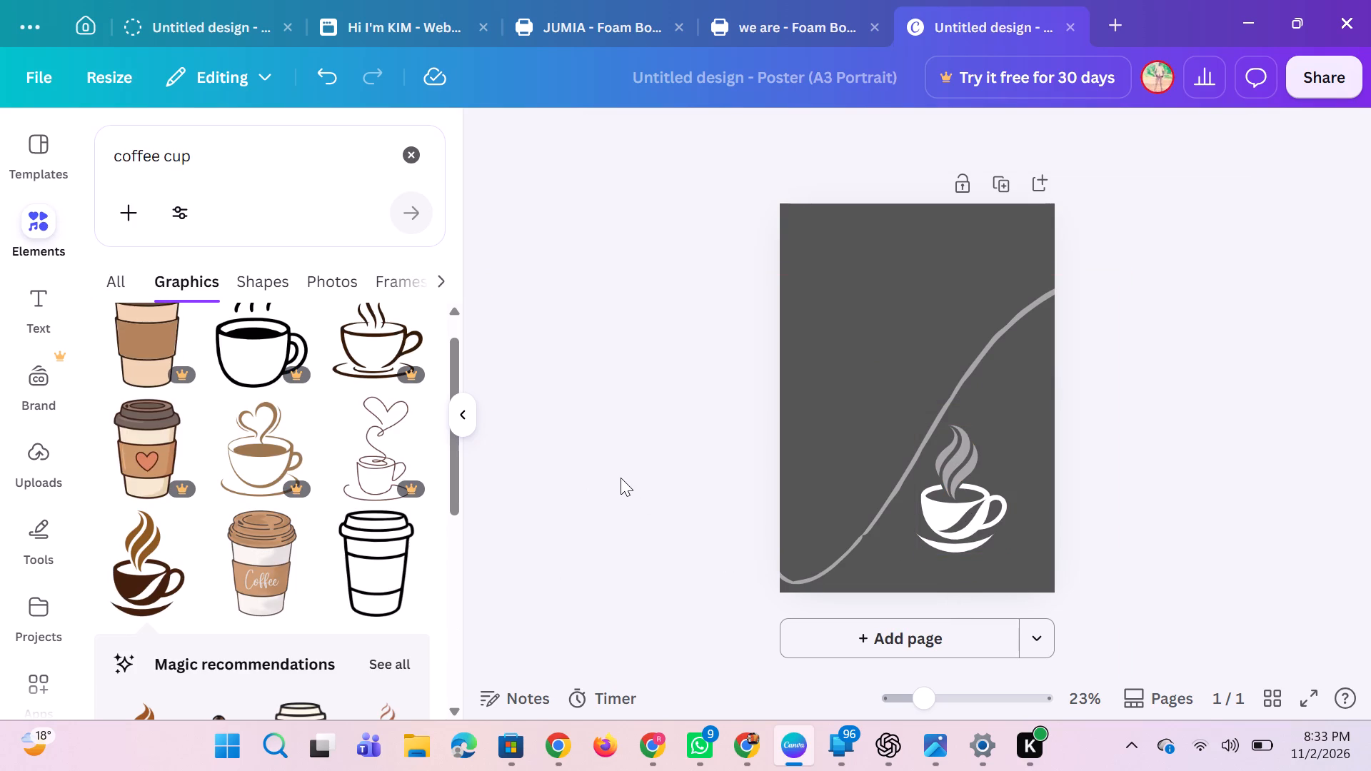
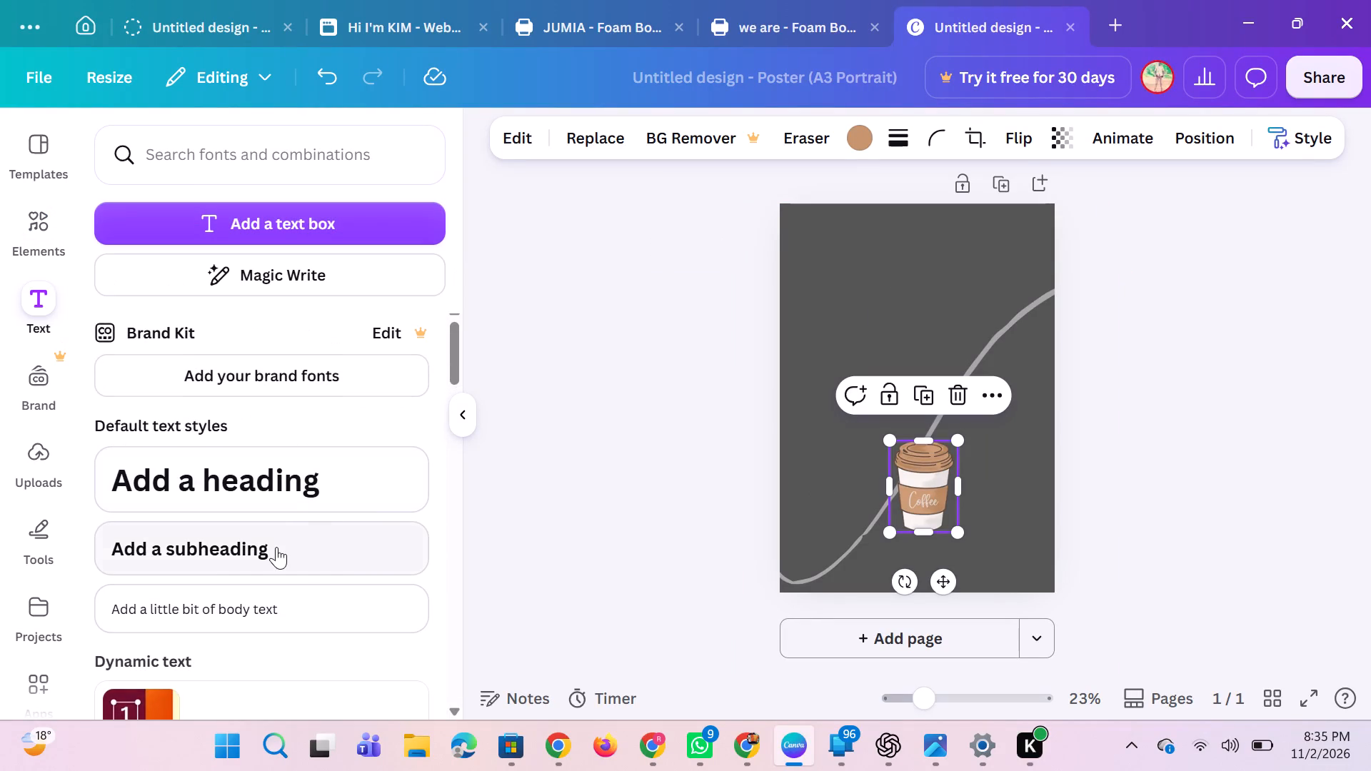
{"action": "scroll", "coordinate": [271, 551], "scroll_direction": "down", "scroll_amount": 4}
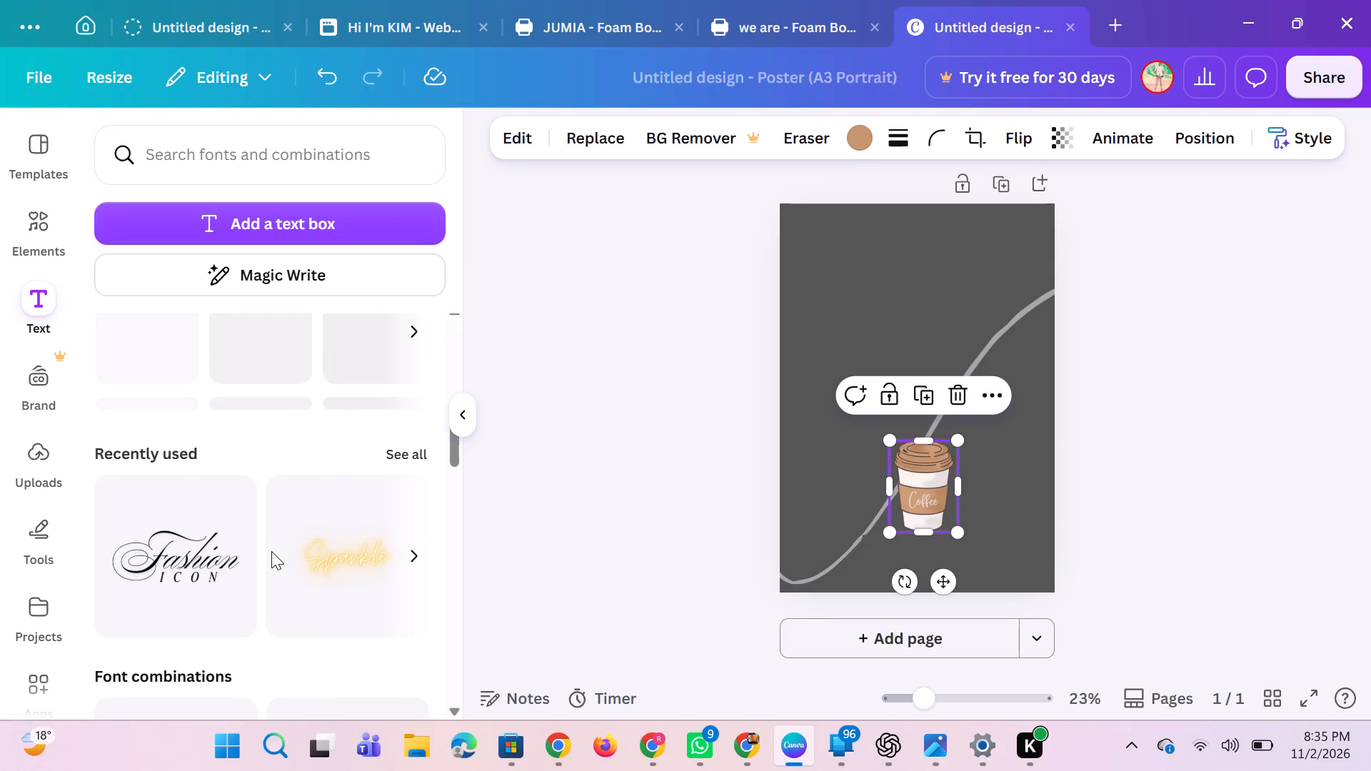
{"action": "scroll", "coordinate": [271, 551], "scroll_direction": "down", "scroll_amount": 1}
{"action": "scroll", "coordinate": [183, 612], "scroll_direction": "down", "scroll_amount": 2}
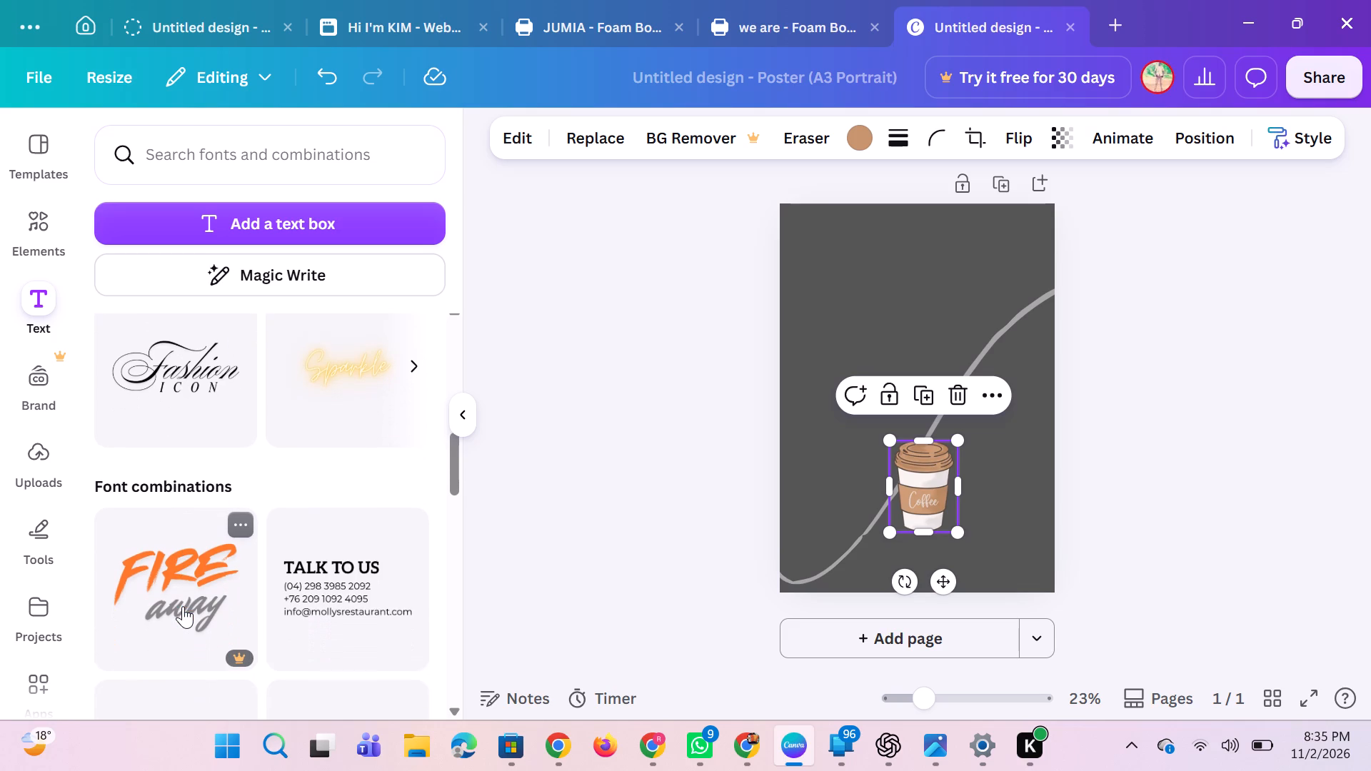
{"action": "scroll", "coordinate": [183, 606], "scroll_direction": "down", "scroll_amount": 3}
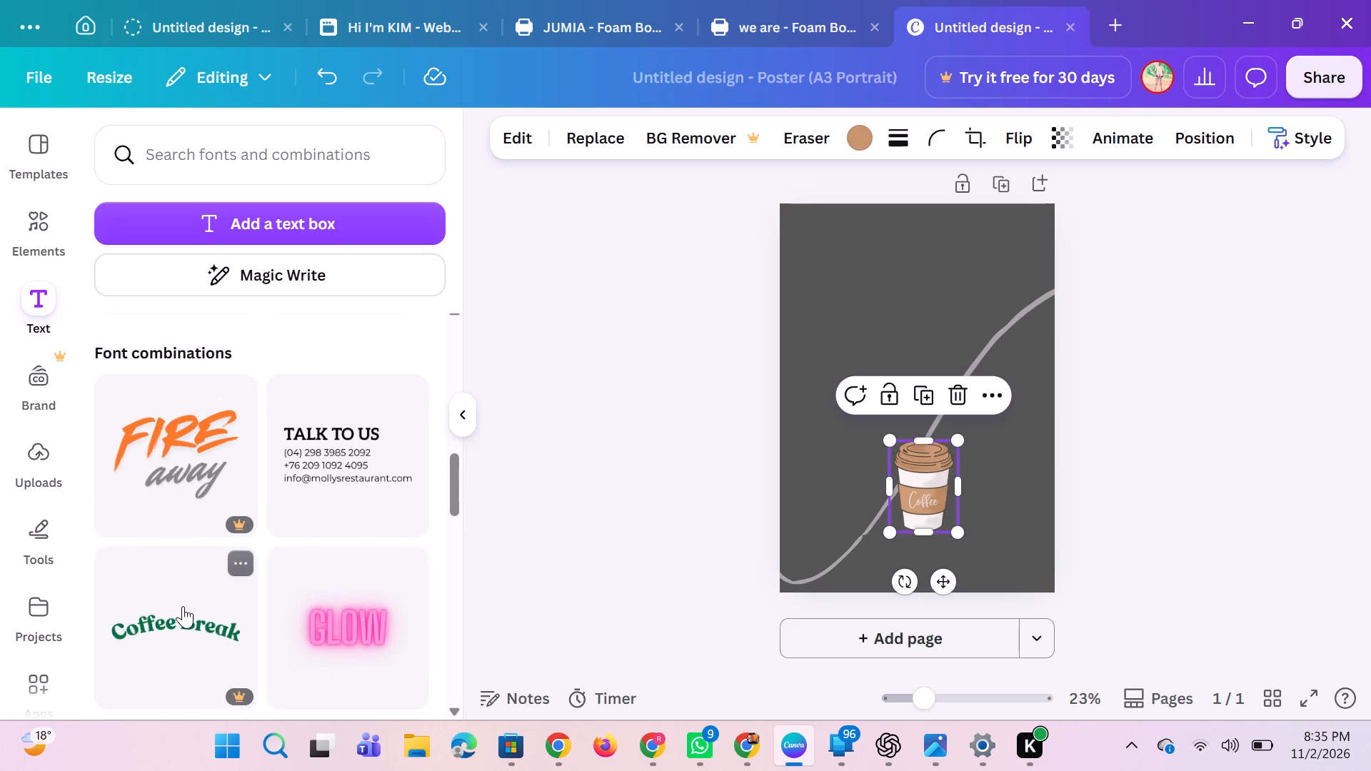
{"action": "scroll", "coordinate": [183, 606], "scroll_direction": "down", "scroll_amount": 2}
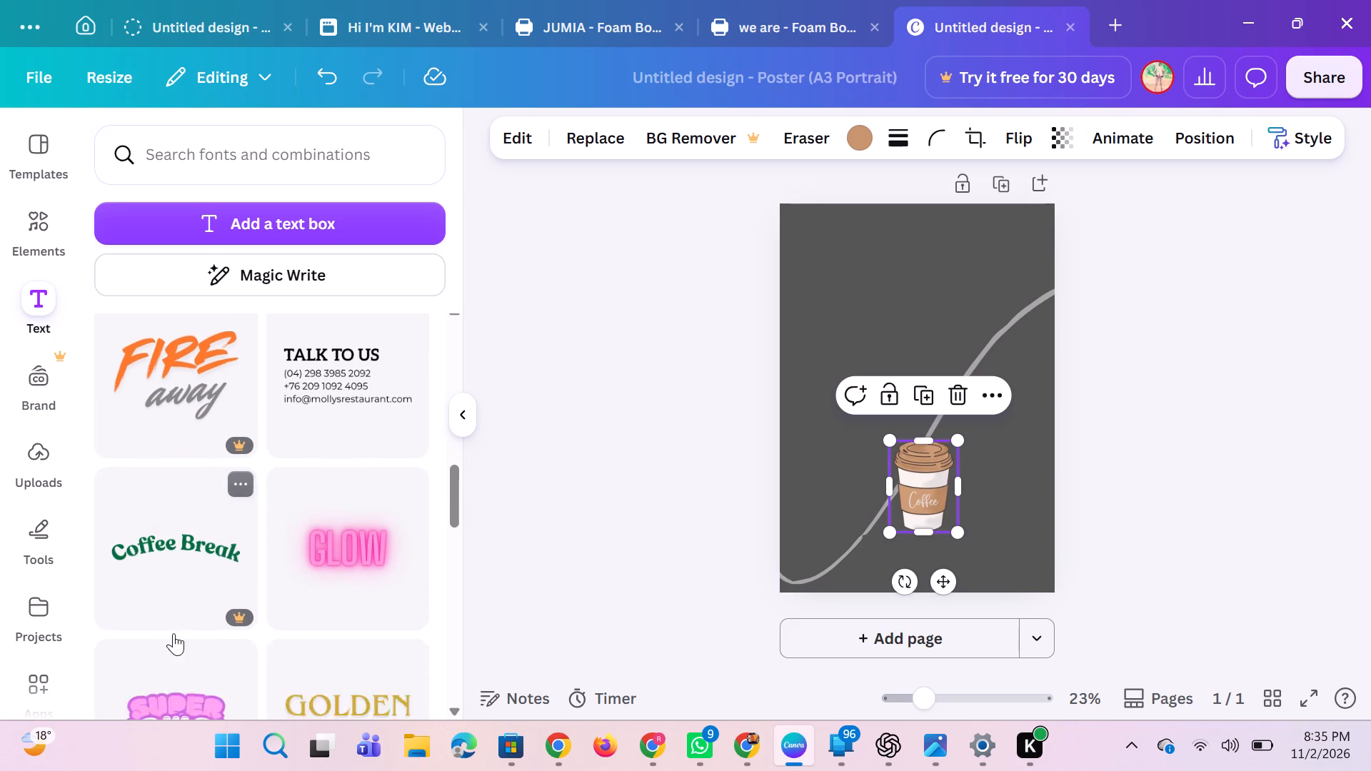
{"action": "scroll", "coordinate": [174, 633], "scroll_direction": "down", "scroll_amount": 4}
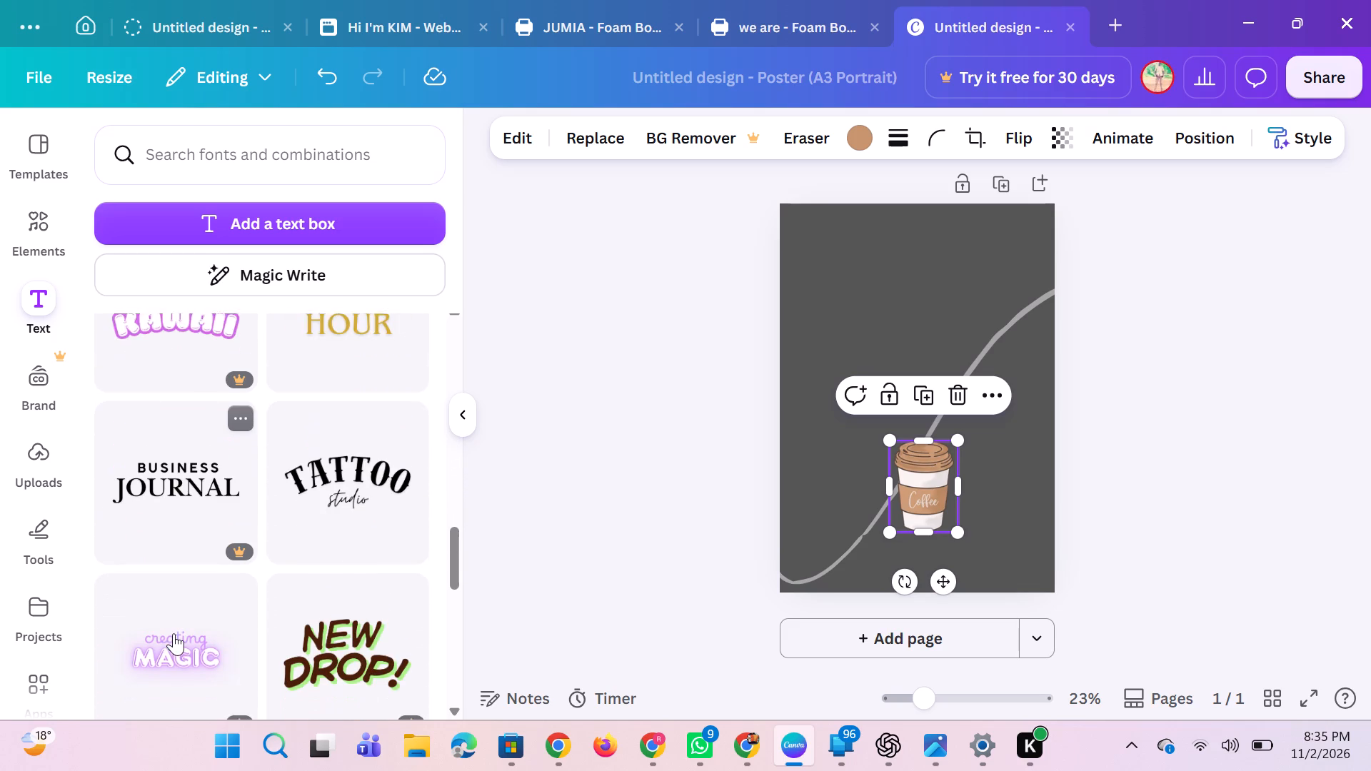
{"action": "scroll", "coordinate": [174, 633], "scroll_direction": "down", "scroll_amount": 2}
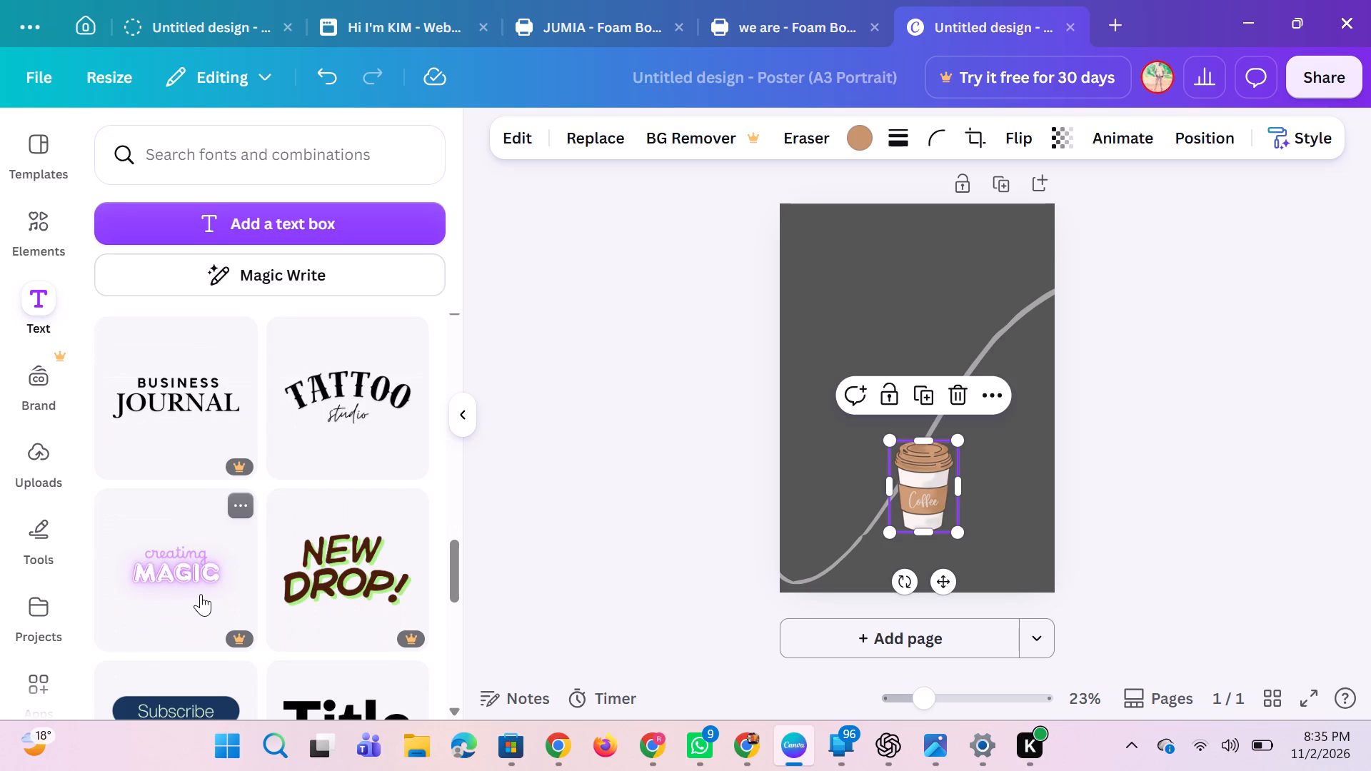
{"action": "scroll", "coordinate": [201, 594], "scroll_direction": "down", "scroll_amount": 3}
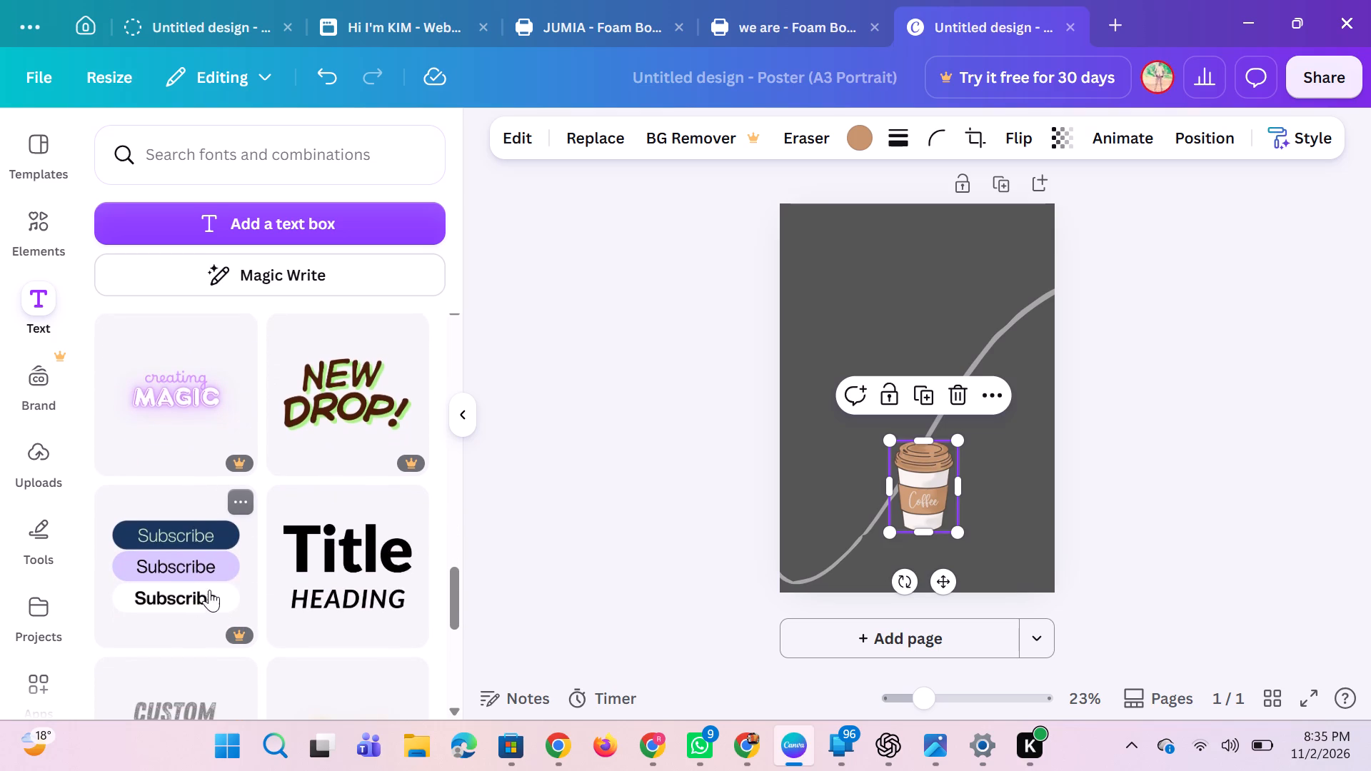
{"action": "left_click", "coordinate": [344, 568]}
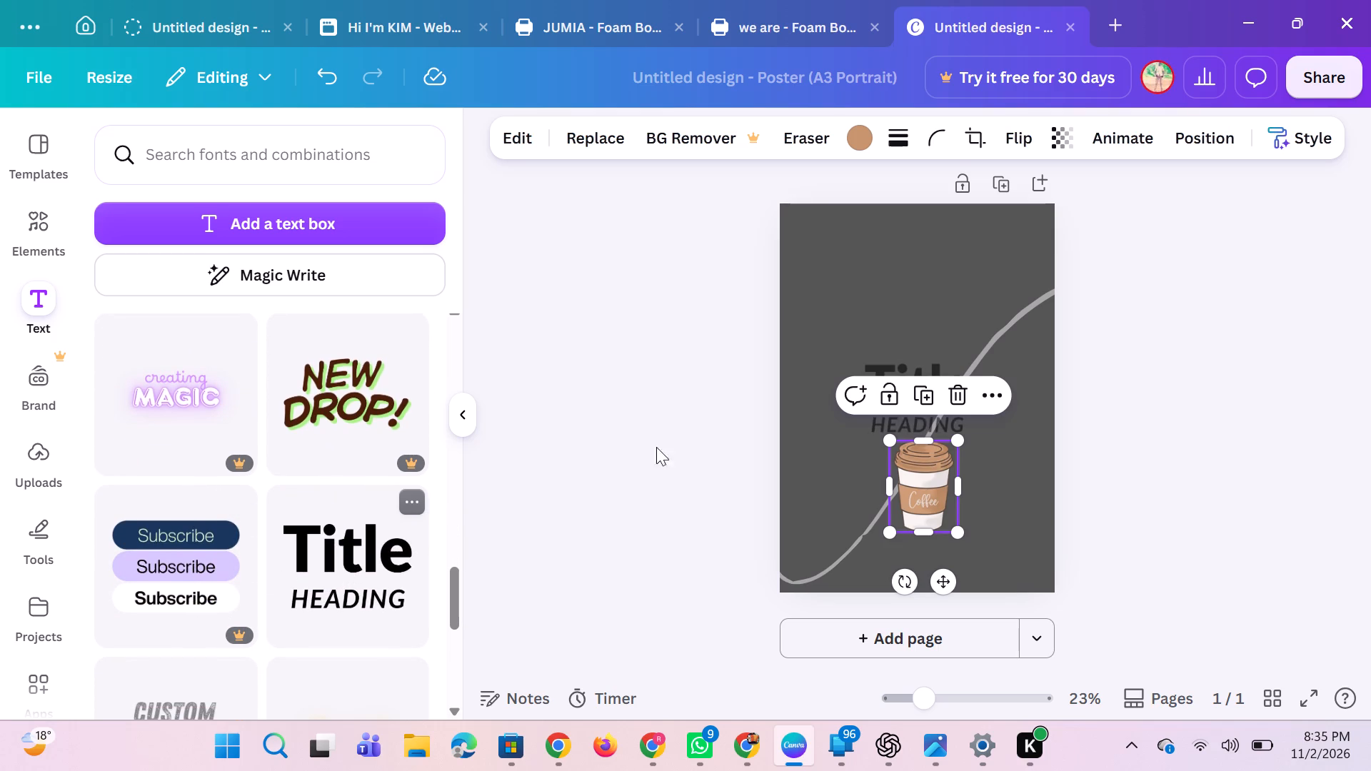
{"action": "left_click", "coordinate": [1185, 408]}
{"action": "left_click_drag", "start_coordinate": [935, 395], "coordinate": [938, 385]}
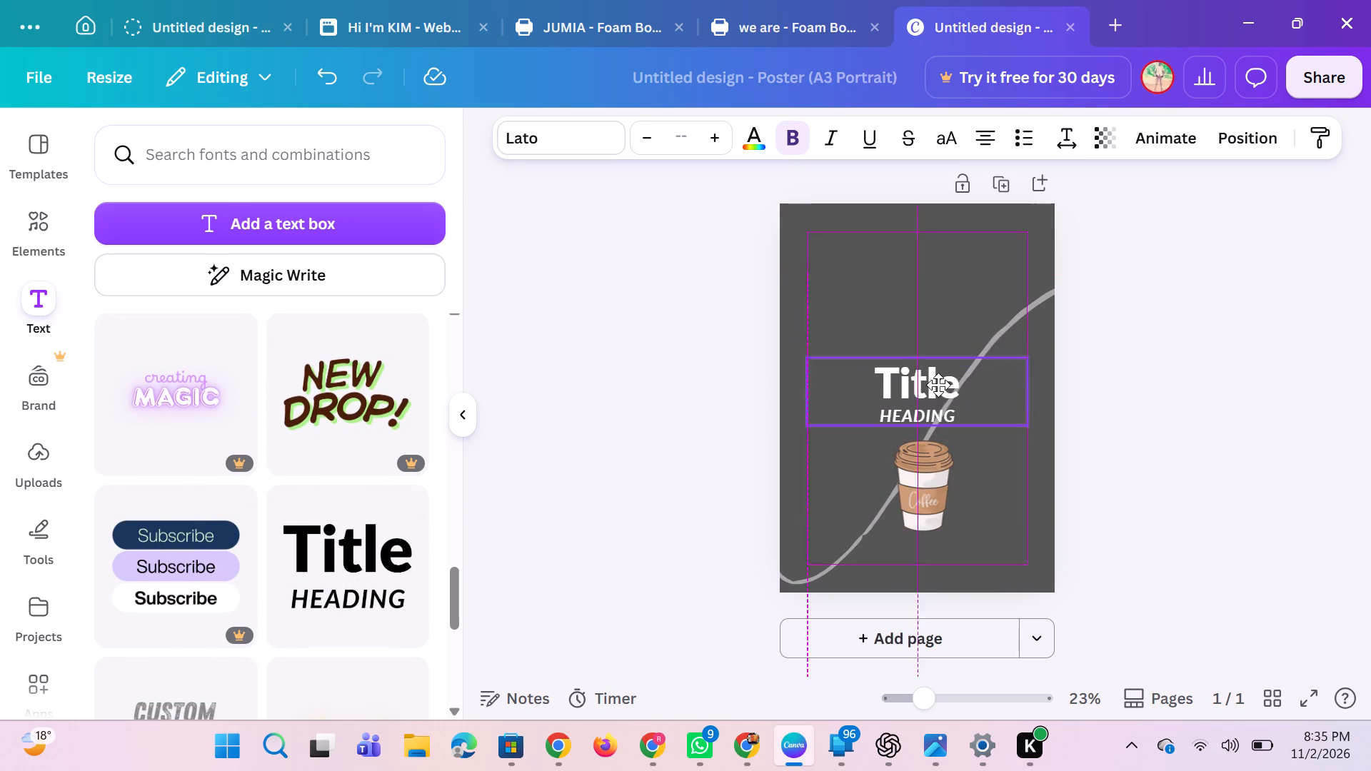
{"action": "left_click_drag", "start_coordinate": [938, 385], "coordinate": [936, 336]}
{"action": "left_click", "coordinate": [936, 336]}
Ungroup the added text pair and take the "Title" line off the page, keeping only "HEADING".
{"action": "left_click", "coordinate": [847, 268]}
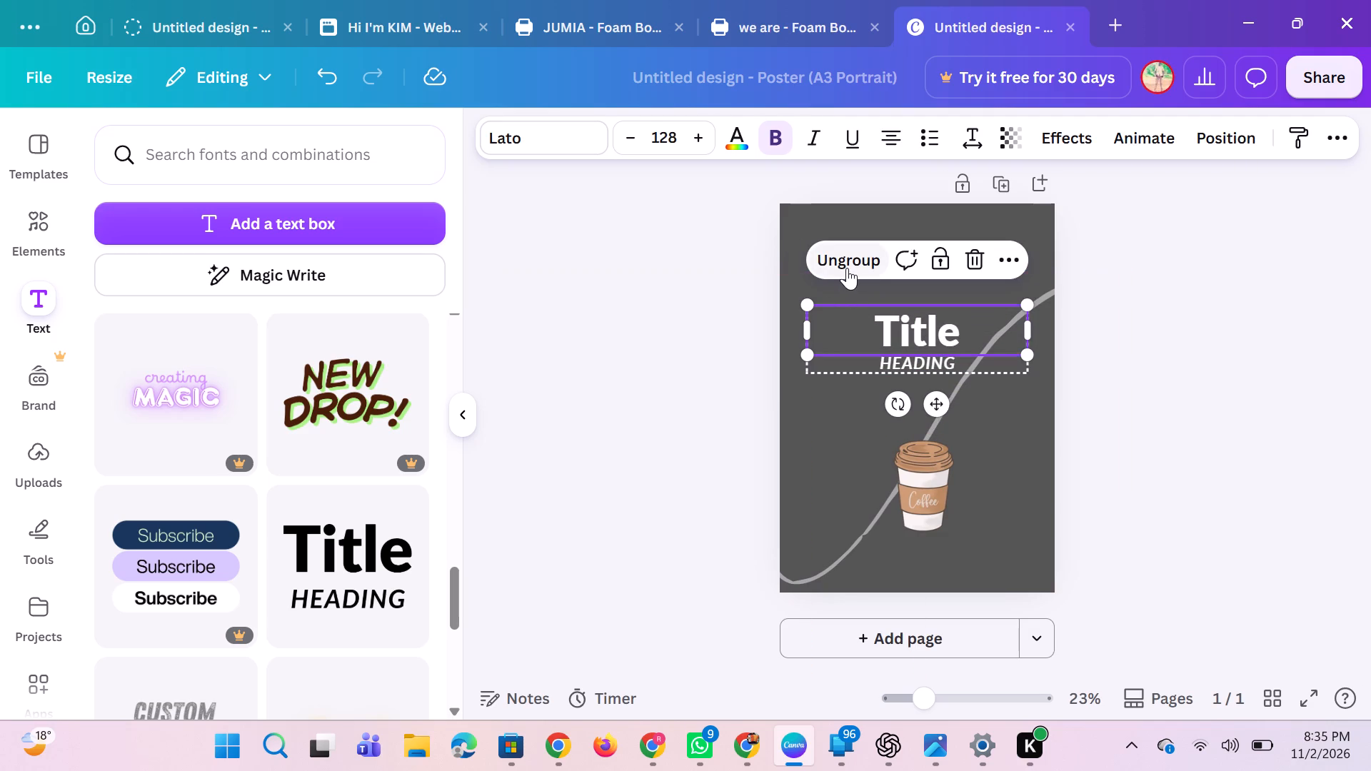
{"action": "left_click", "coordinate": [1110, 251]}
{"action": "left_click_drag", "start_coordinate": [933, 341], "coordinate": [721, 361]}
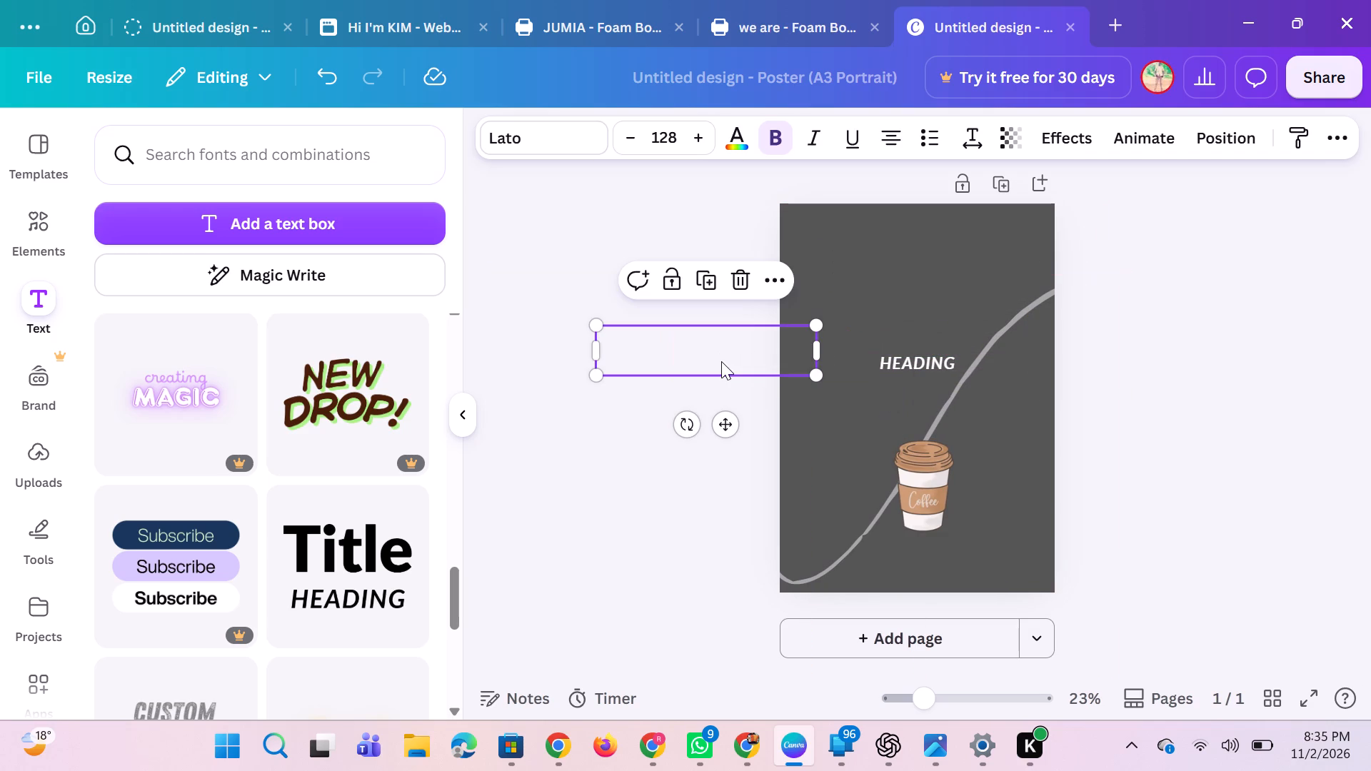
{"action": "left_click_drag", "start_coordinate": [721, 361], "coordinate": [599, 379]}
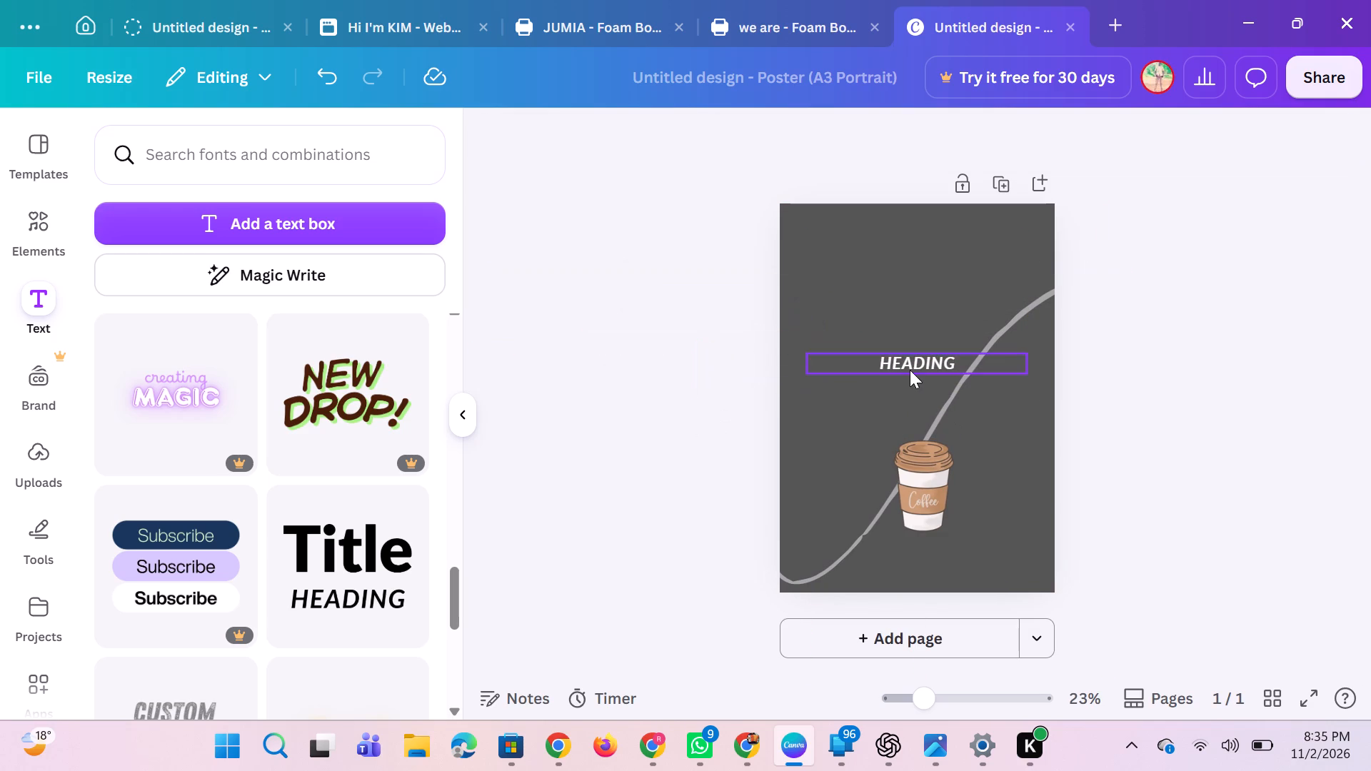
Replace the "HEADING" text with the copied tagline "Sip. Savor. Socialize." and place it near the page's top edge.
{"action": "left_click_drag", "start_coordinate": [910, 370], "coordinate": [835, 251]}
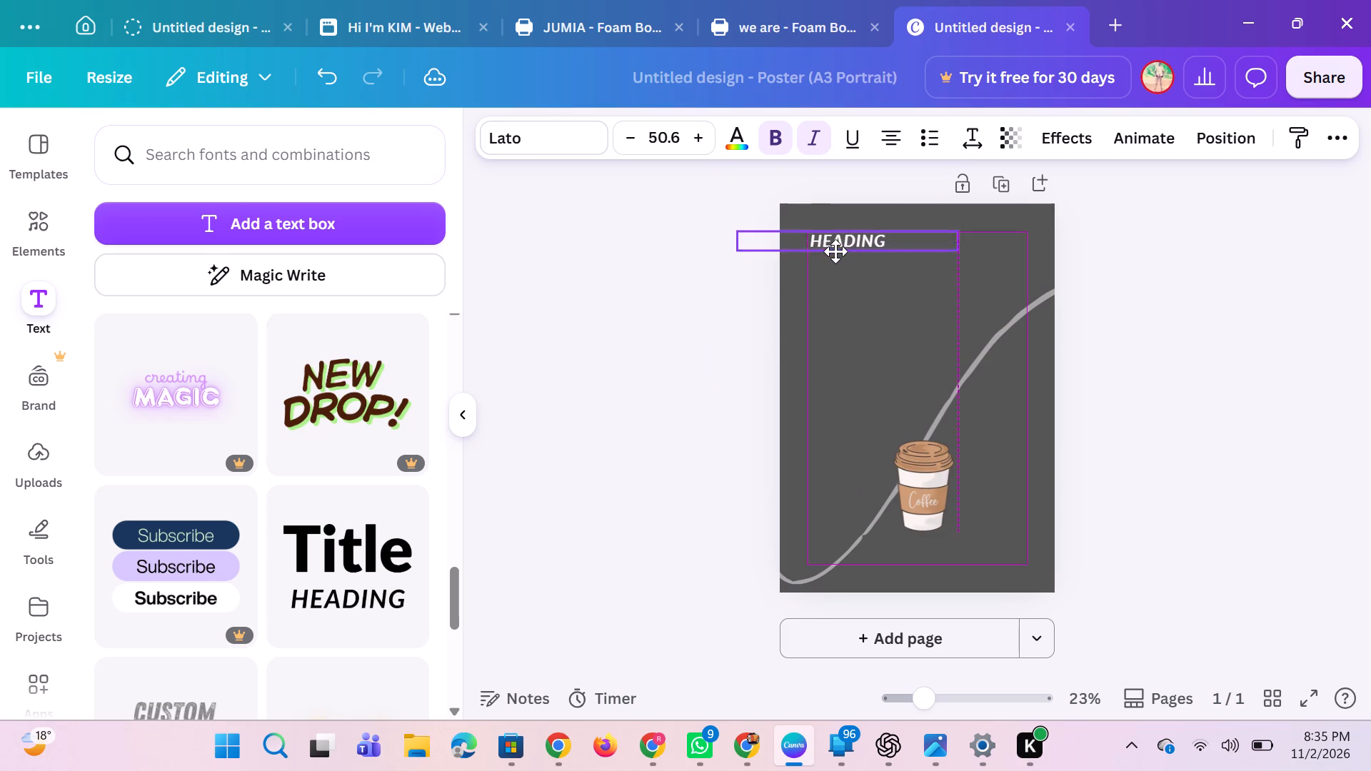
{"action": "left_click_drag", "start_coordinate": [835, 251], "coordinate": [833, 256]}
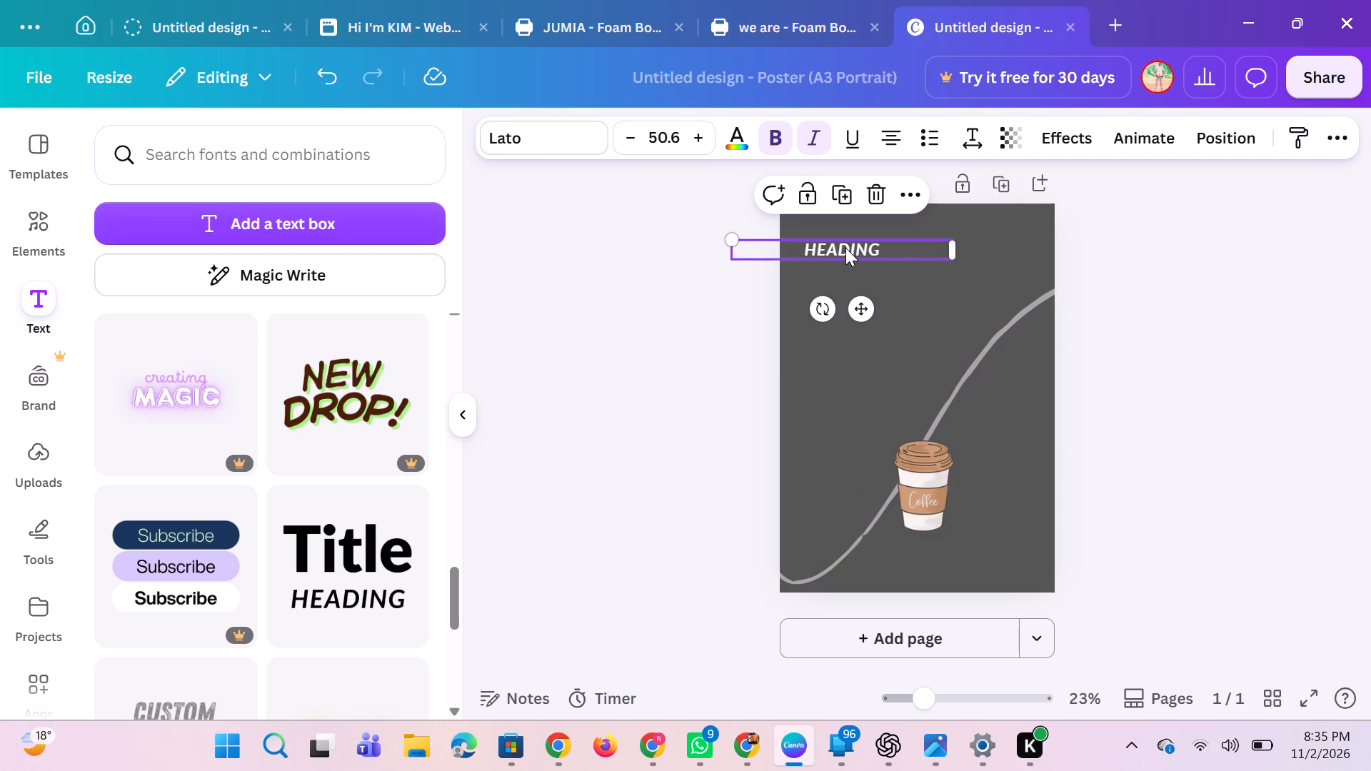
{"action": "double_click", "coordinate": [845, 248]}
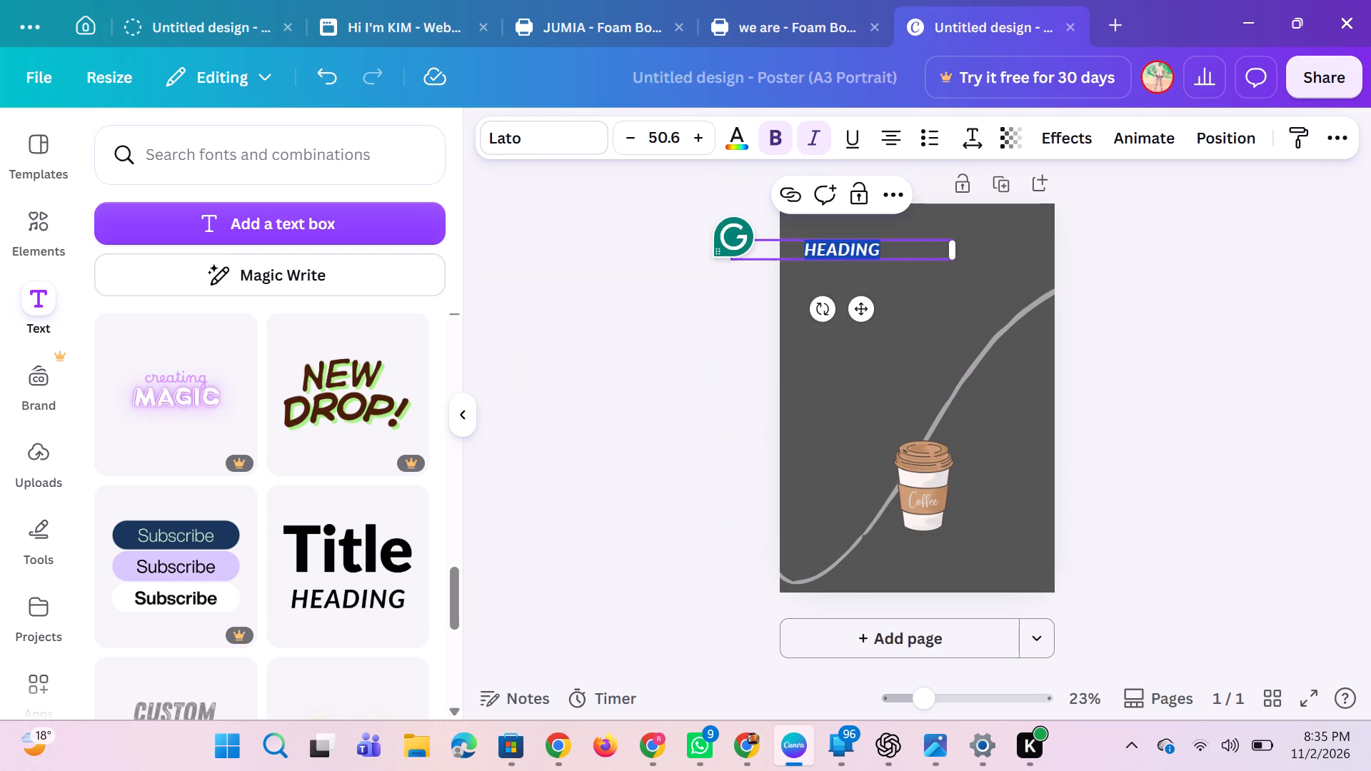
{"action": "key", "text": "ctrl+v"}
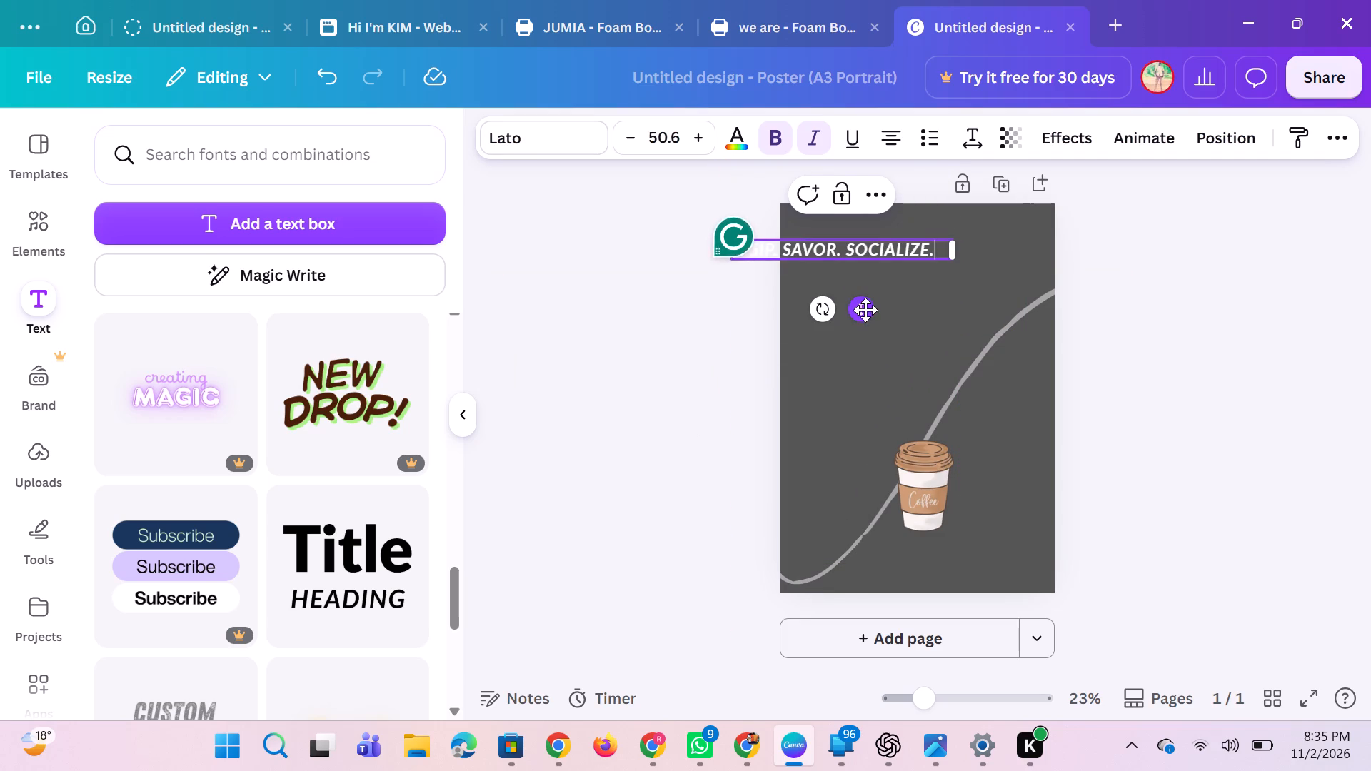
{"action": "left_click_drag", "start_coordinate": [865, 310], "coordinate": [914, 291]}
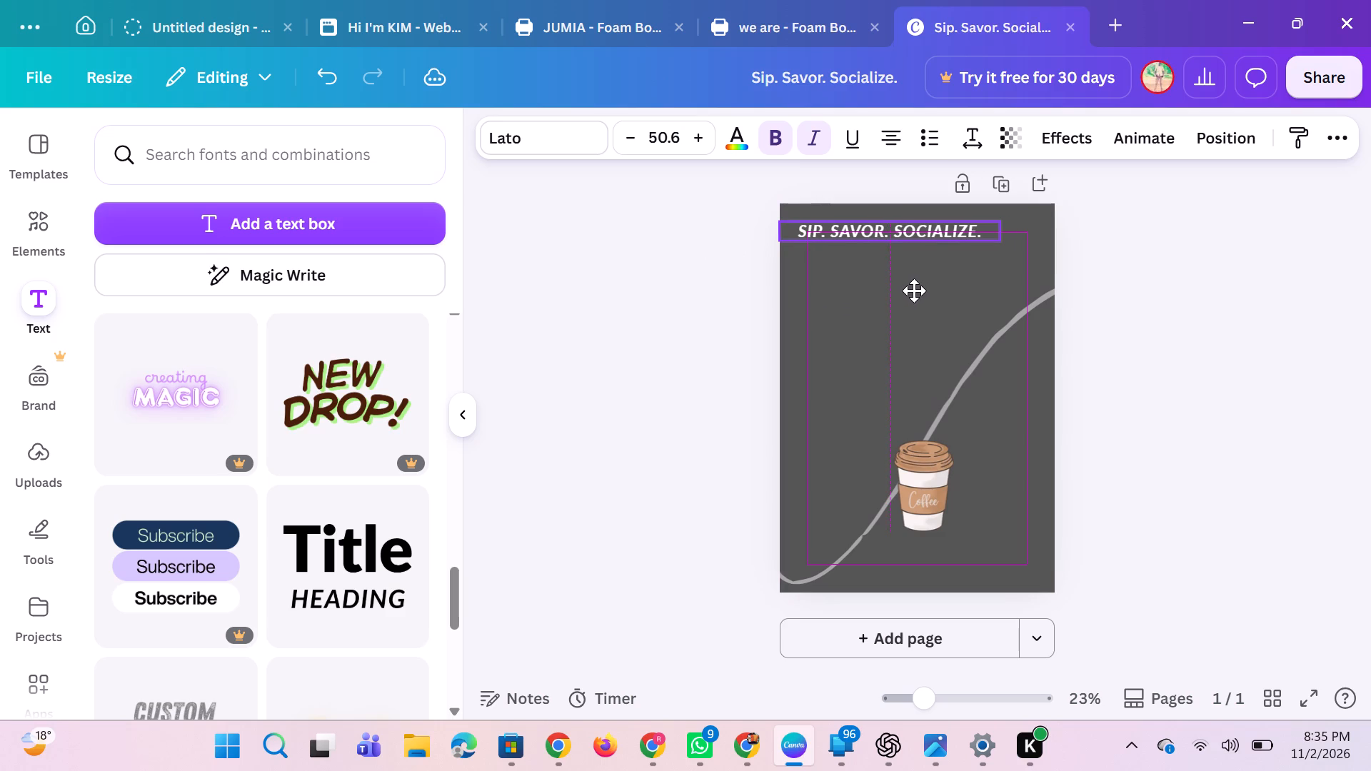
{"action": "left_click_drag", "start_coordinate": [914, 291], "coordinate": [913, 288]}
{"action": "left_click", "coordinate": [1142, 335]}
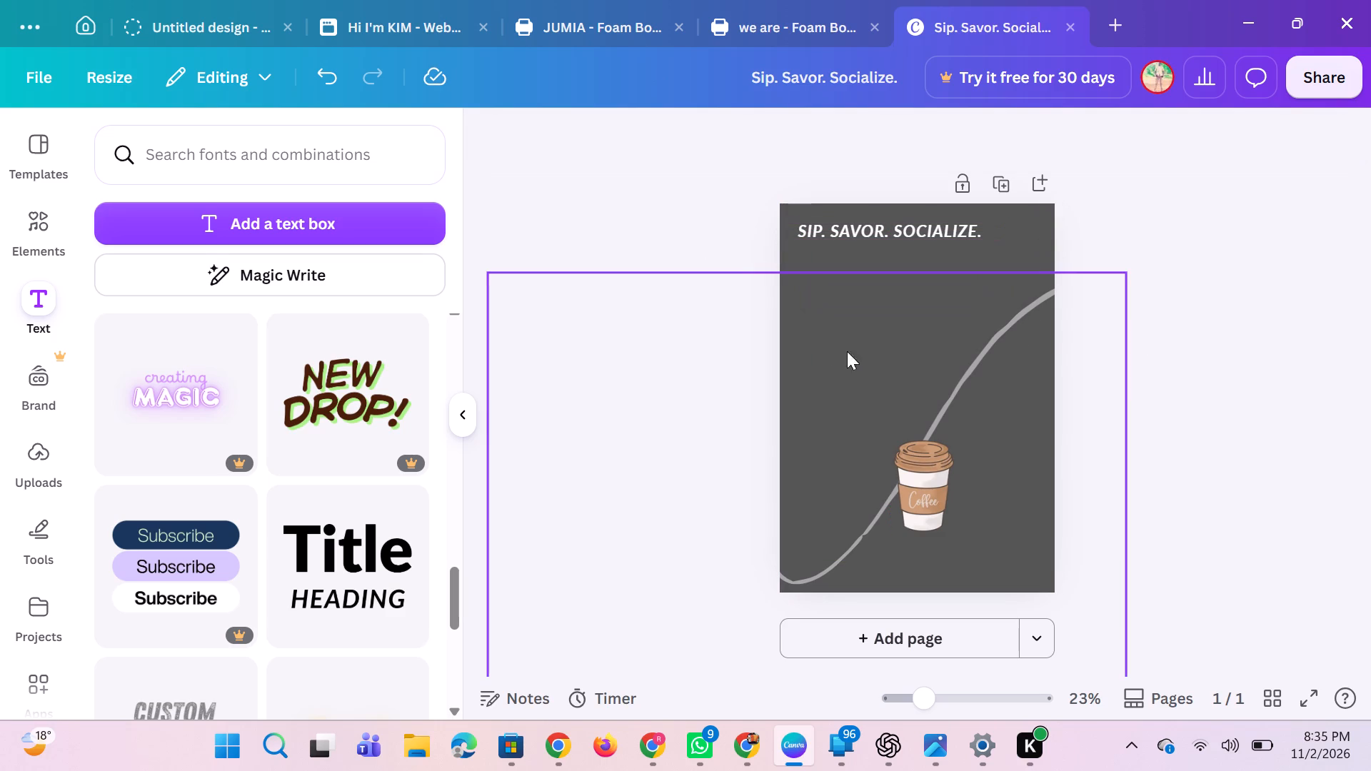
Search the text styles for "sunset gradient".
{"action": "left_click", "coordinate": [196, 145]}
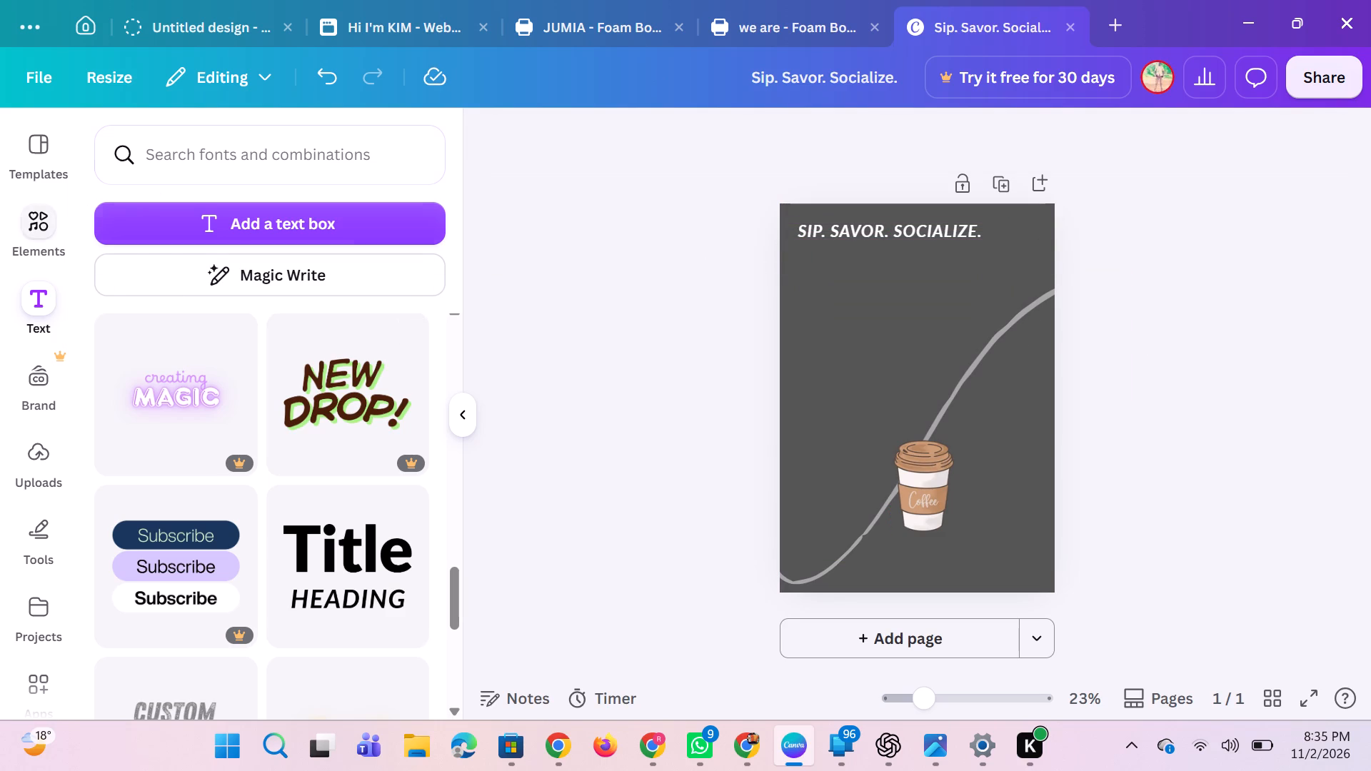
{"action": "type", "text": "sunset gradient"}
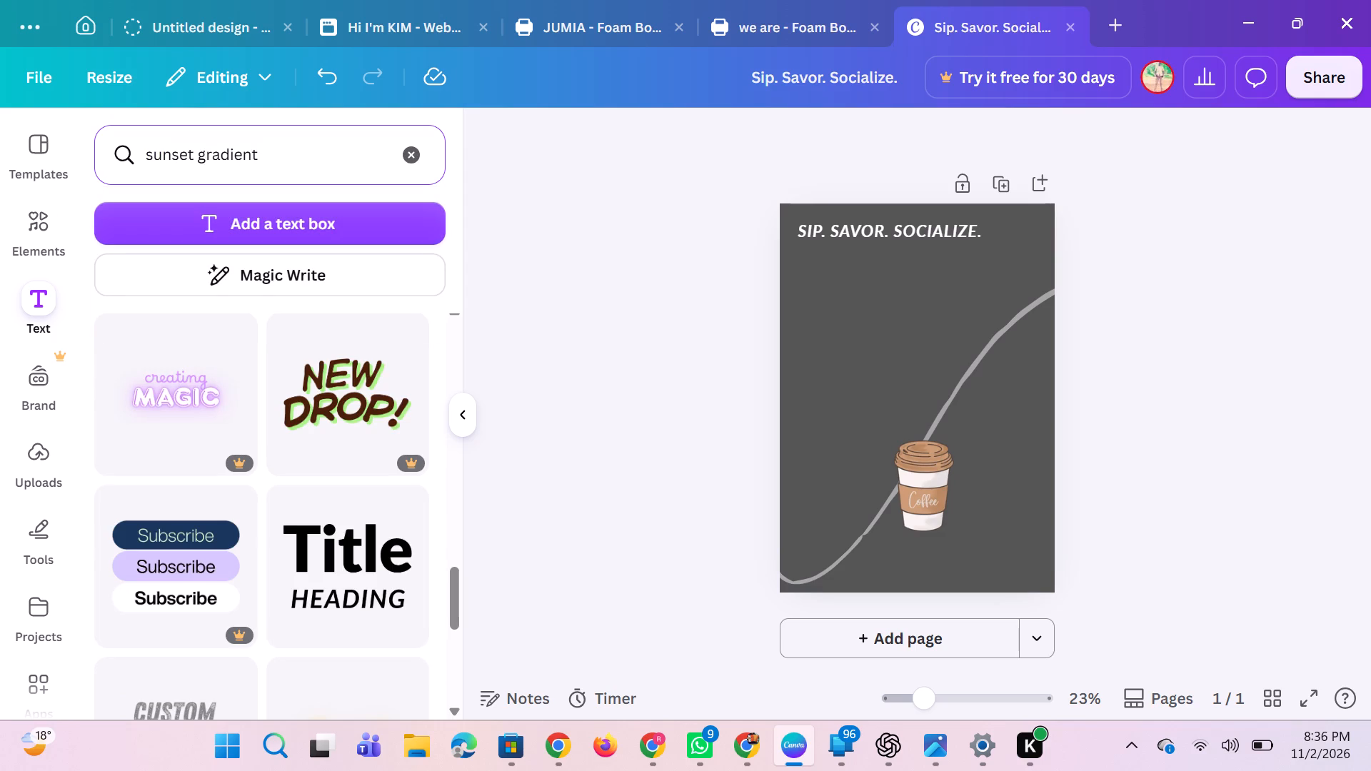
{"action": "key", "text": "Return"}
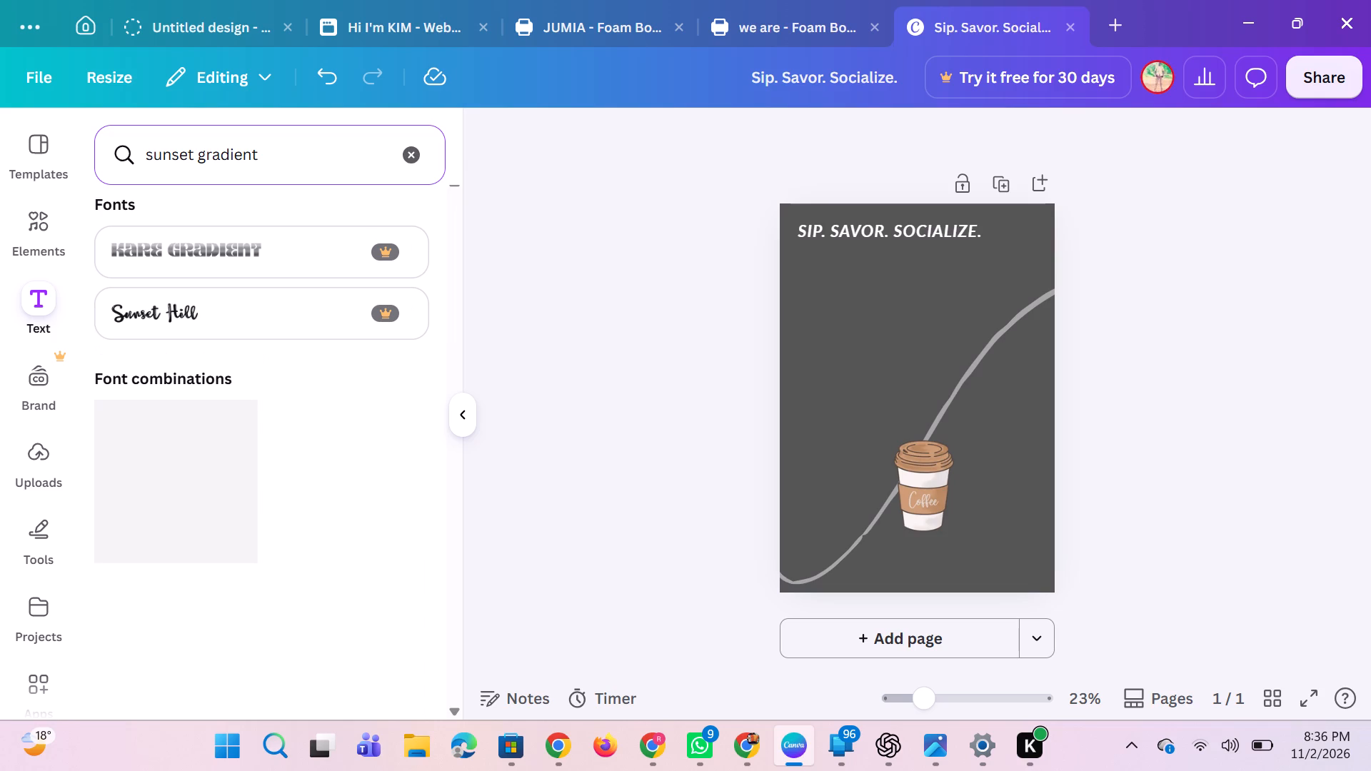
{"action": "triple_click", "coordinate": [282, 167]}
{"action": "left_click", "coordinate": [282, 167]}
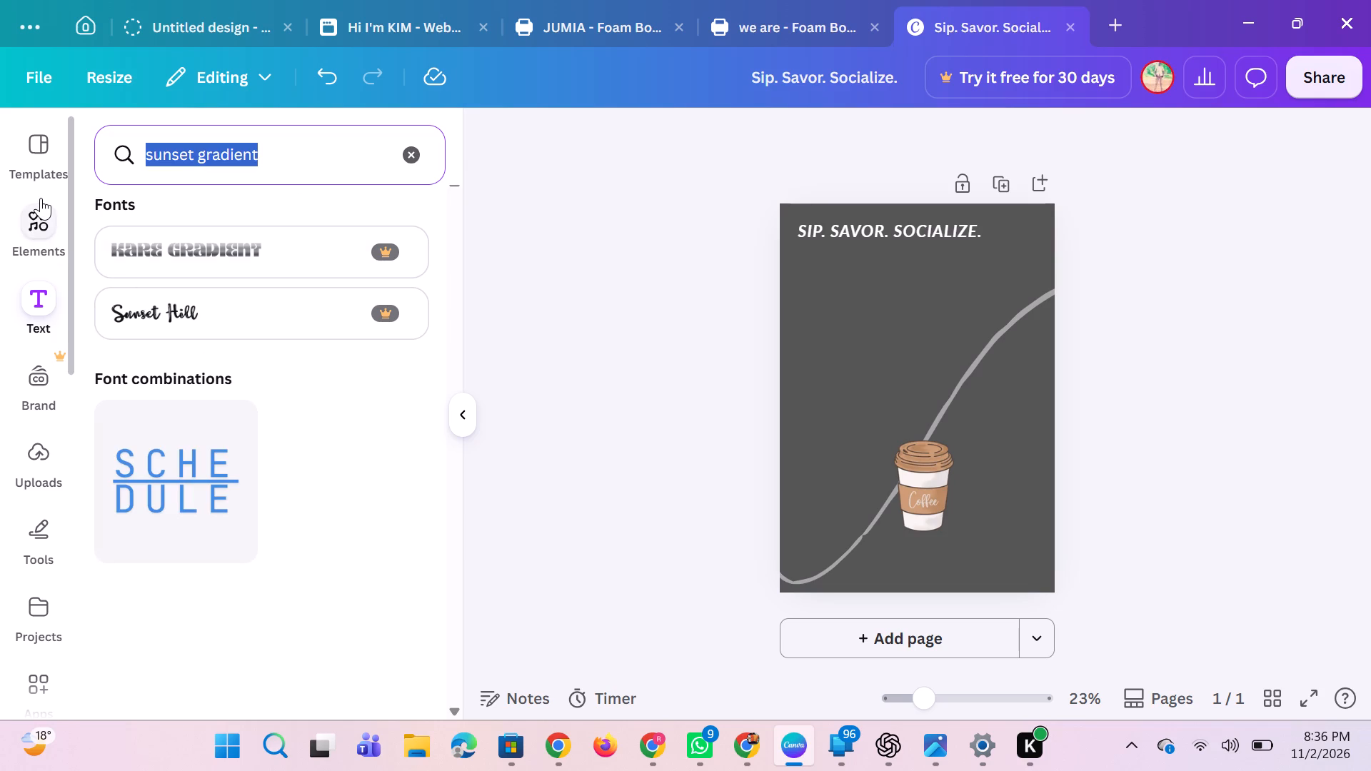
Search the elements library for "sunset gradient" and check the graphics, shapes and photos it offers.
{"action": "left_click", "coordinate": [41, 198]}
{"action": "triple_click", "coordinate": [183, 150]}
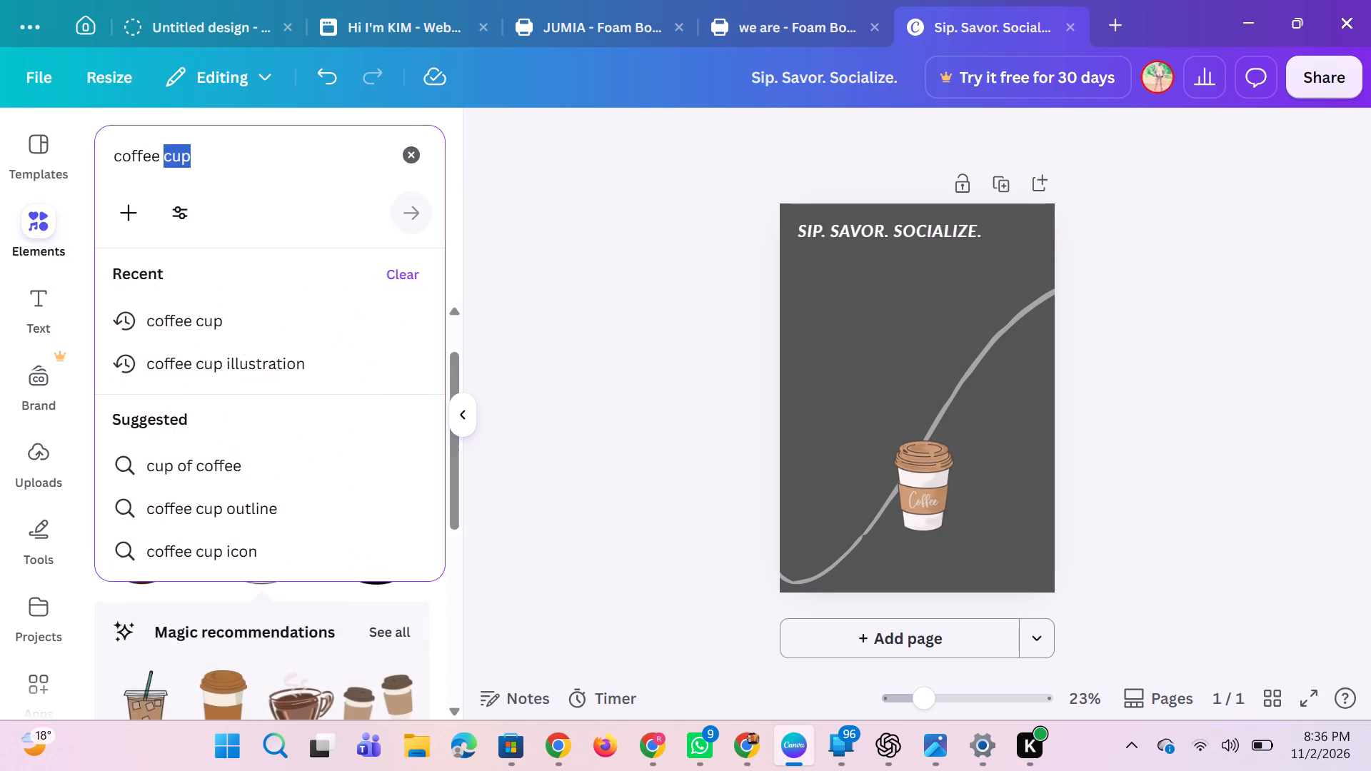
{"action": "type", "text": "sunset"}
{"action": "key", "text": "space"}
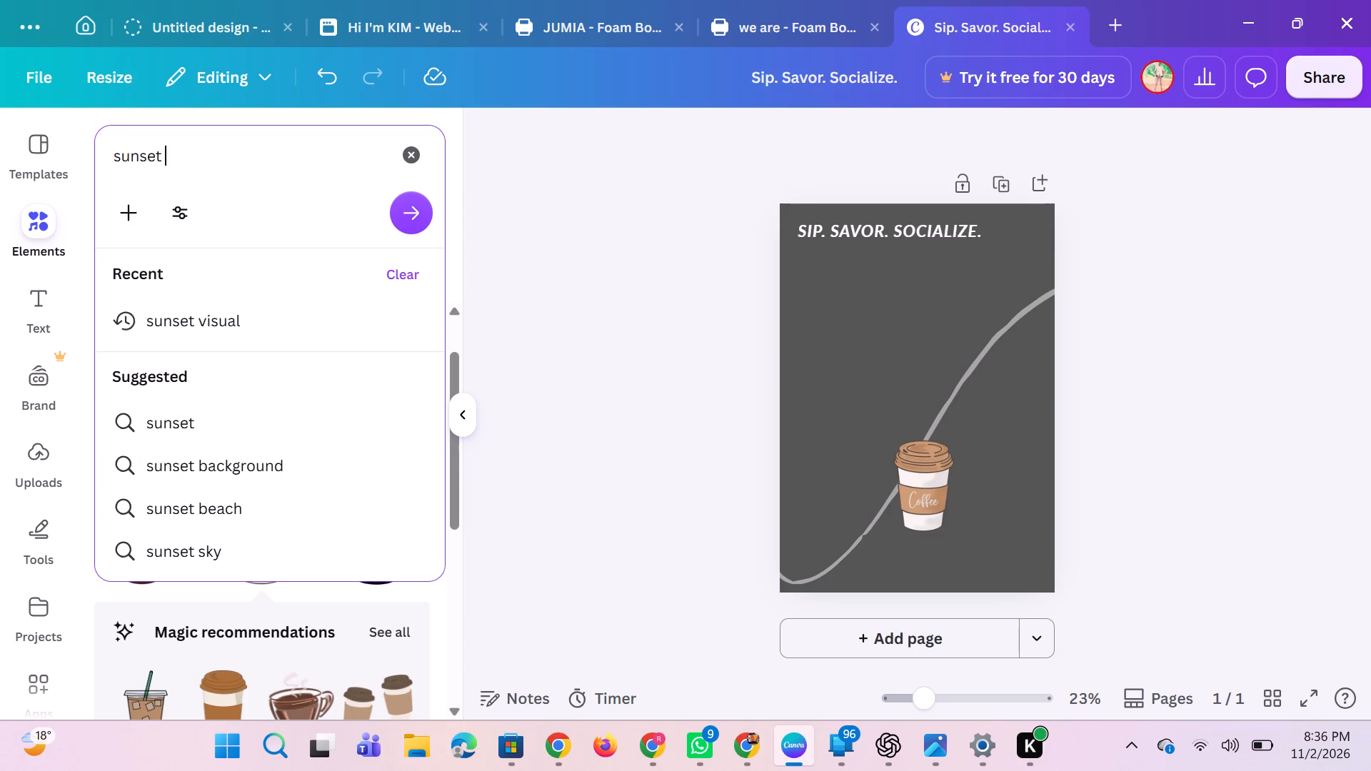
{"action": "type", "text": "grad"}
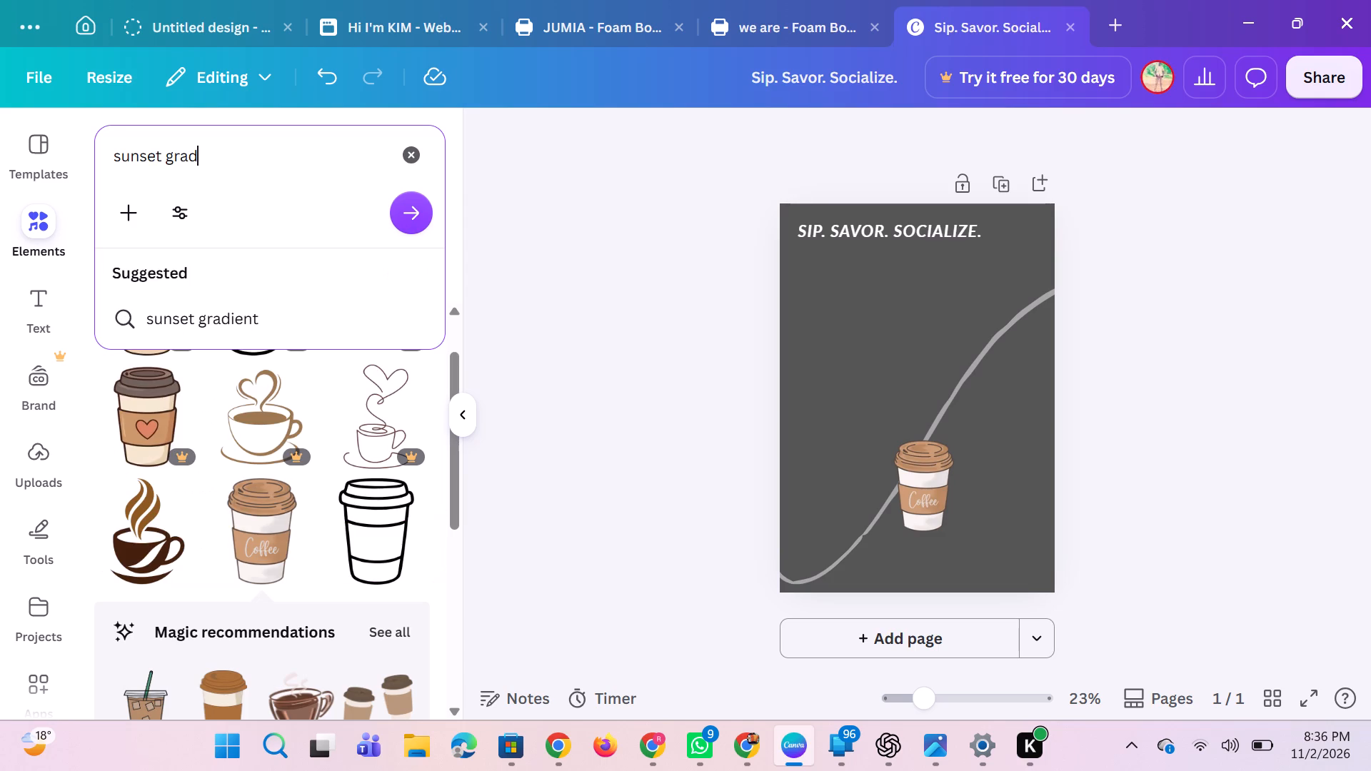
{"action": "left_click", "coordinate": [225, 316]}
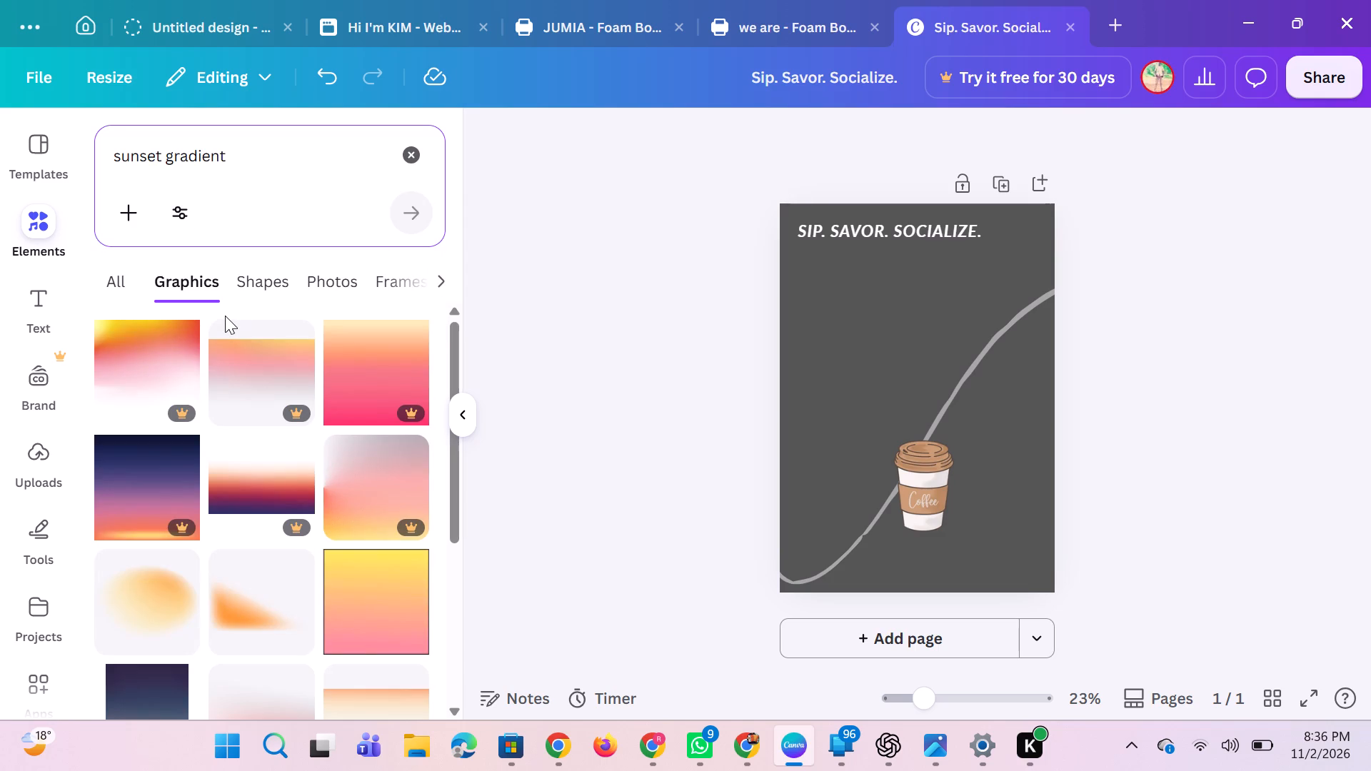
{"action": "left_click", "coordinate": [275, 283]}
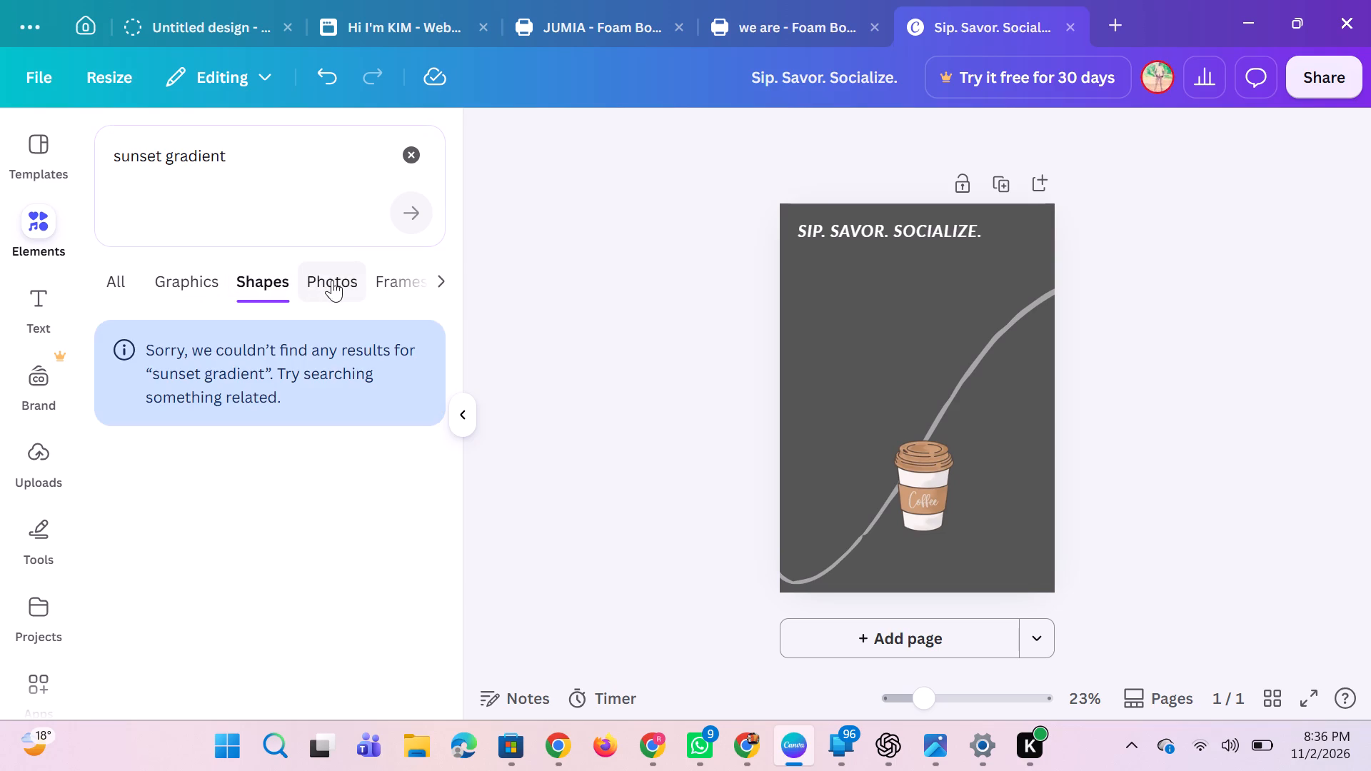
{"action": "left_click", "coordinate": [332, 280]}
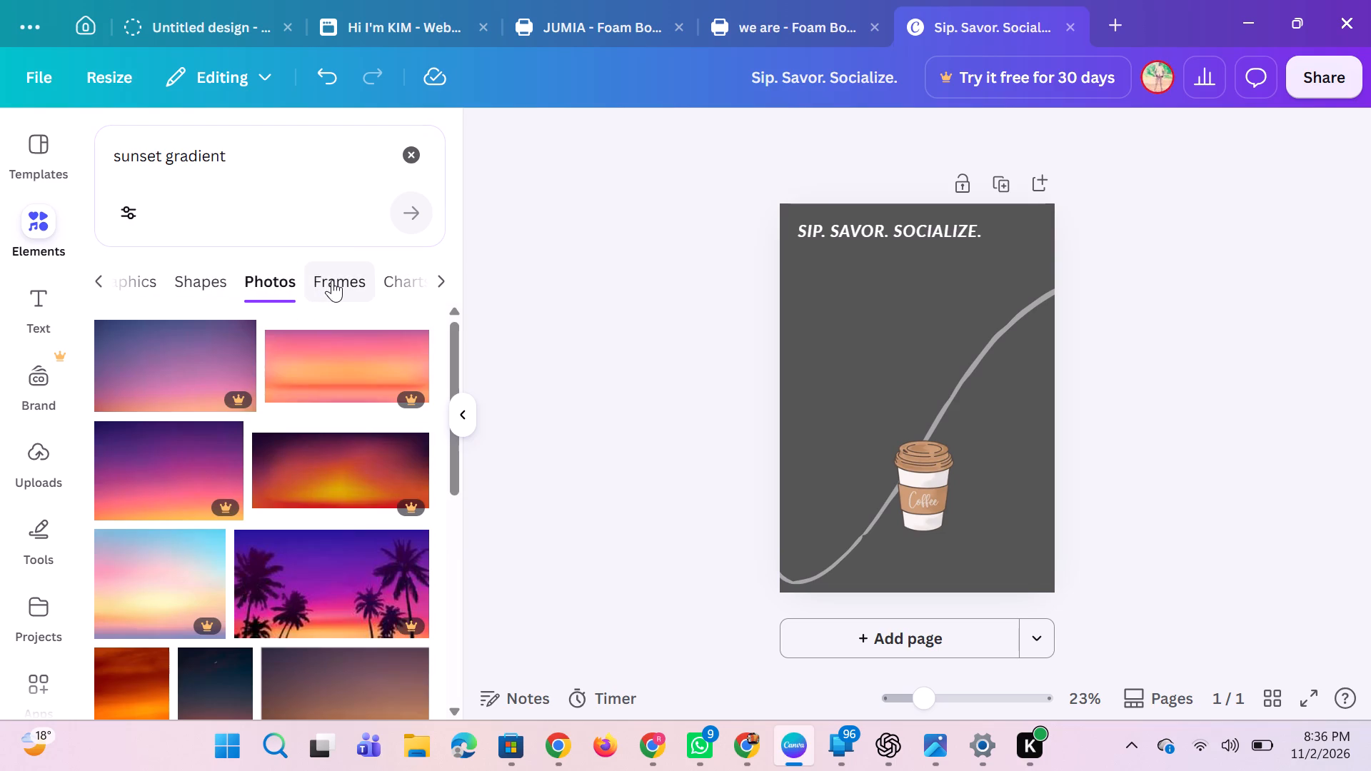
Search the elements library's graphics for "sunset" and add the round illustration of a sunset over the sea.
{"action": "triple_click", "coordinate": [224, 162]}
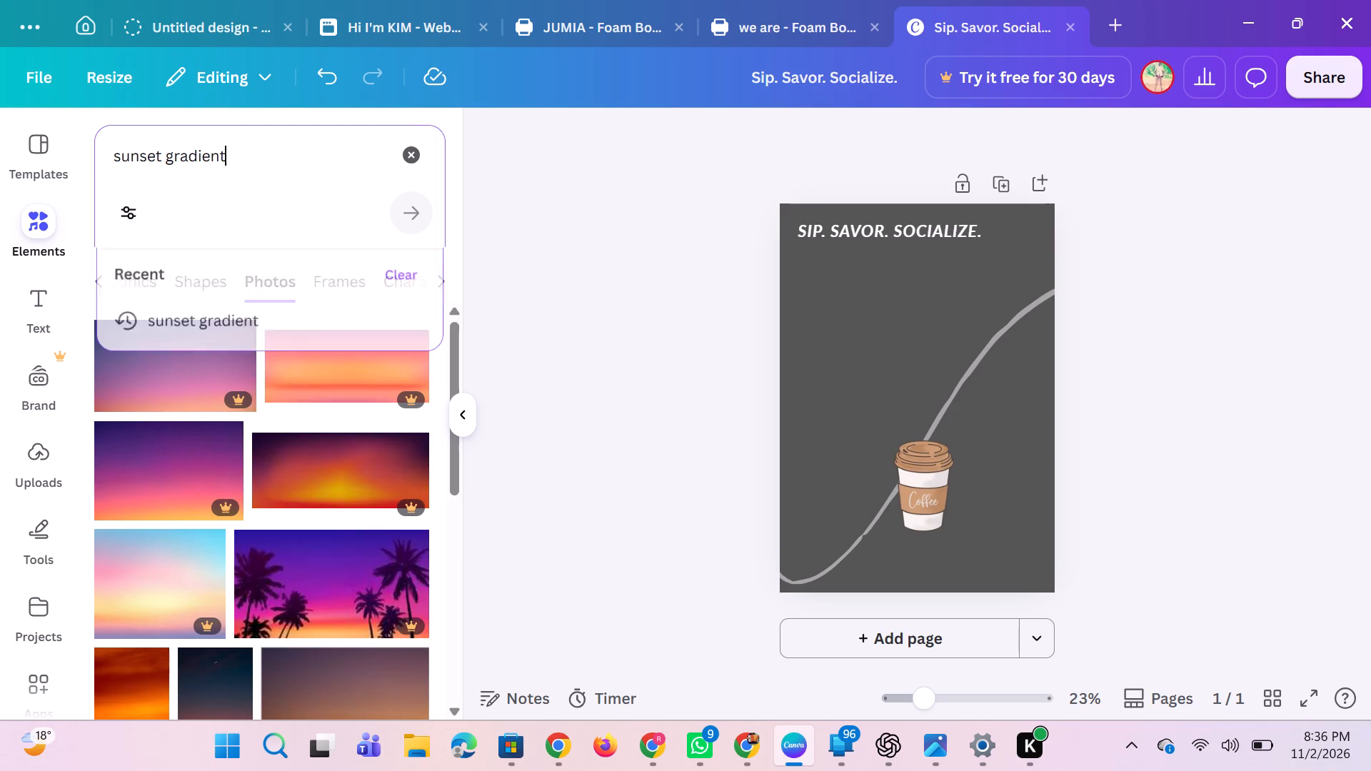
{"action": "left_click", "coordinate": [224, 162]}
{"action": "double_click", "coordinate": [224, 162]}
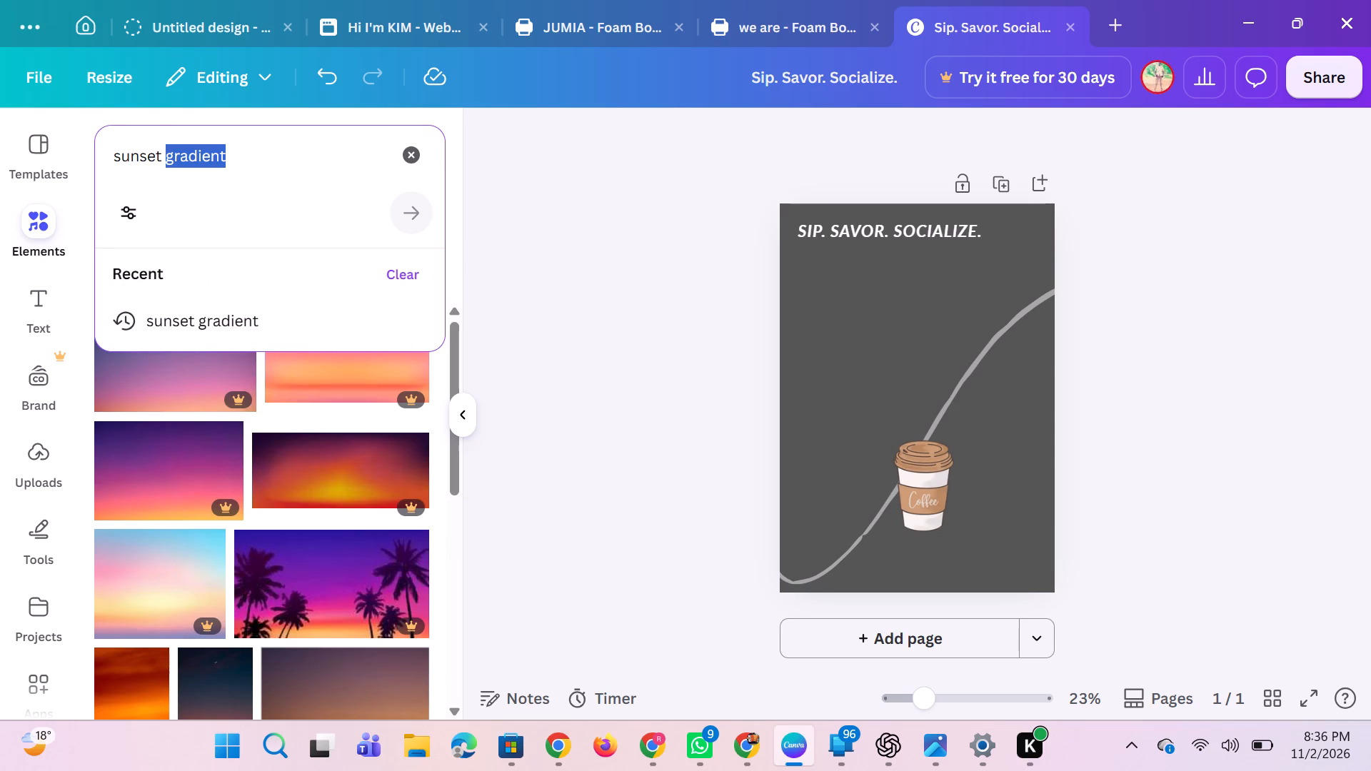
{"action": "key", "text": "BackSpace"}
{"action": "key", "text": "Return"}
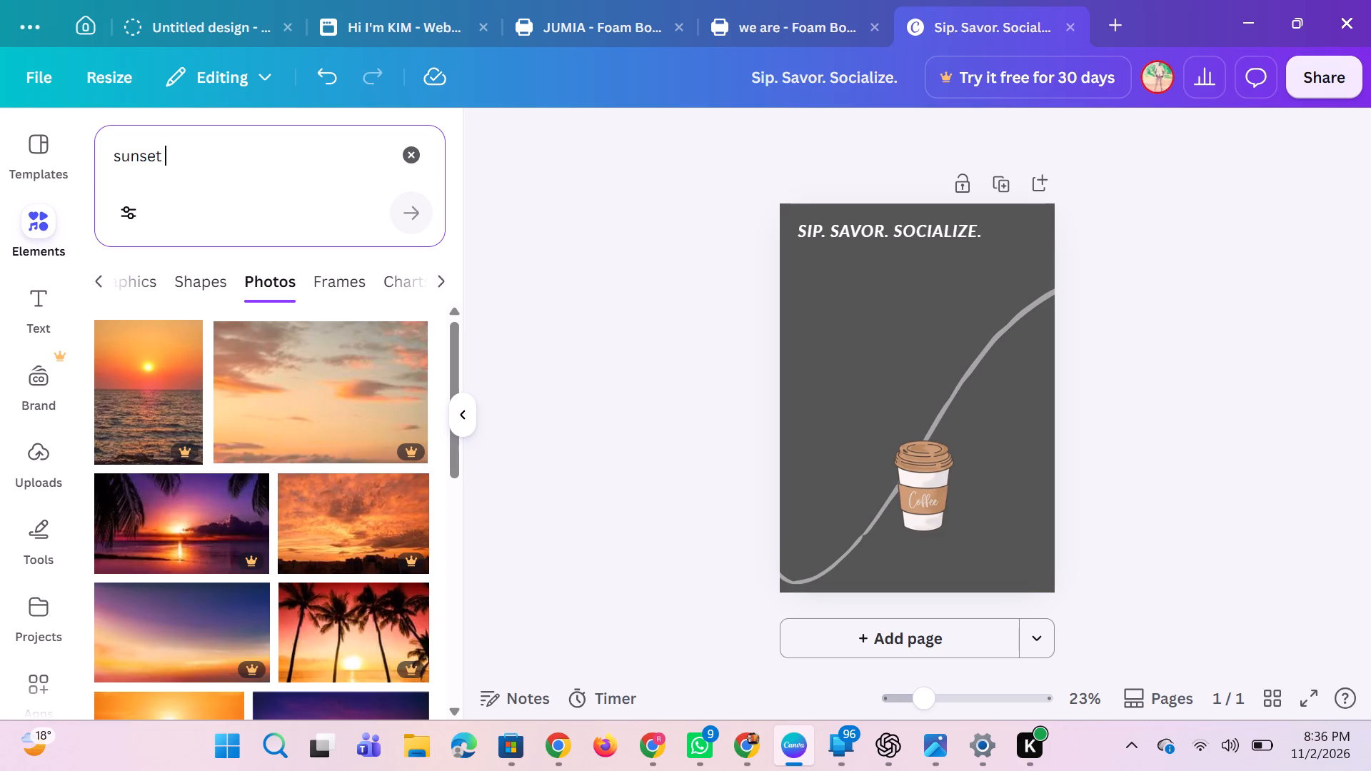
{"action": "scroll", "coordinate": [211, 276], "scroll_direction": "right", "scroll_amount": 1}
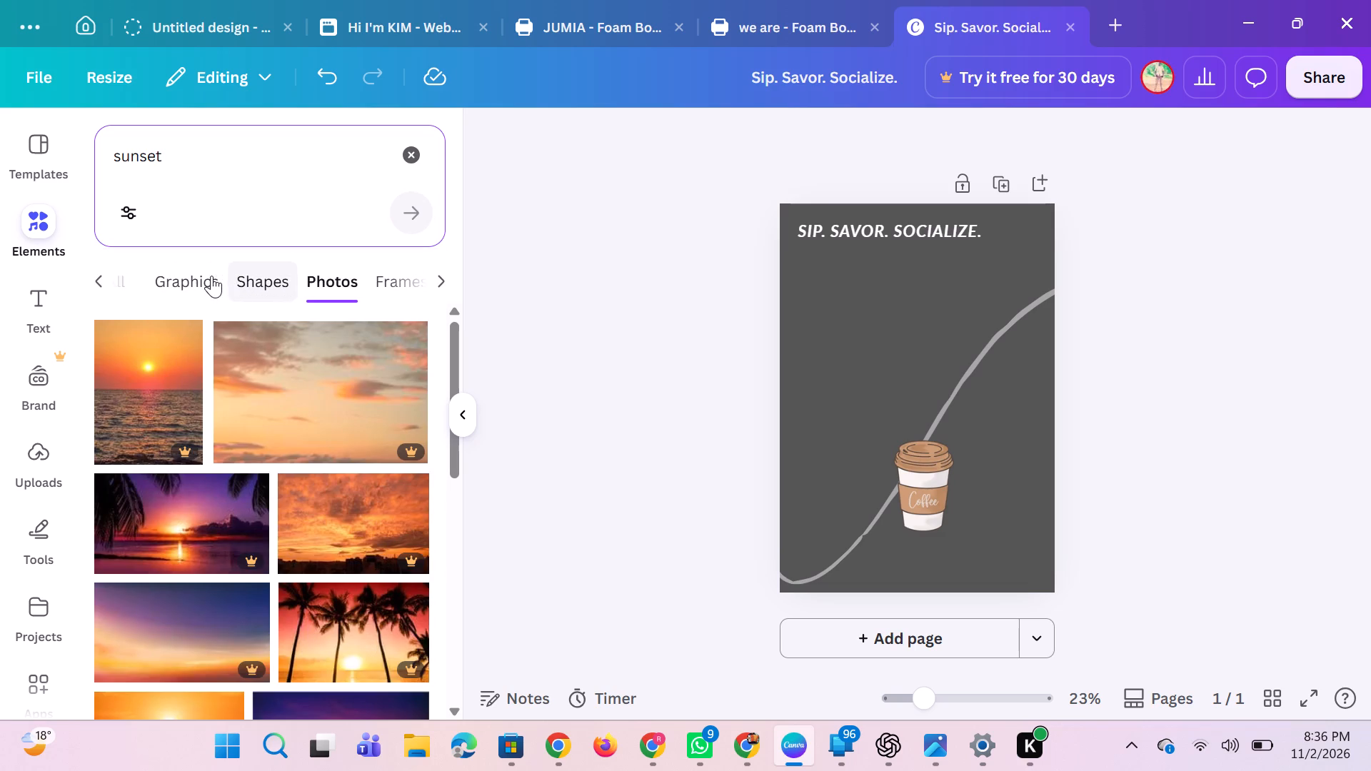
{"action": "scroll", "coordinate": [211, 276], "scroll_direction": "right", "scroll_amount": 1}
{"action": "left_click", "coordinate": [211, 276]}
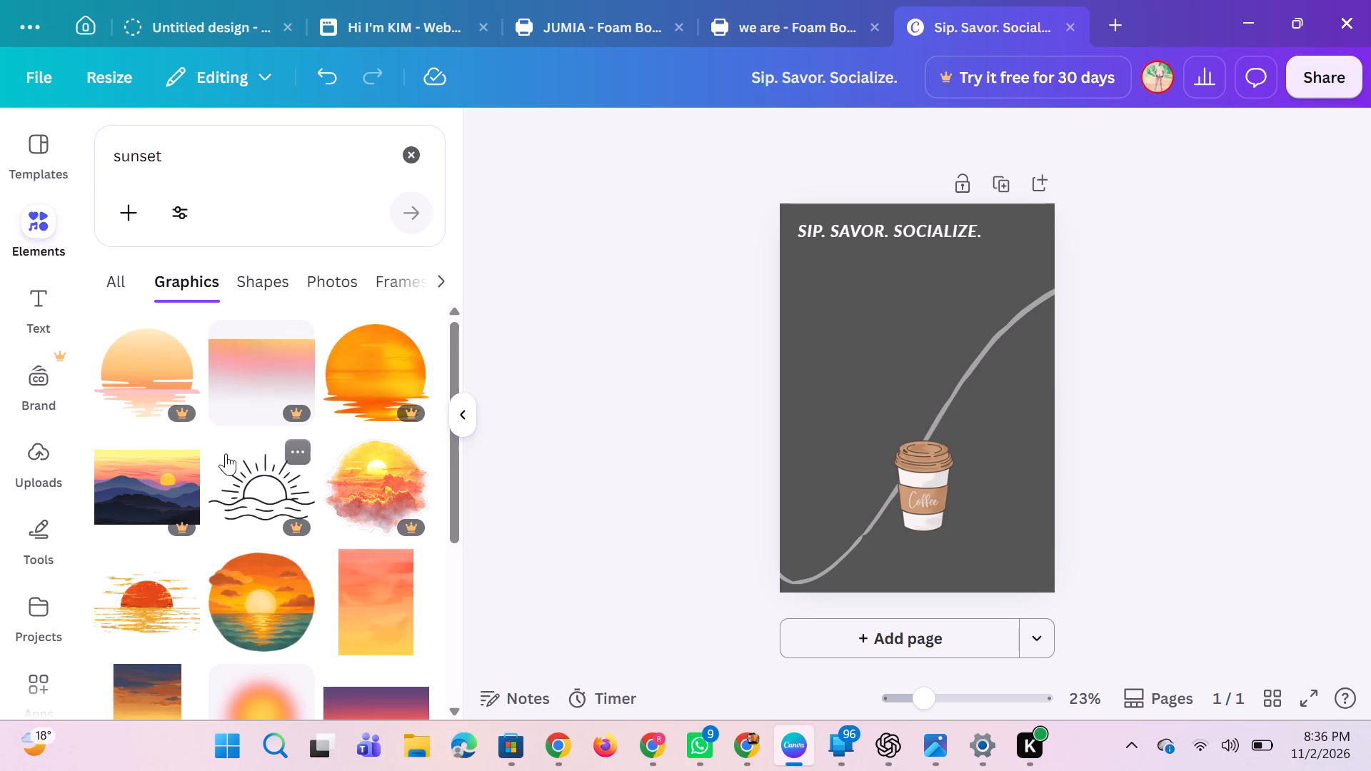
{"action": "scroll", "coordinate": [226, 453], "scroll_direction": "down", "scroll_amount": 1}
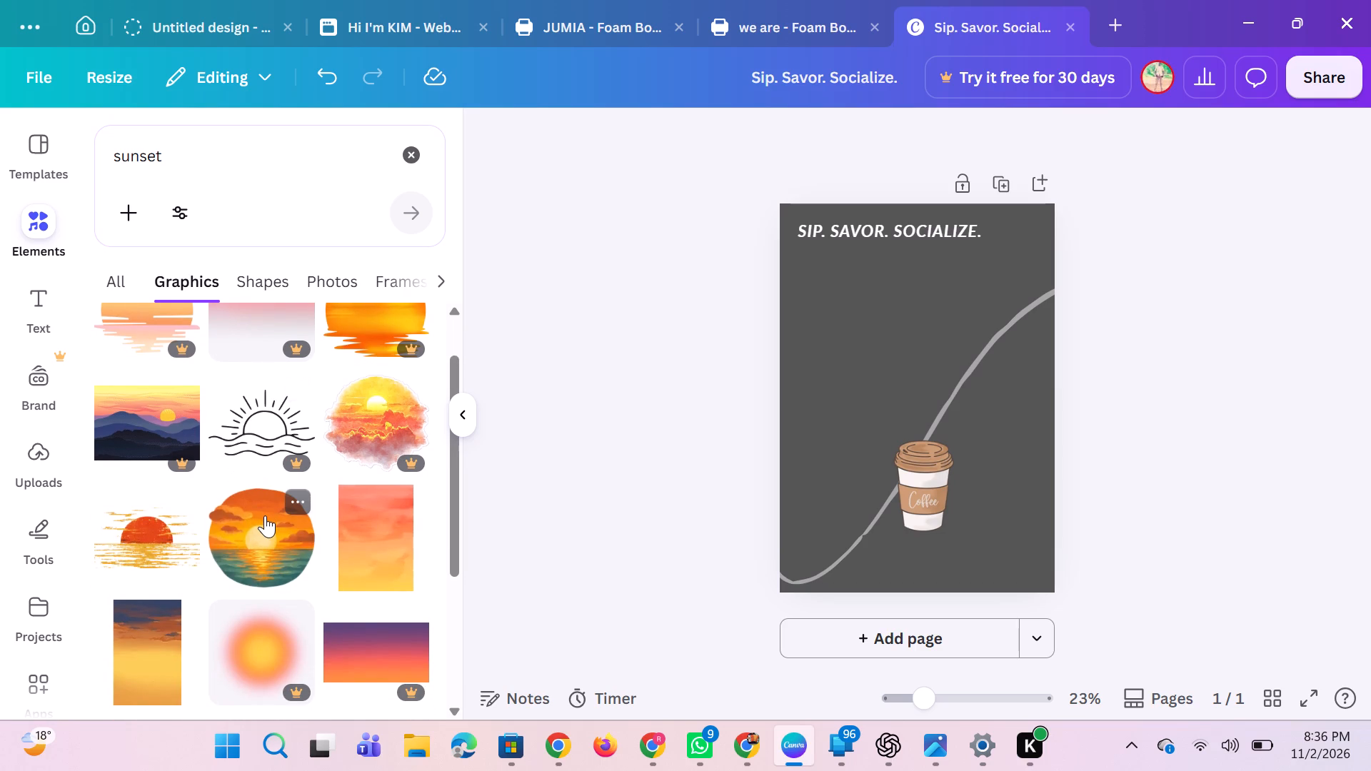
{"action": "left_click", "coordinate": [265, 515]}
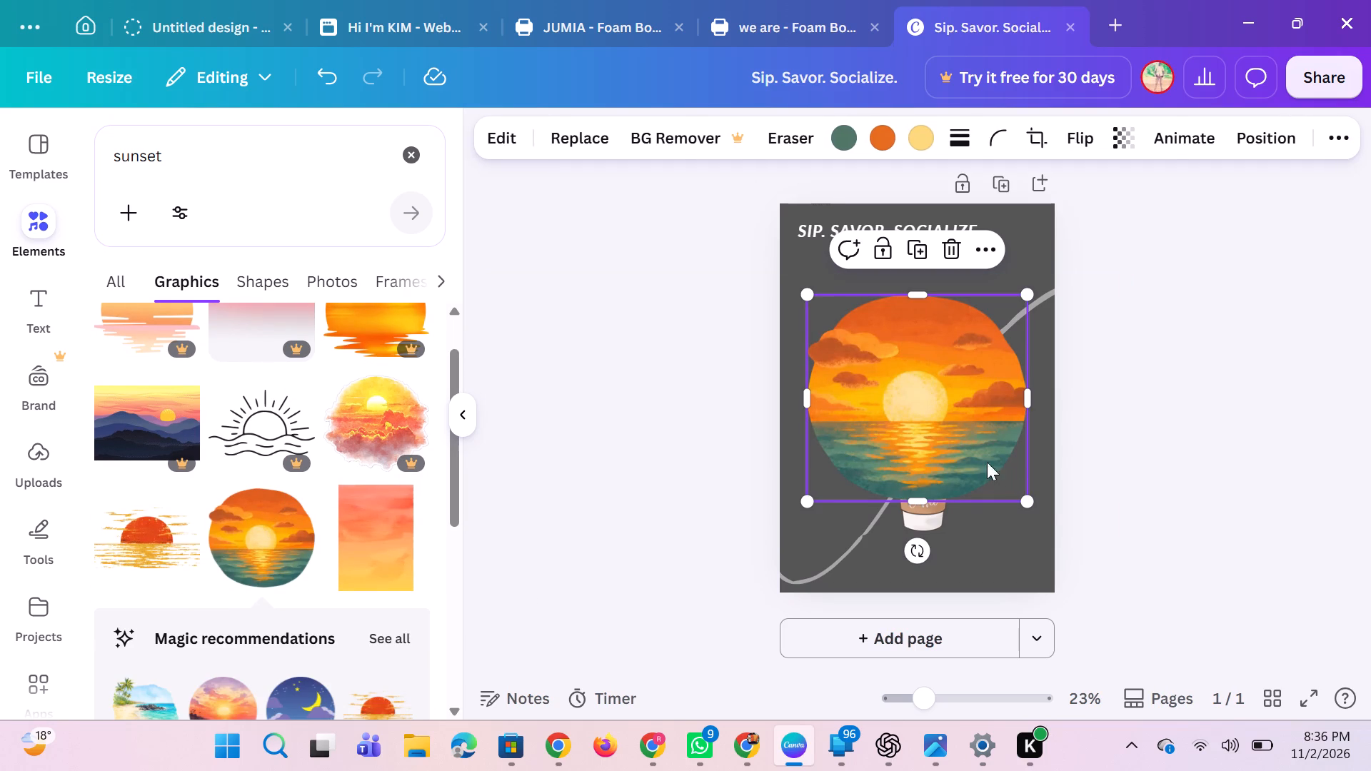
{"action": "left_click_drag", "start_coordinate": [1028, 504], "coordinate": [1055, 512]}
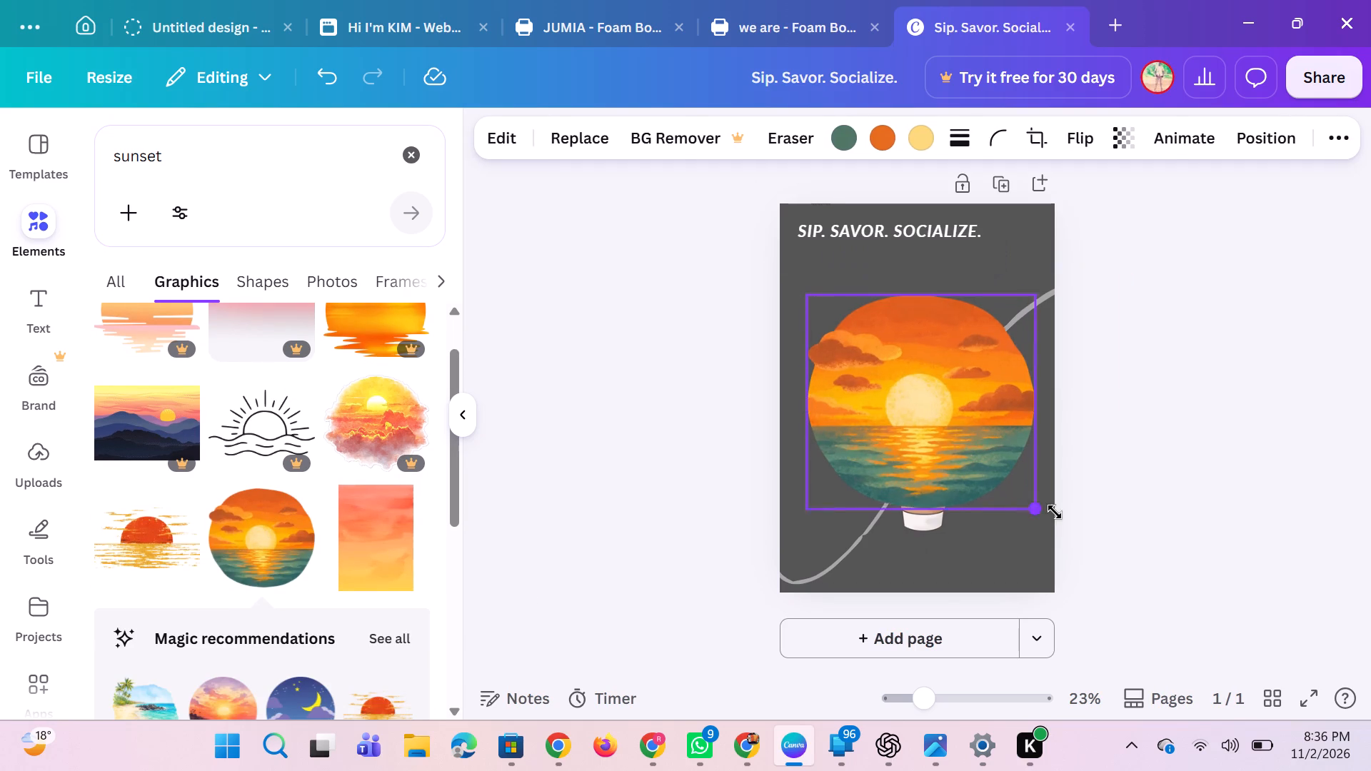
{"action": "left_click_drag", "start_coordinate": [1055, 512], "coordinate": [928, 498]}
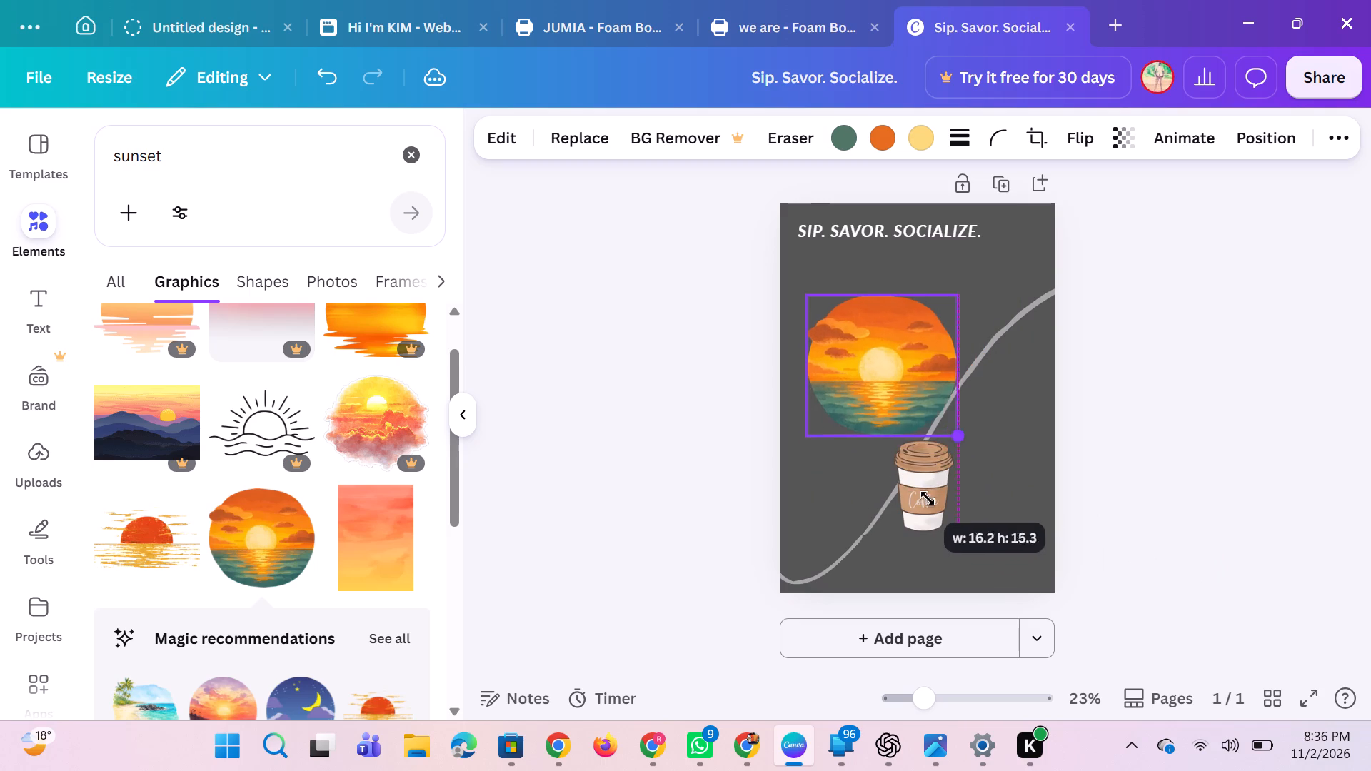
{"action": "left_click_drag", "start_coordinate": [928, 498], "coordinate": [928, 499]}
{"action": "left_click_drag", "start_coordinate": [902, 391], "coordinate": [990, 403]}
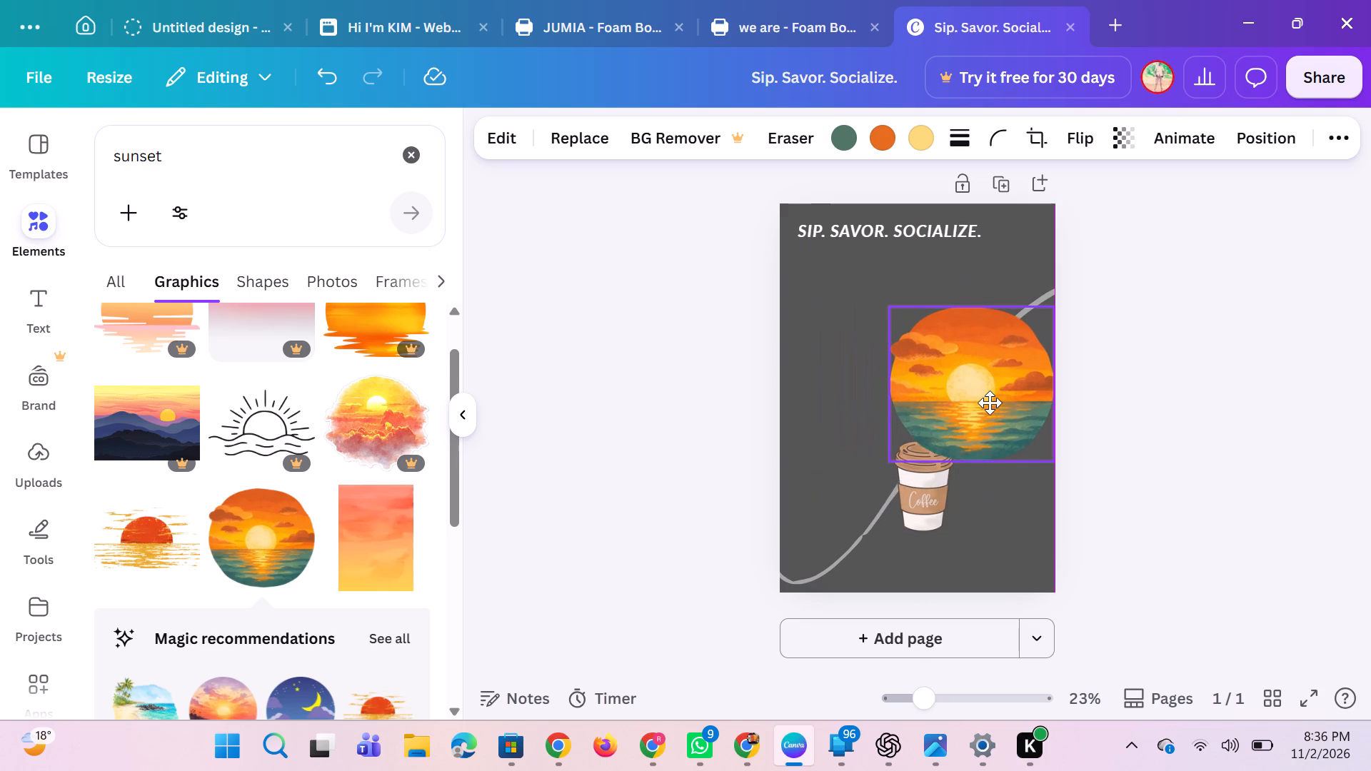
{"action": "left_click_drag", "start_coordinate": [990, 403], "coordinate": [999, 387]}
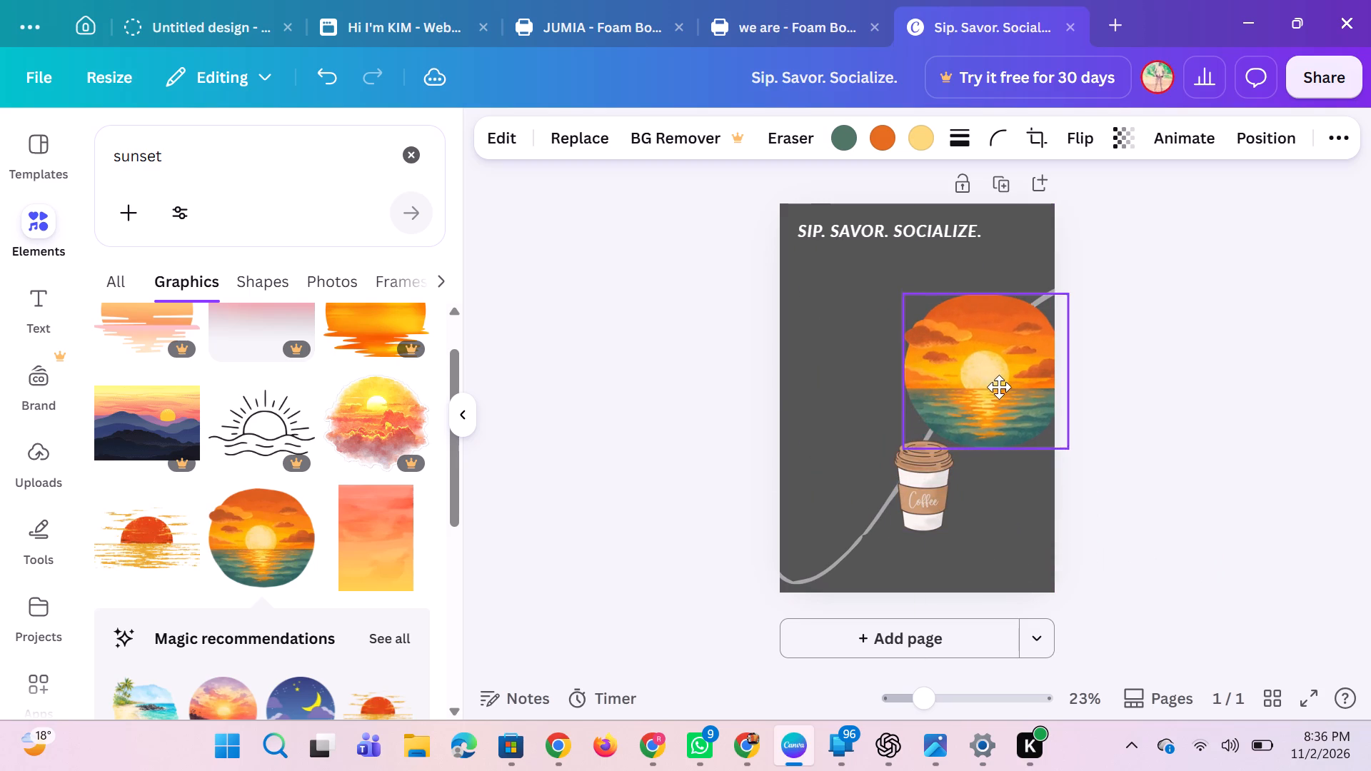
{"action": "left_click_drag", "start_coordinate": [999, 387], "coordinate": [998, 386]}
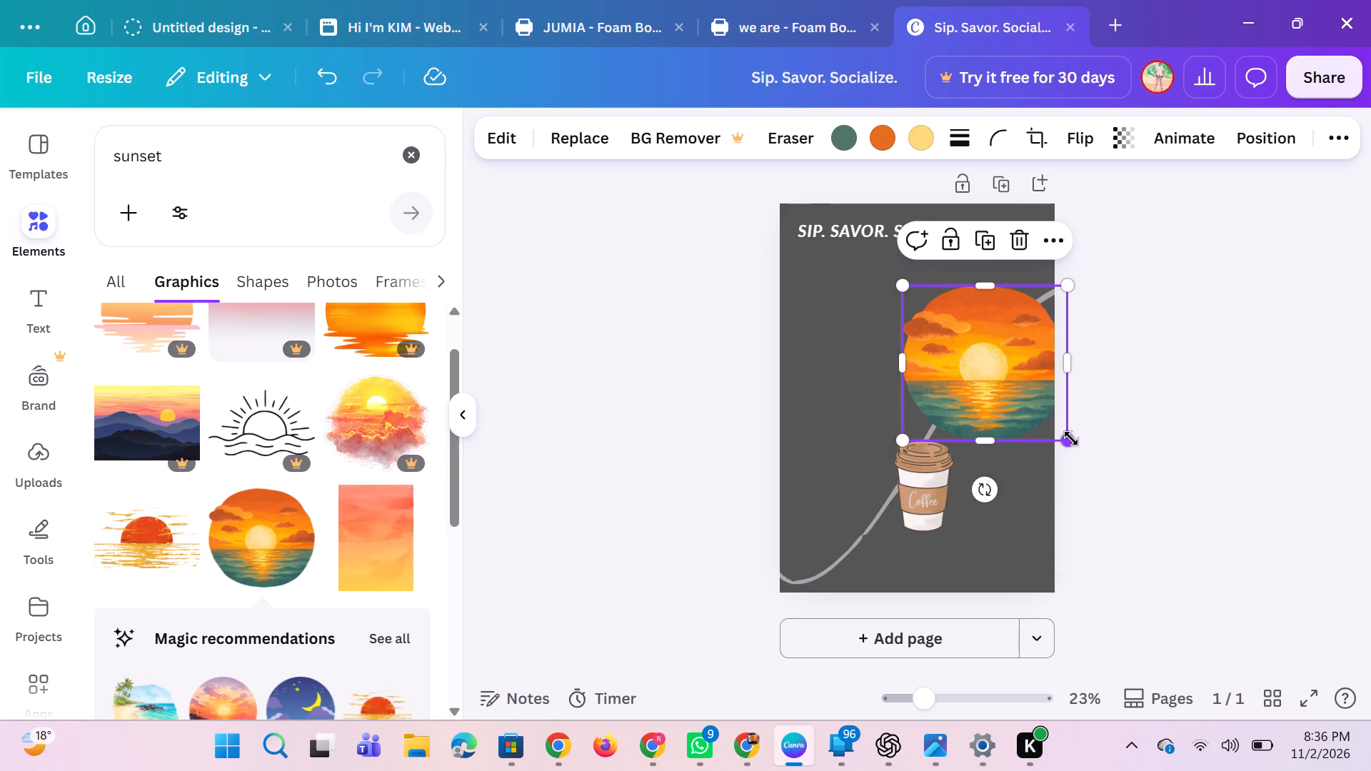
{"action": "left_click_drag", "start_coordinate": [1071, 438], "coordinate": [1134, 506]}
{"action": "left_click_drag", "start_coordinate": [990, 430], "coordinate": [1003, 394]}
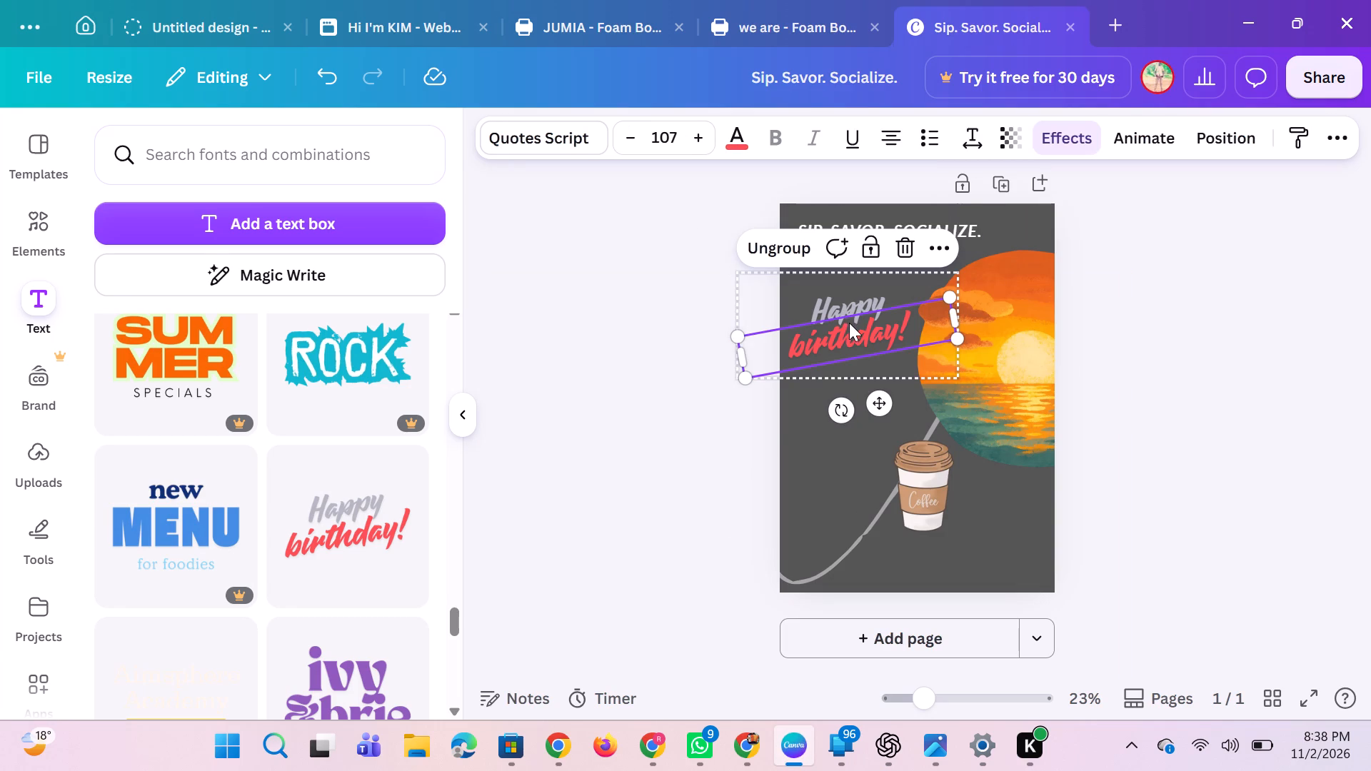
{"action": "triple_click", "coordinate": [850, 328]}
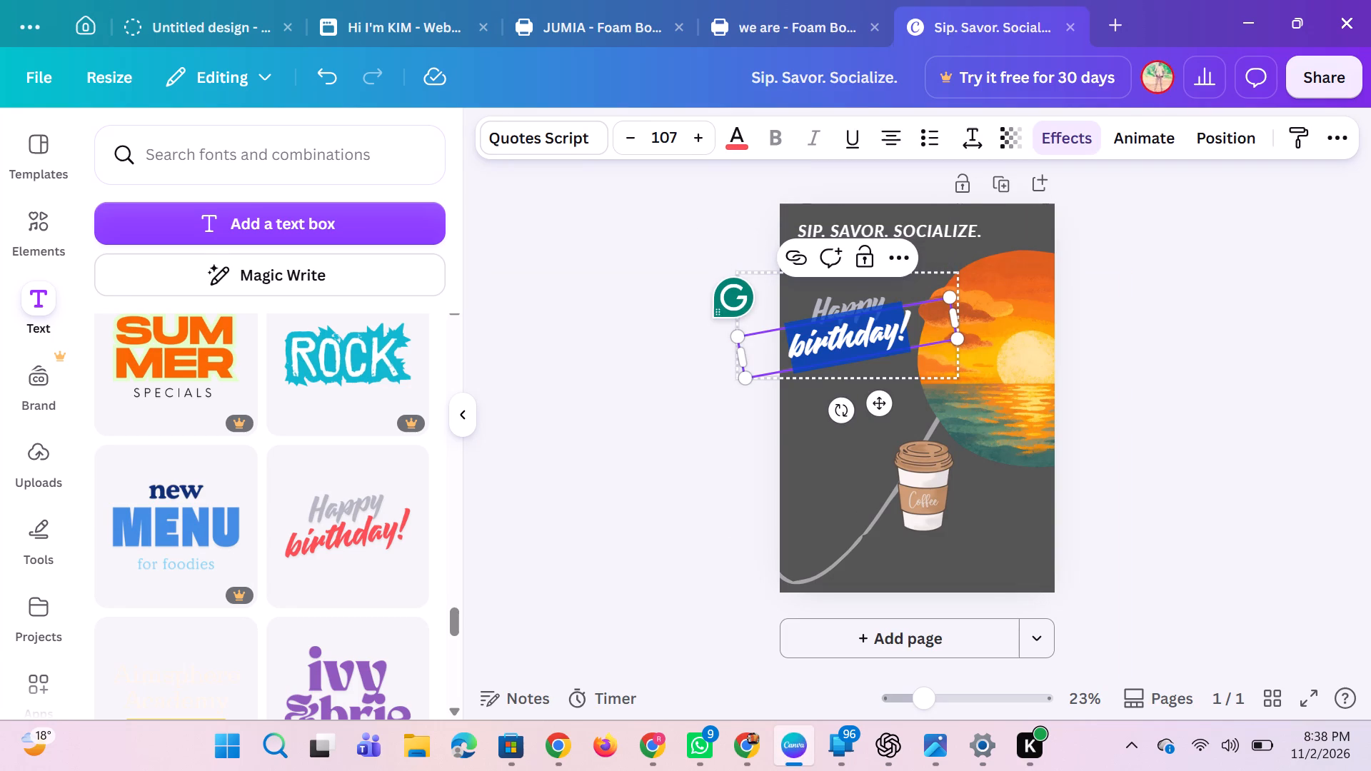
{"action": "type", "text": "SOCIA"}
{"action": "key", "text": "l"}
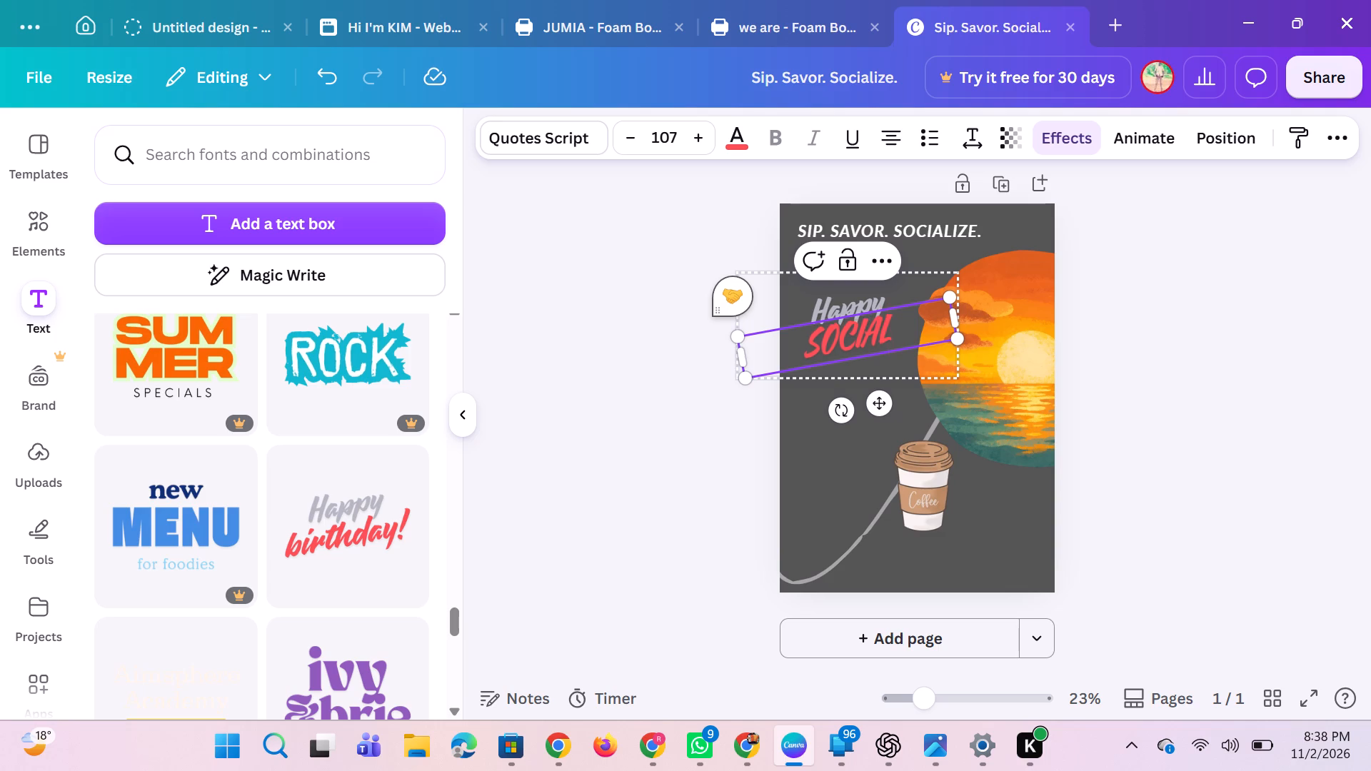
{"action": "left_click", "coordinate": [853, 289]}
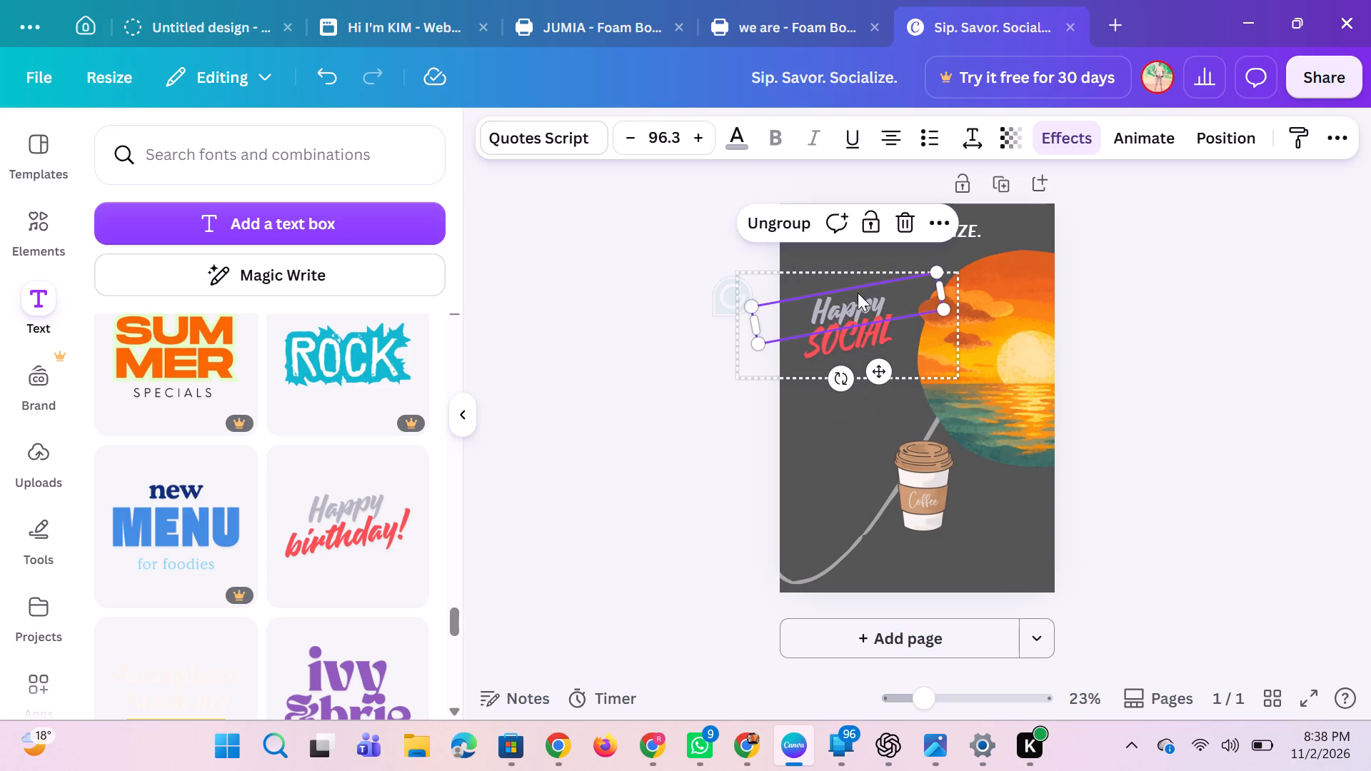
{"action": "left_click", "coordinate": [858, 296]}
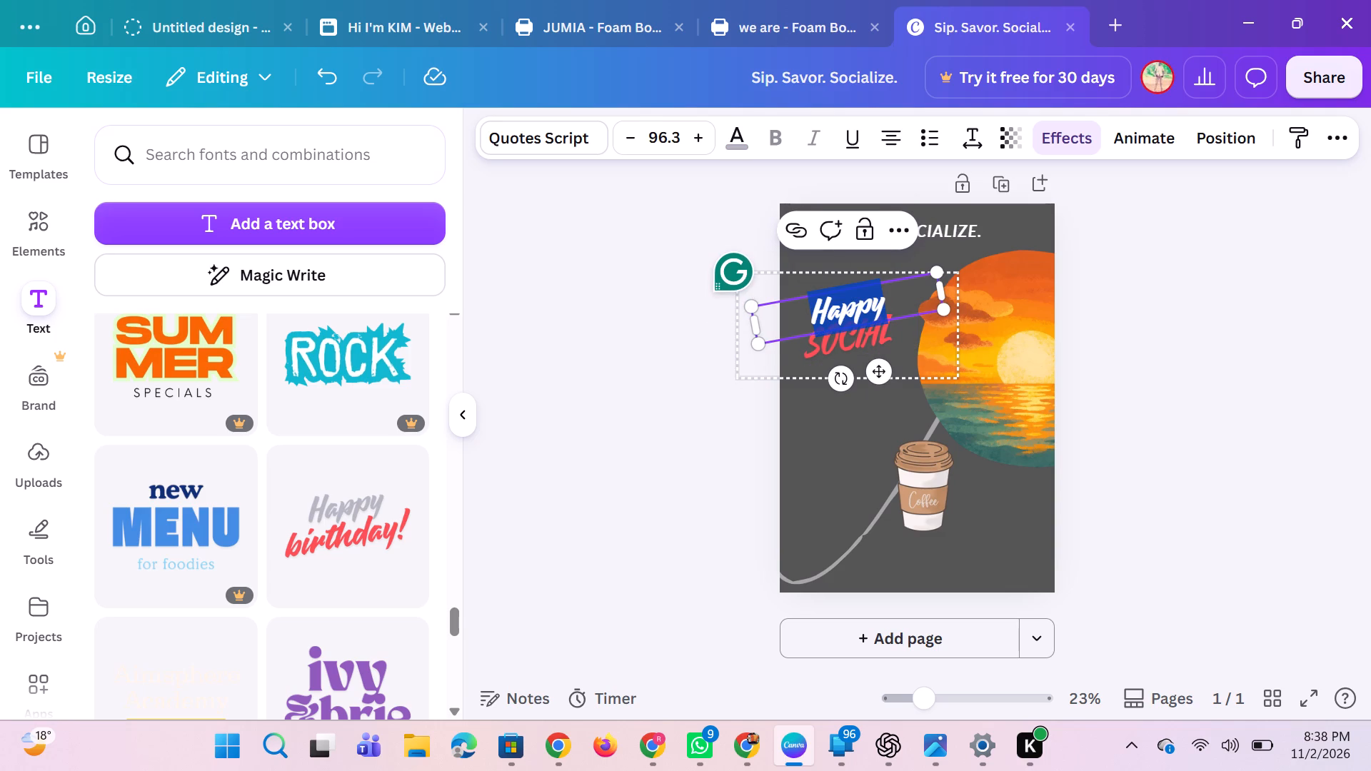
{"action": "type", "text": "COFFEE"}
{"action": "left_click", "coordinate": [676, 486]}
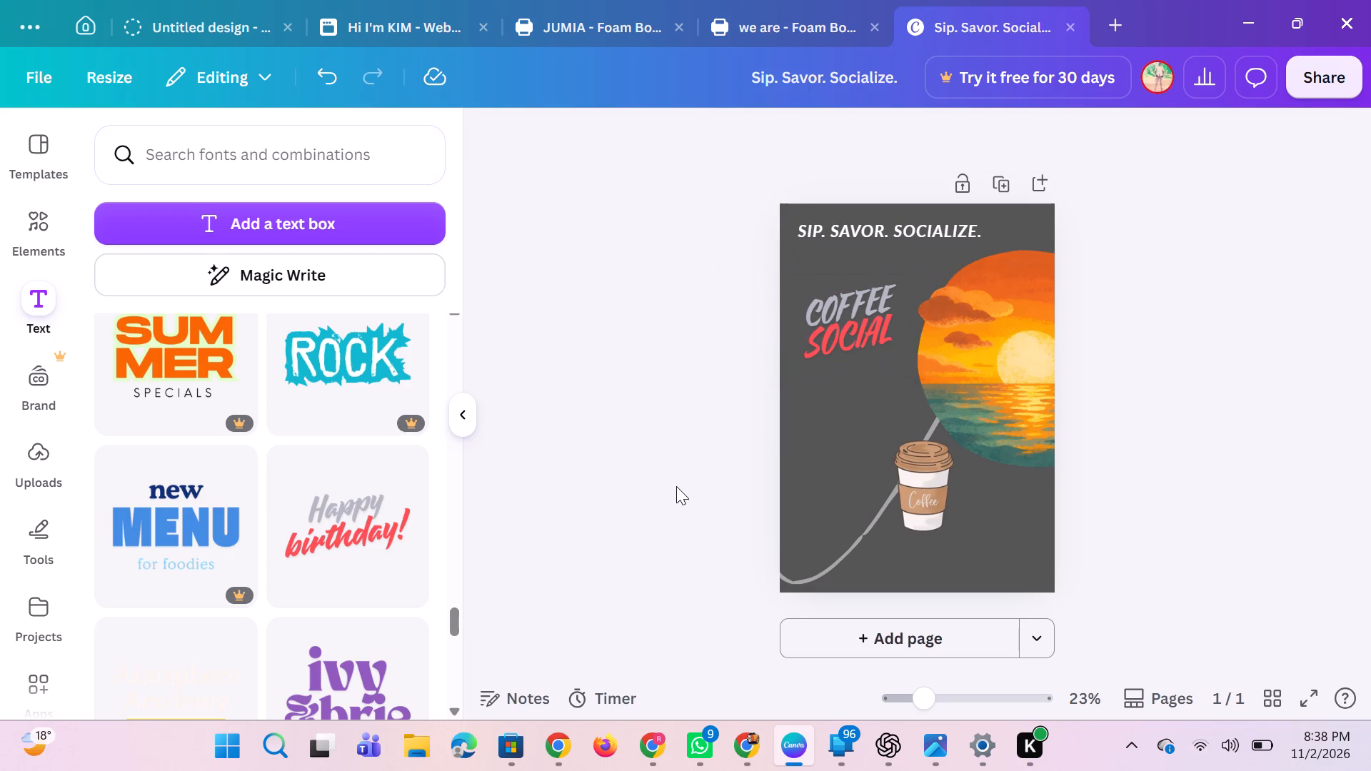
Duplicate the "SIP. SAVOR. SOCIALIZE." tagline and place the copy between the original and the COFFEE SOCIAL title.
{"action": "left_click", "coordinate": [933, 233]}
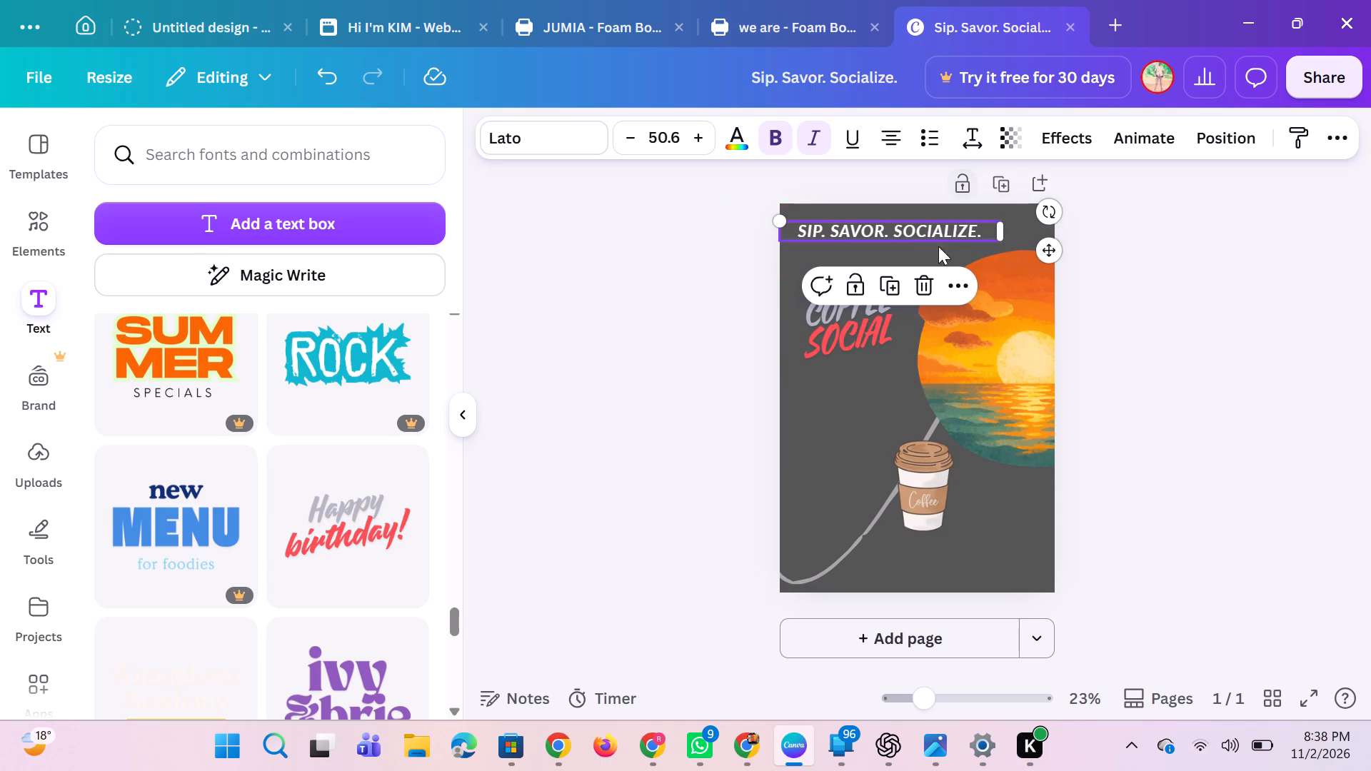
{"action": "left_click", "coordinate": [890, 276]}
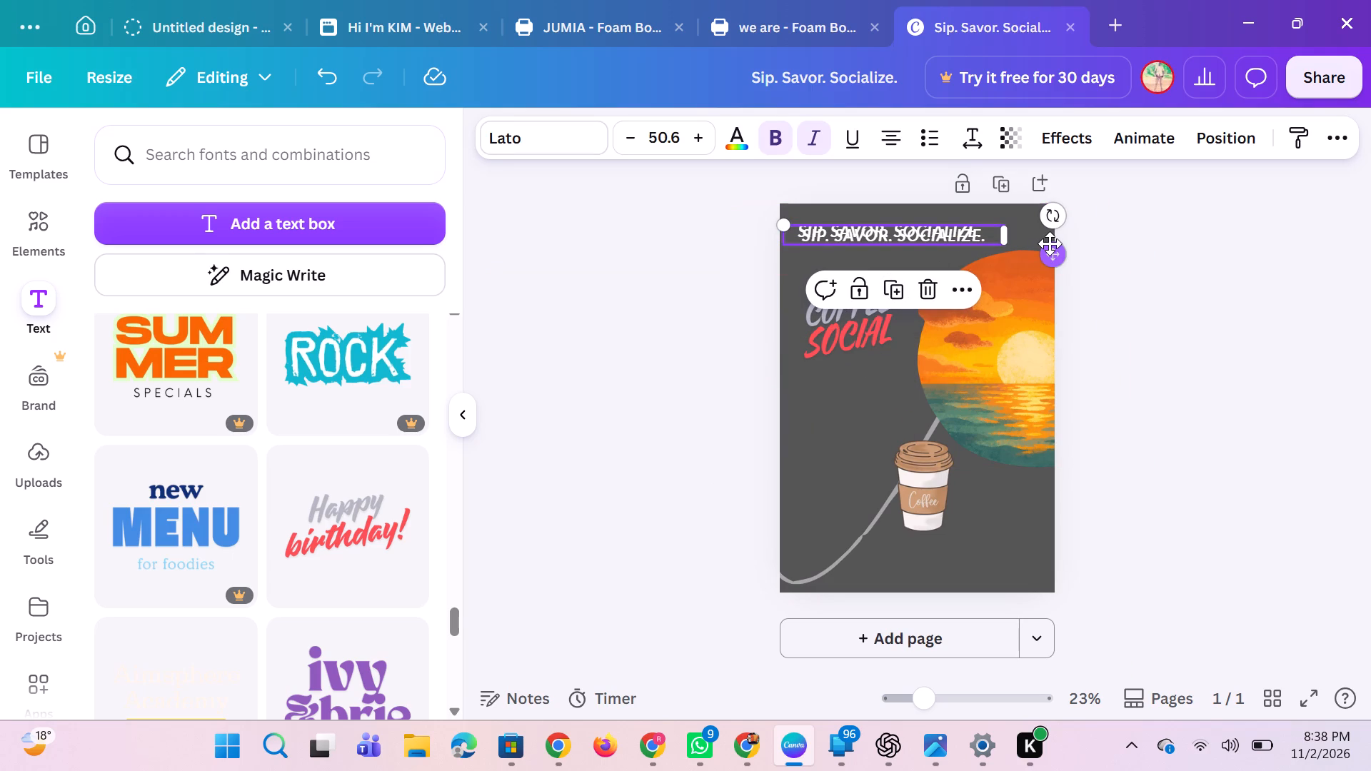
{"action": "left_click_drag", "start_coordinate": [1050, 243], "coordinate": [1030, 270]}
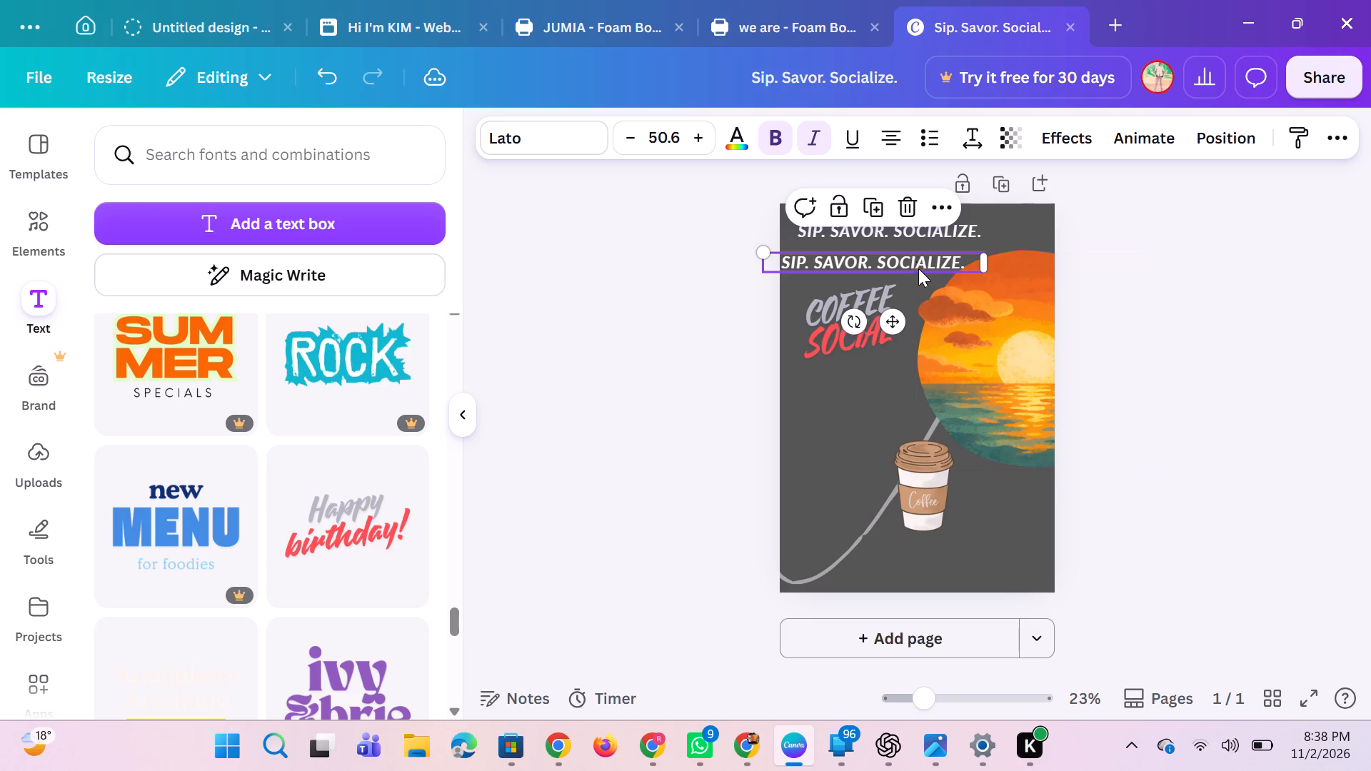
Replace the duplicated tagline's text with SUNSET.
{"action": "triple_click", "coordinate": [846, 258]}
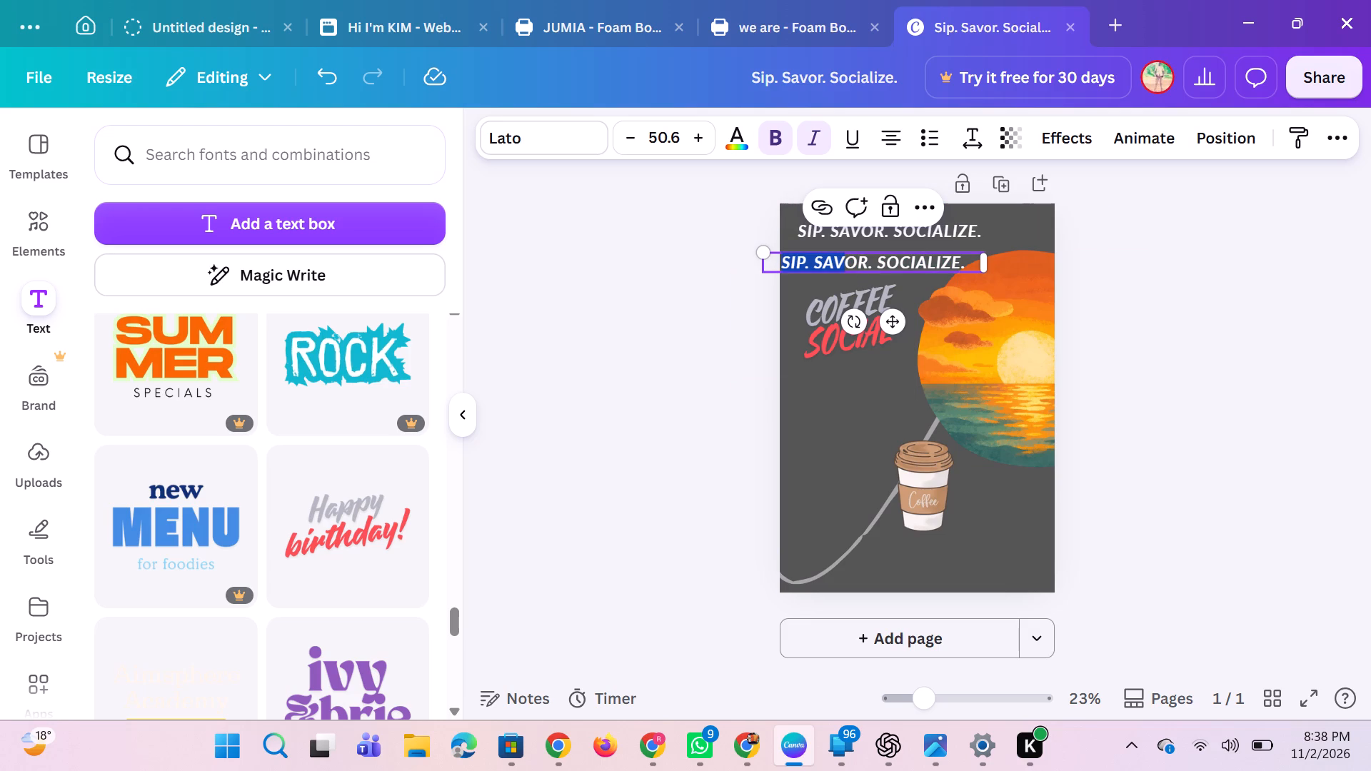
{"action": "triple_click", "coordinate": [846, 258]}
{"action": "double_click", "coordinate": [846, 258]}
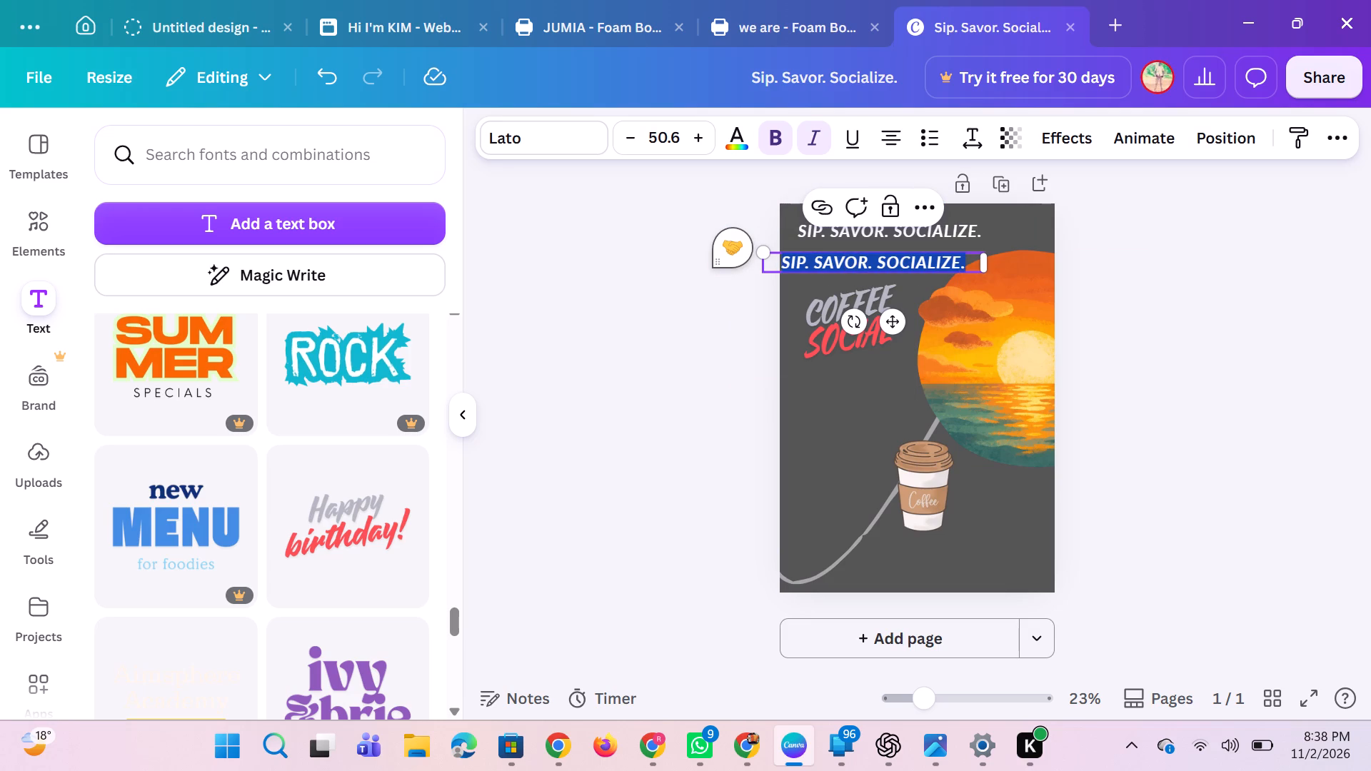
{"action": "key", "text": "s"}
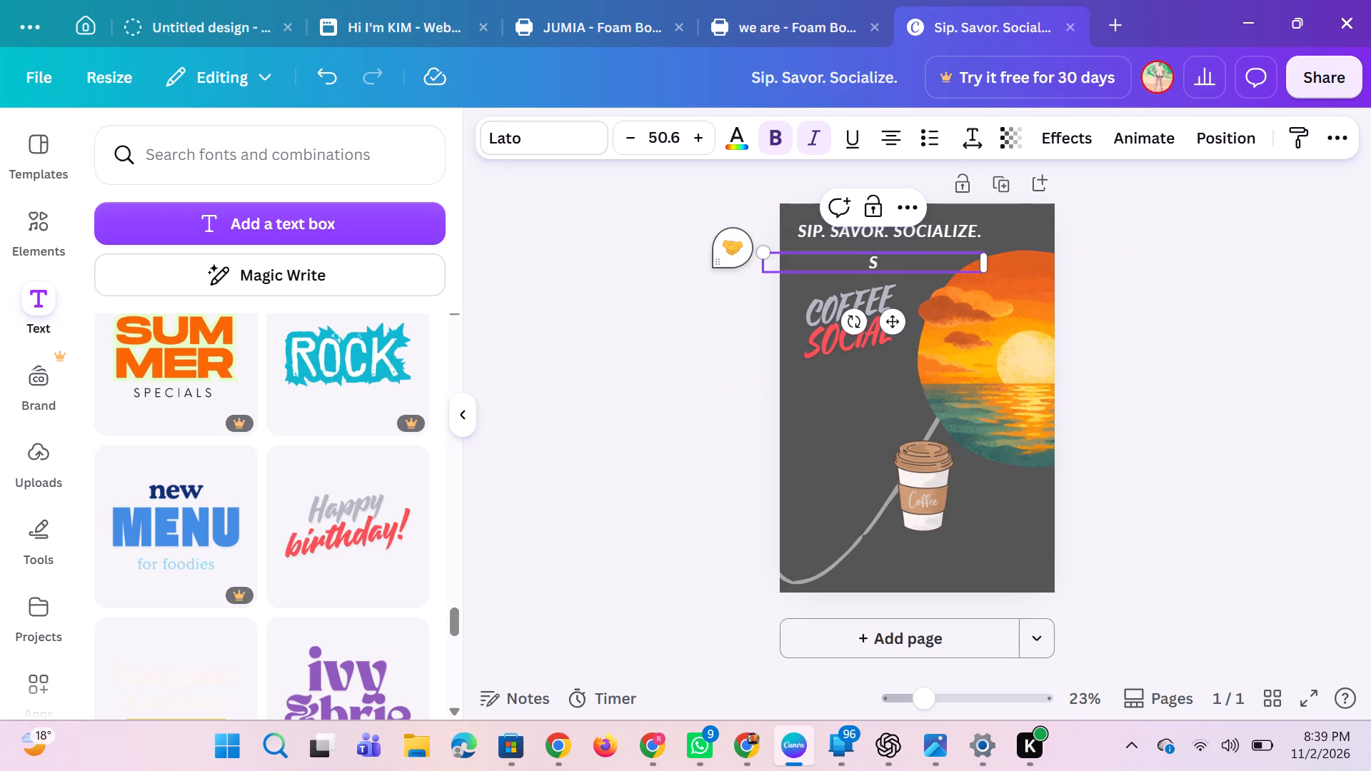
{"action": "type", "text": "UNSET"}
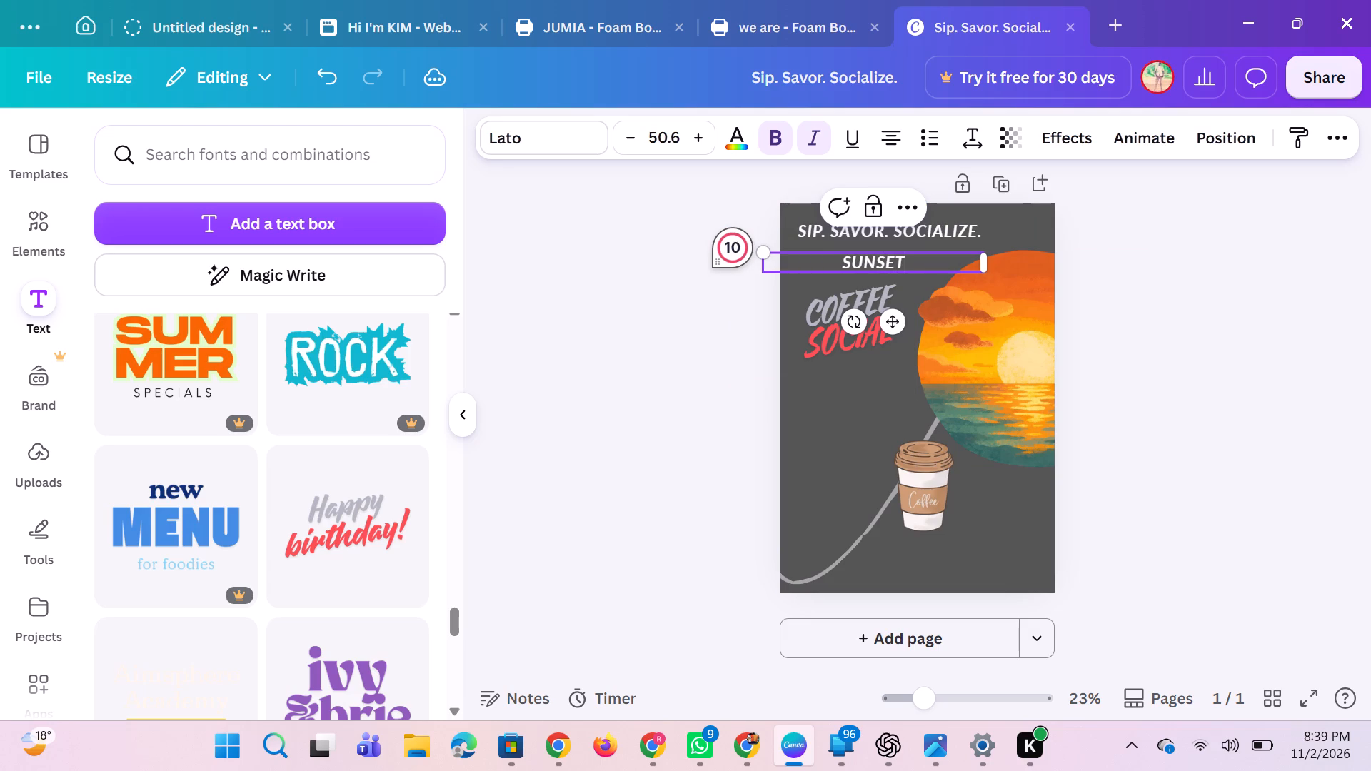
Enlarge the SUNSET text to size 96.6 and position it between the tagline and the COFFEE SOCIAL title.
{"action": "left_click_drag", "start_coordinate": [760, 256], "coordinate": [662, 205]}
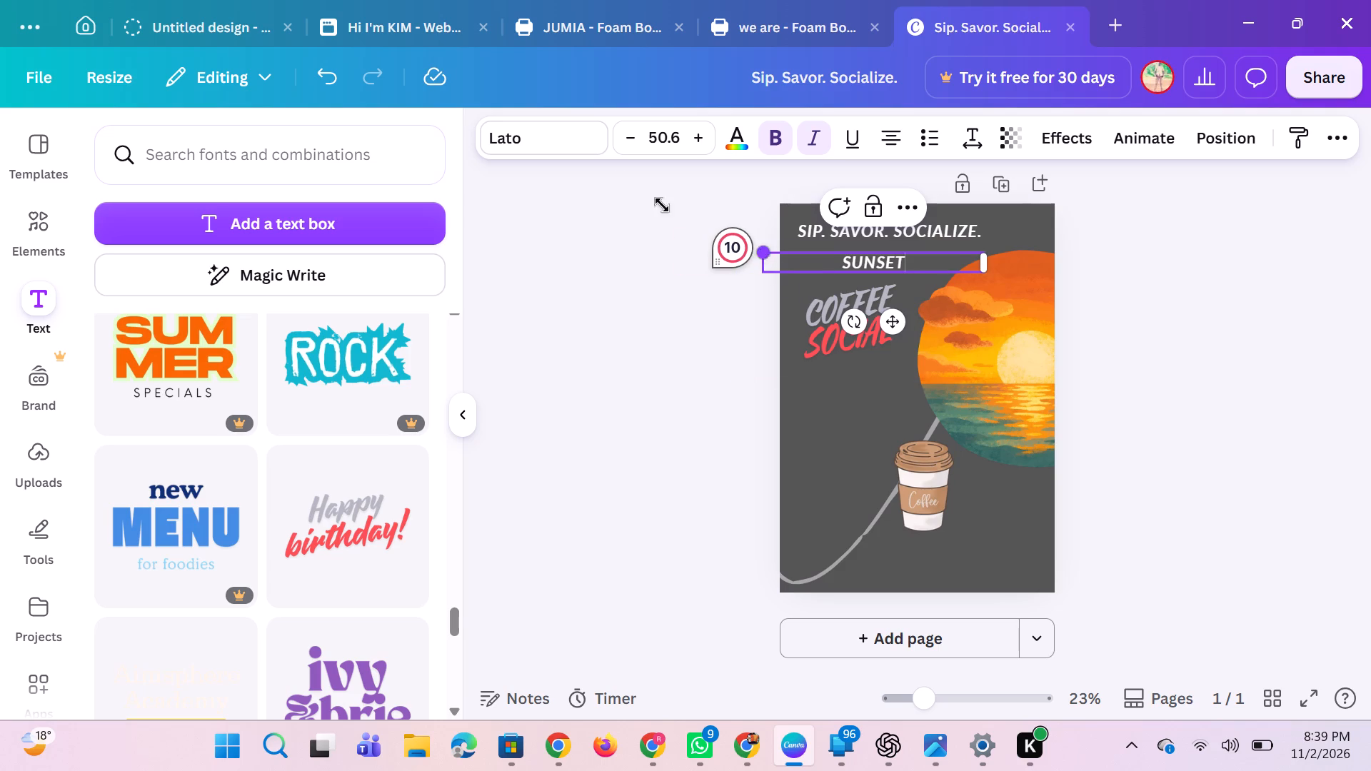
{"action": "left_click_drag", "start_coordinate": [662, 205], "coordinate": [567, 167]}
{"action": "left_click_drag", "start_coordinate": [794, 328], "coordinate": [863, 341]}
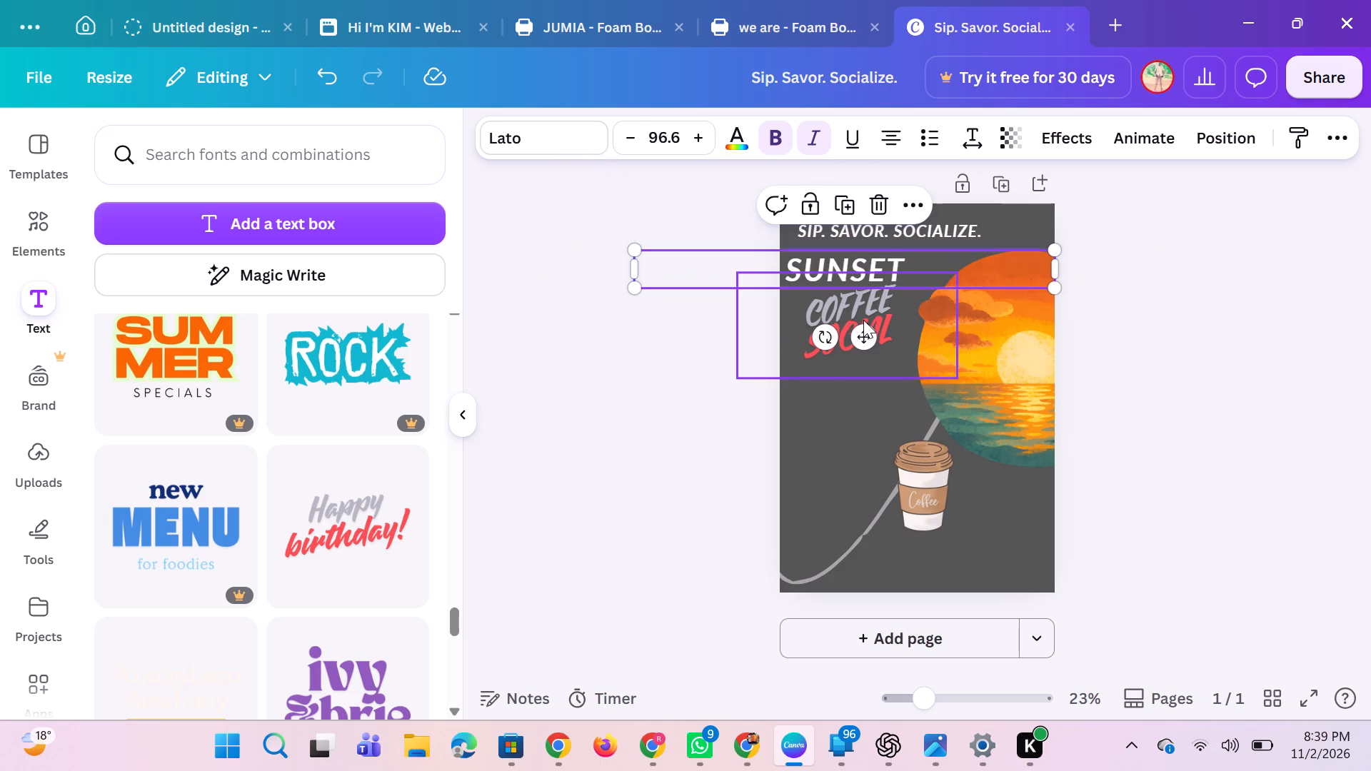
{"action": "left_click_drag", "start_coordinate": [882, 285], "coordinate": [893, 268]}
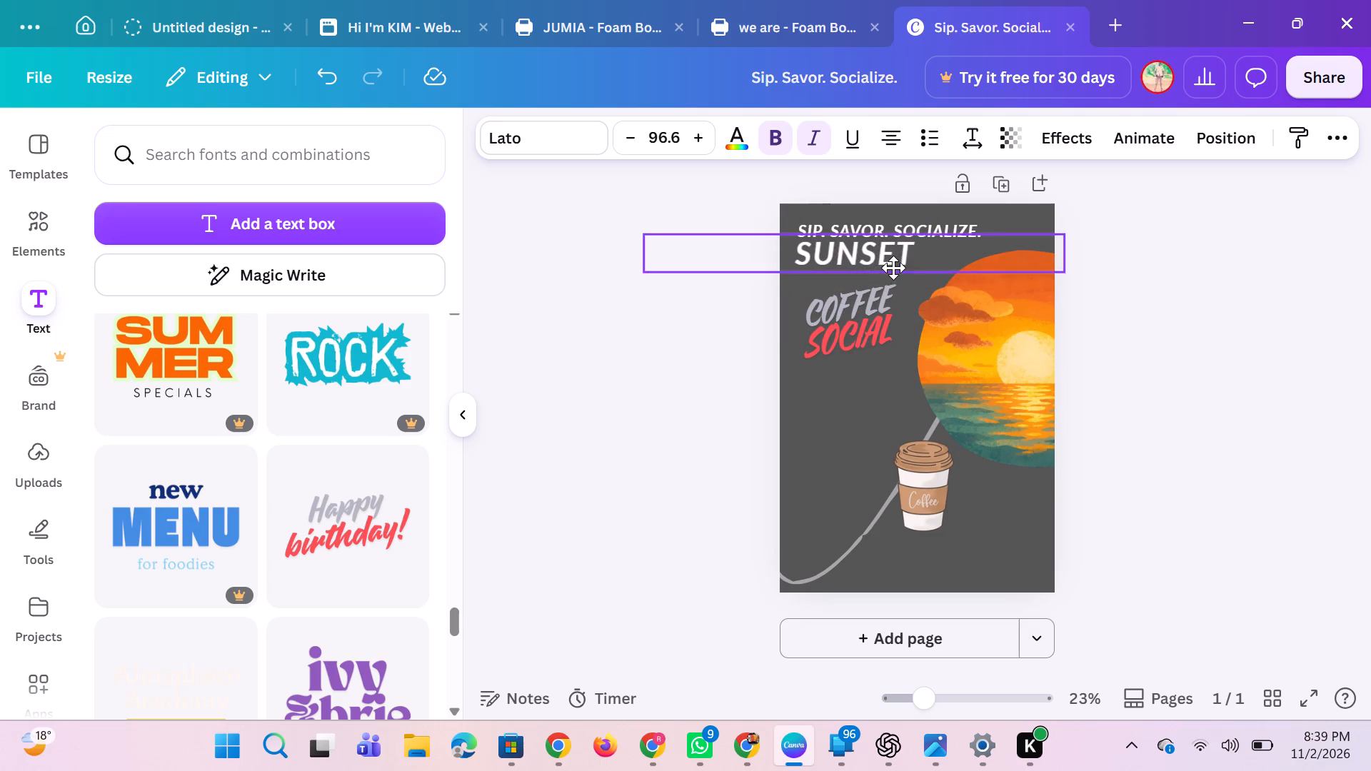
{"action": "left_click_drag", "start_coordinate": [893, 268], "coordinate": [898, 293]}
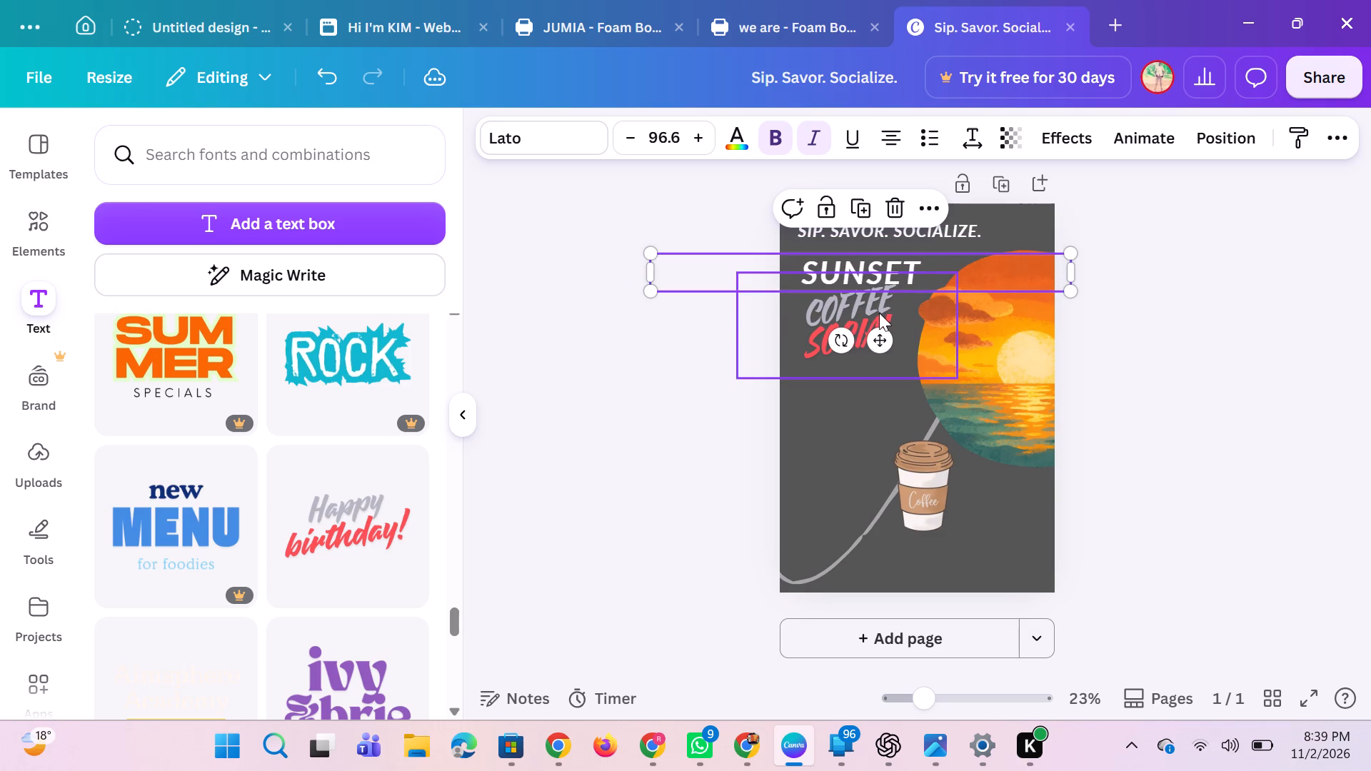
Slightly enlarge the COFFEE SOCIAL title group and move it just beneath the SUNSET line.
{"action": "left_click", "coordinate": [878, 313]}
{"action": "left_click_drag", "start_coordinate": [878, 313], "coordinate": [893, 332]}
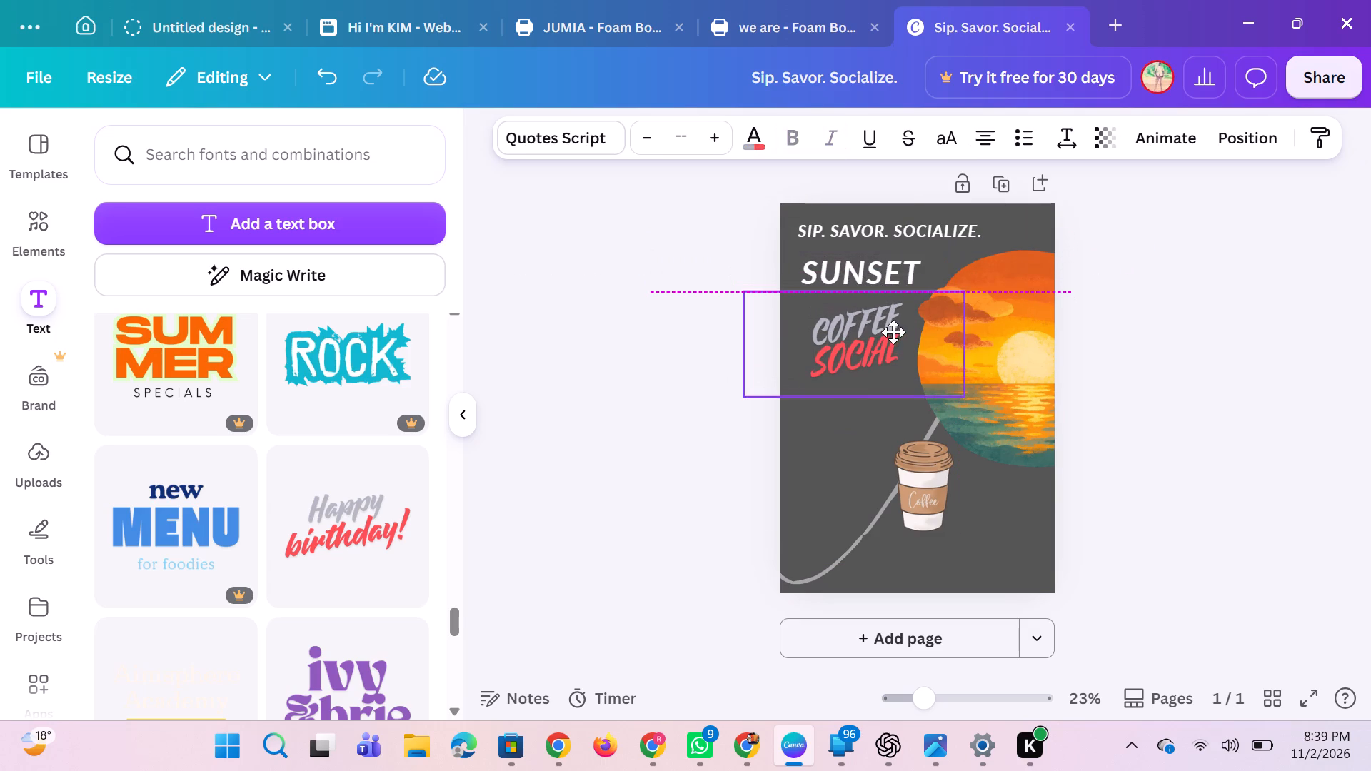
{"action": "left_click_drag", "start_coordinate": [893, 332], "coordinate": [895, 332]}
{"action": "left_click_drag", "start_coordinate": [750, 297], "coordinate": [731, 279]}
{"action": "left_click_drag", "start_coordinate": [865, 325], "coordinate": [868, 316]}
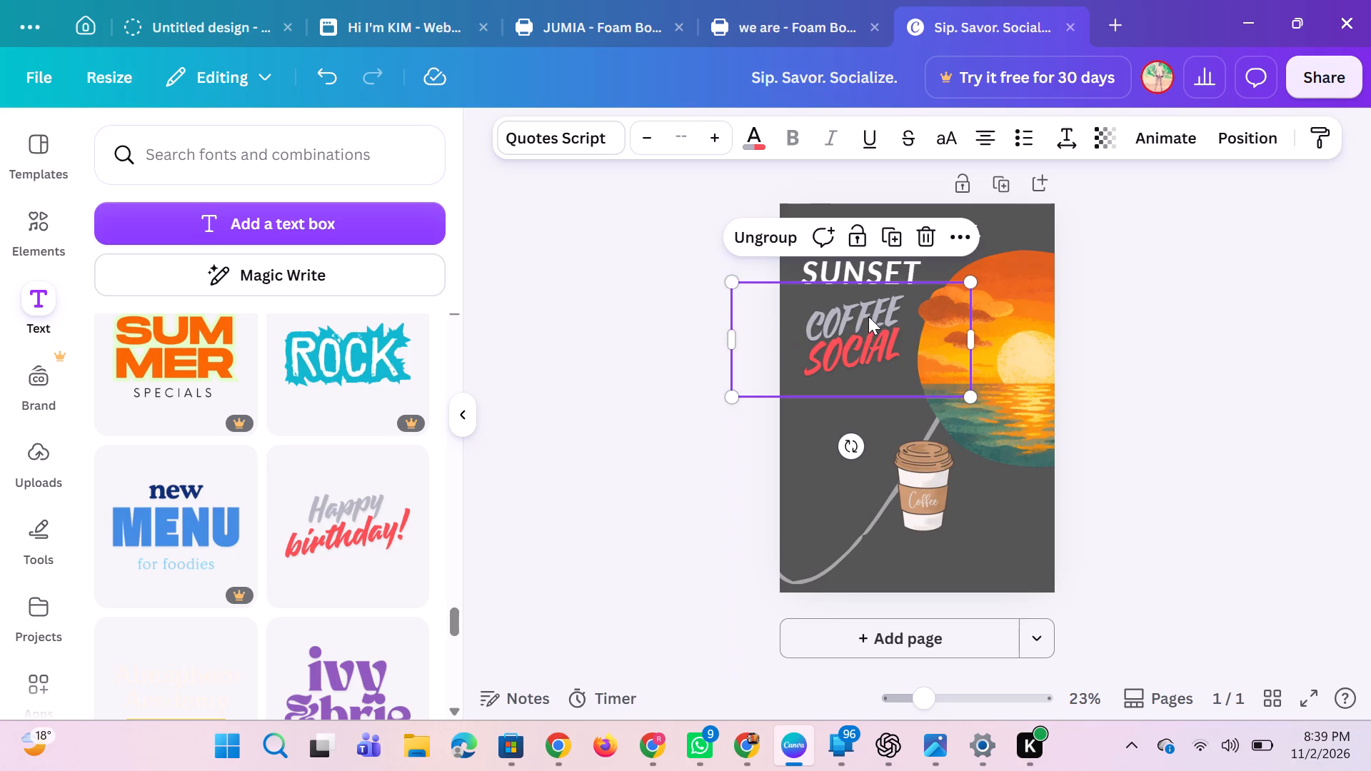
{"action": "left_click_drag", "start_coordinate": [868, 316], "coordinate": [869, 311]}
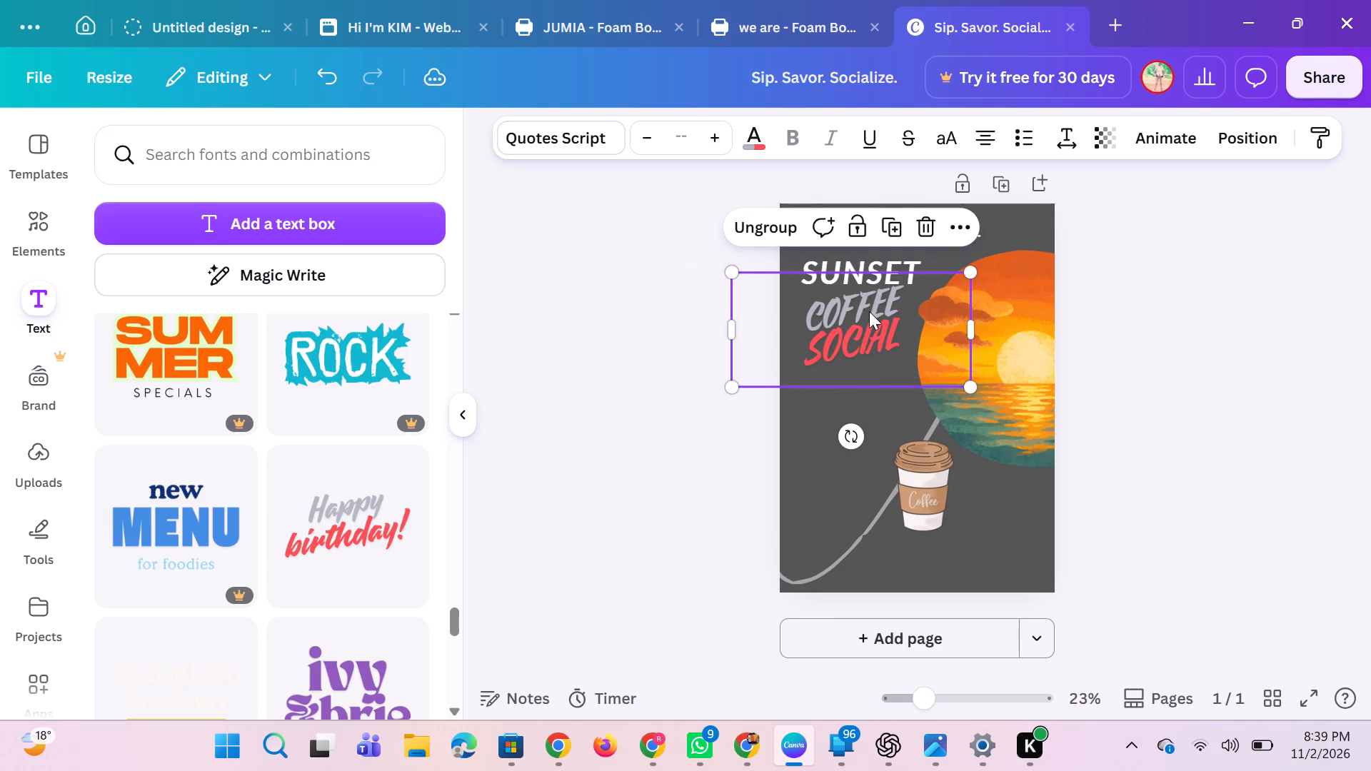
Remove the styled COFFEE and SOCIAL title texts from the poster.
{"action": "left_click", "coordinate": [1138, 312]}
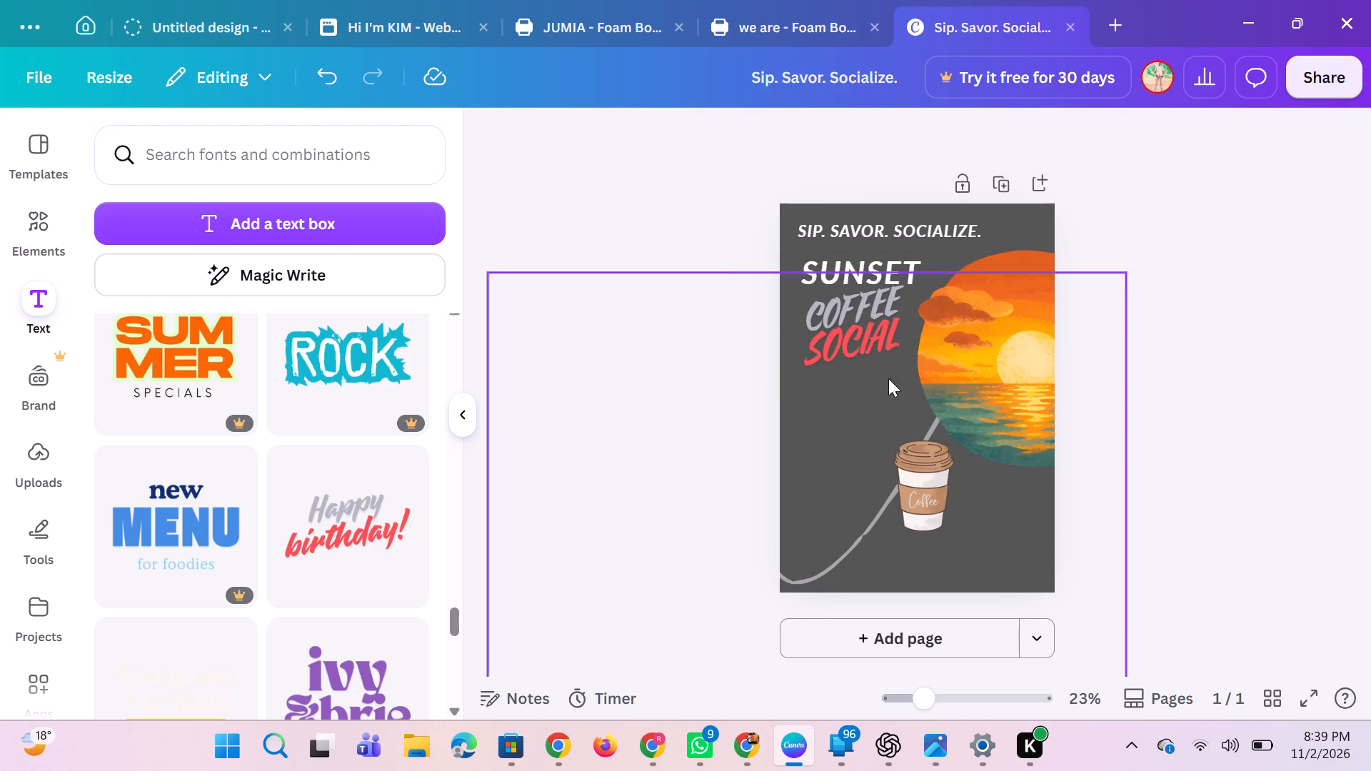
{"action": "left_click", "coordinate": [845, 297]}
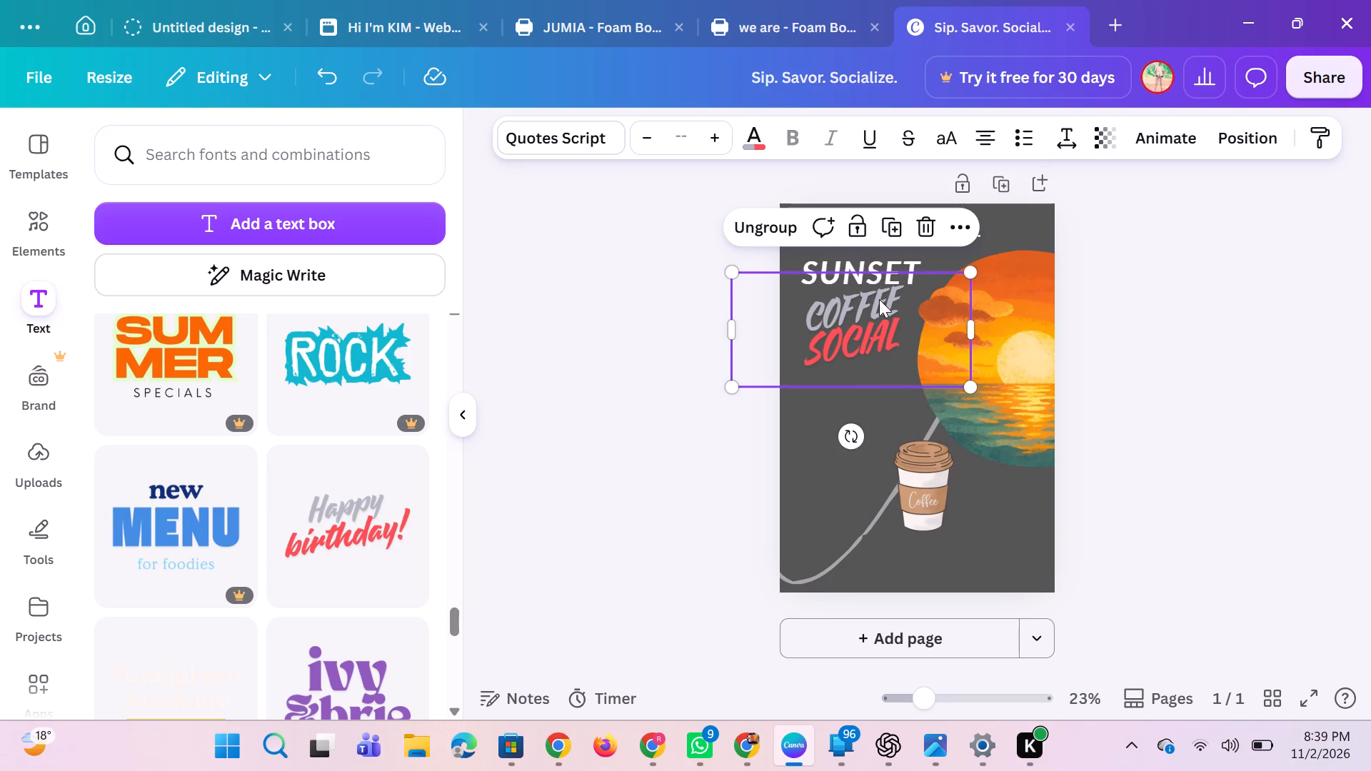
{"action": "left_click", "coordinate": [879, 299]}
{"action": "left_click_drag", "start_coordinate": [879, 299], "coordinate": [578, 431]}
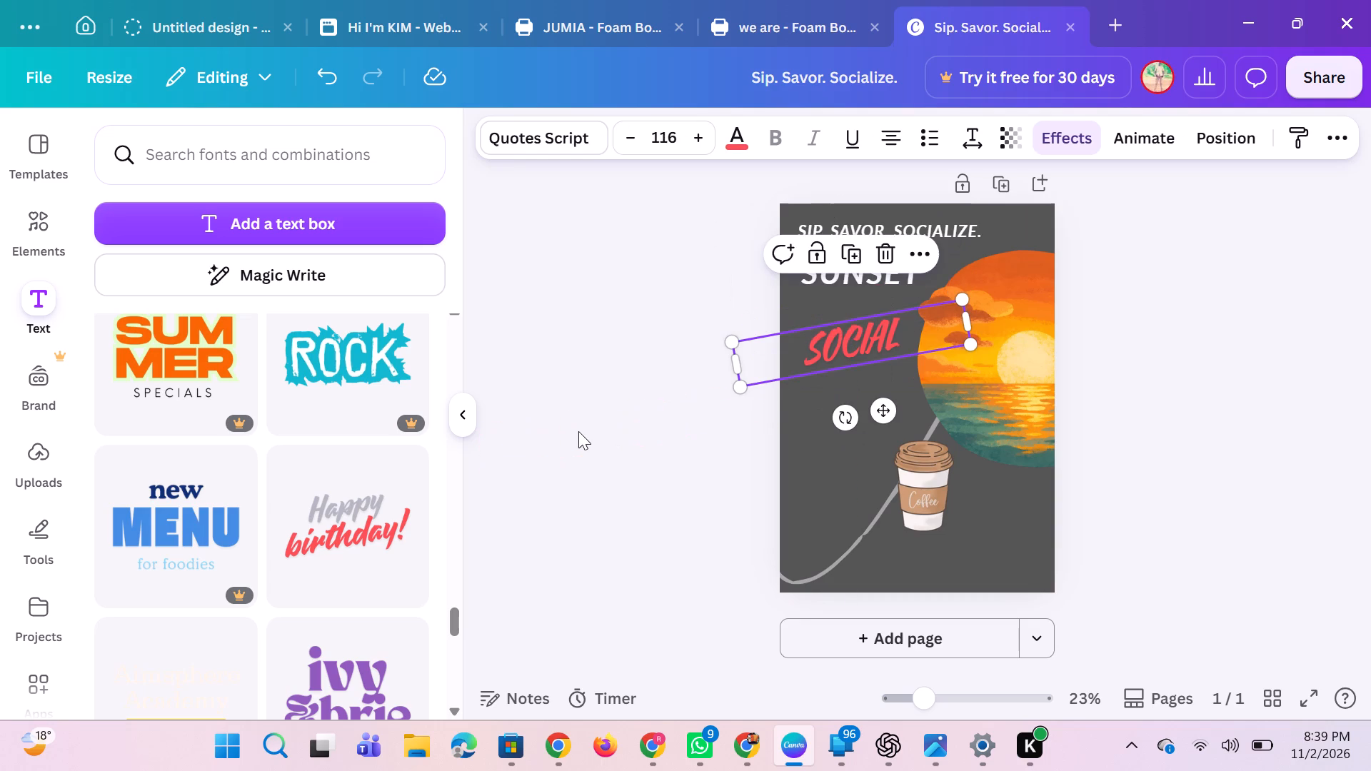
{"action": "left_click_drag", "start_coordinate": [853, 325], "coordinate": [641, 411]}
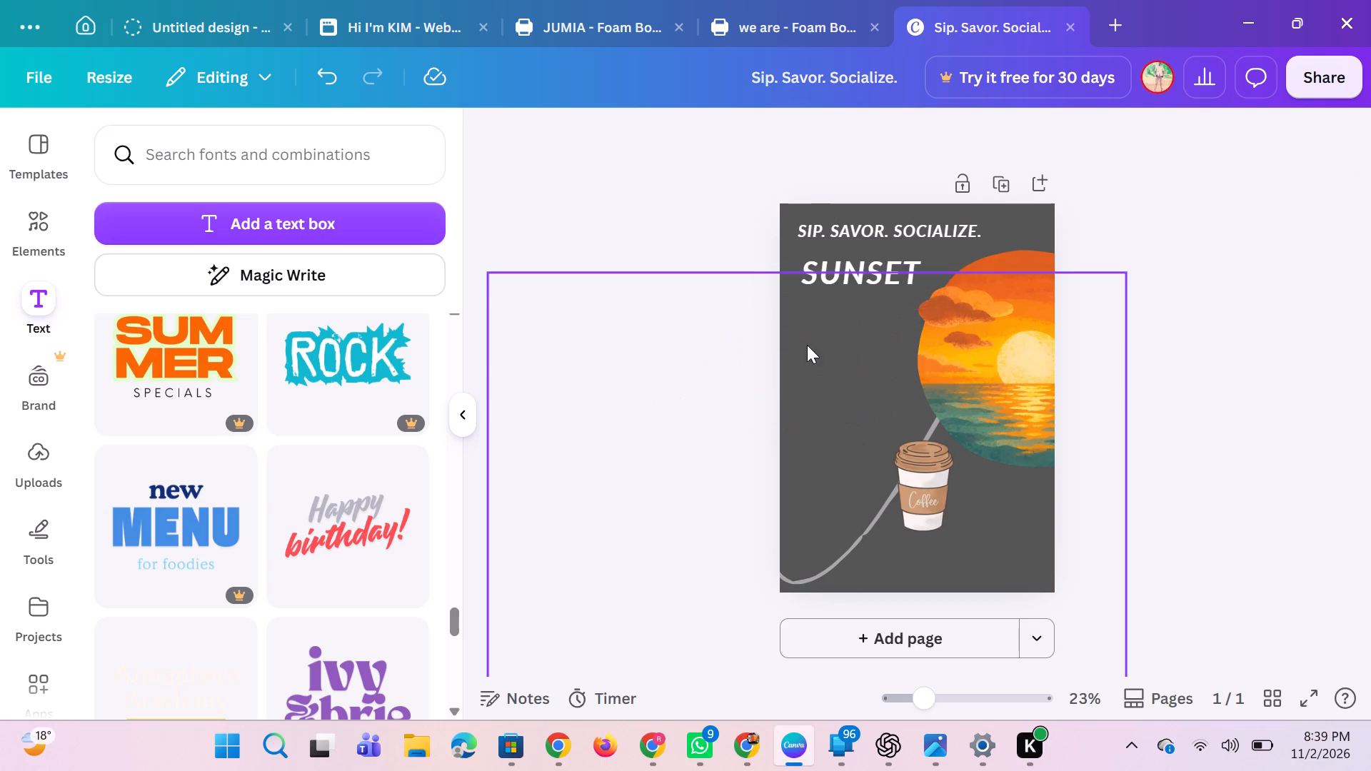
Duplicate the SUNSET text and place the copy directly below the original.
{"action": "left_click", "coordinate": [877, 274]}
{"action": "left_click", "coordinate": [854, 198]}
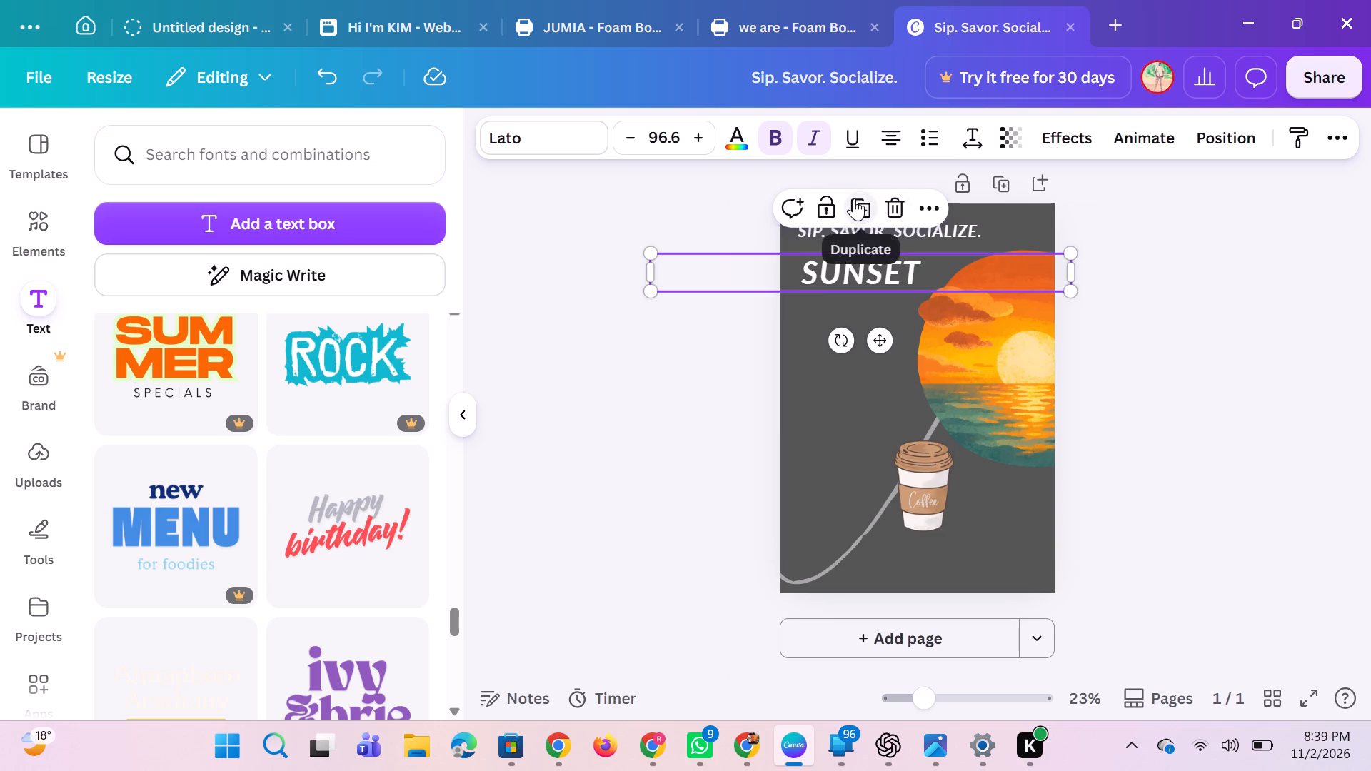
{"action": "left_click", "coordinate": [854, 198]}
{"action": "left_click_drag", "start_coordinate": [793, 316], "coordinate": [920, 341]}
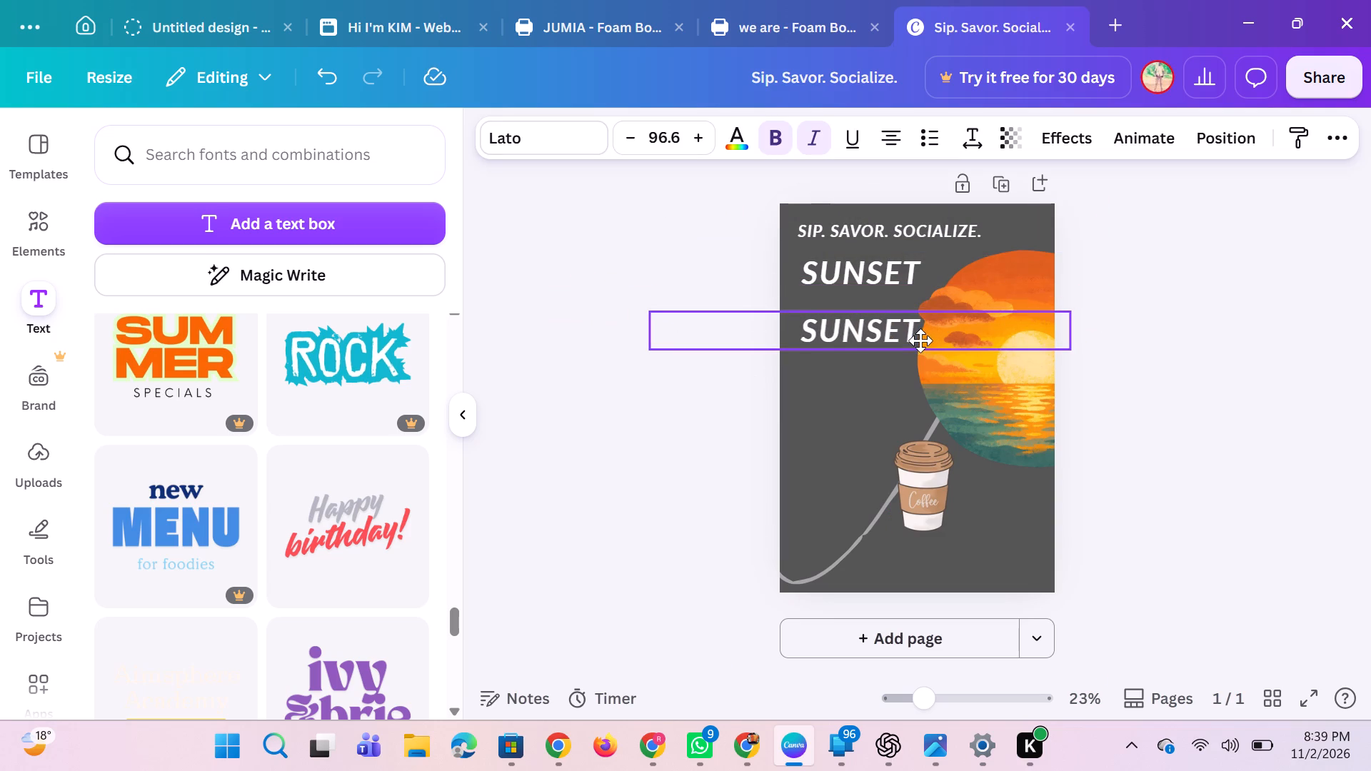
{"action": "left_click_drag", "start_coordinate": [920, 341], "coordinate": [920, 340]}
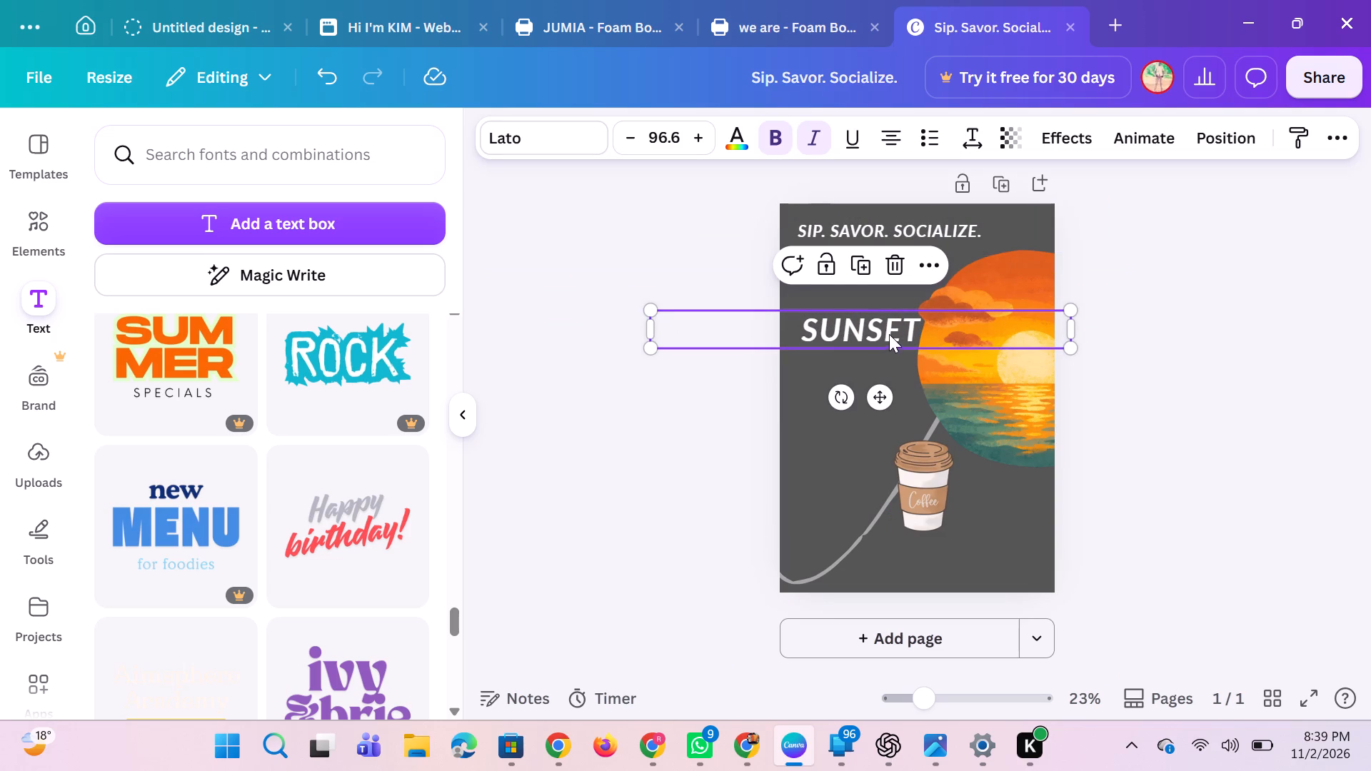
{"action": "left_click", "coordinate": [886, 335]}
Shrink the sunset artwork to about 13 wide by 12 high and place it beside the two SUNSET lines.
{"action": "left_click", "coordinate": [999, 385]}
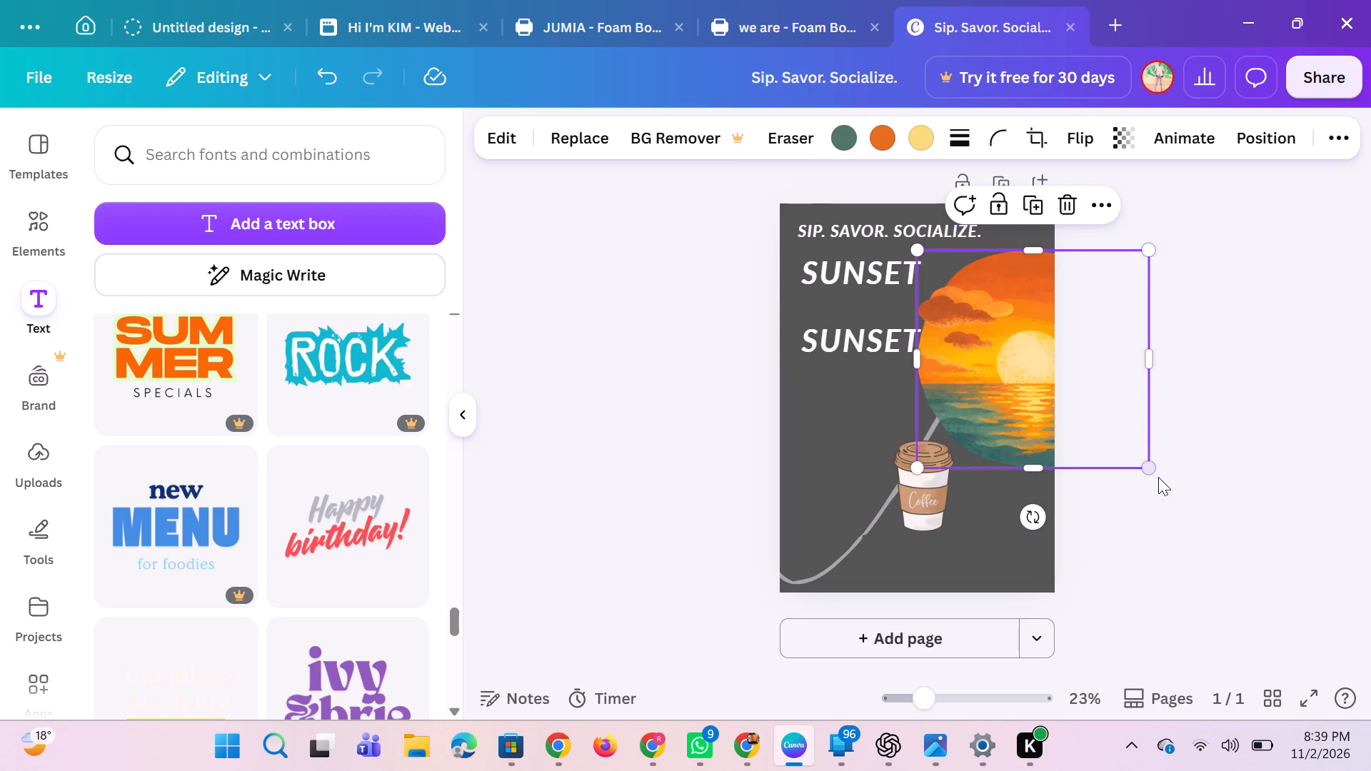
{"action": "left_click_drag", "start_coordinate": [1152, 472], "coordinate": [1001, 407]}
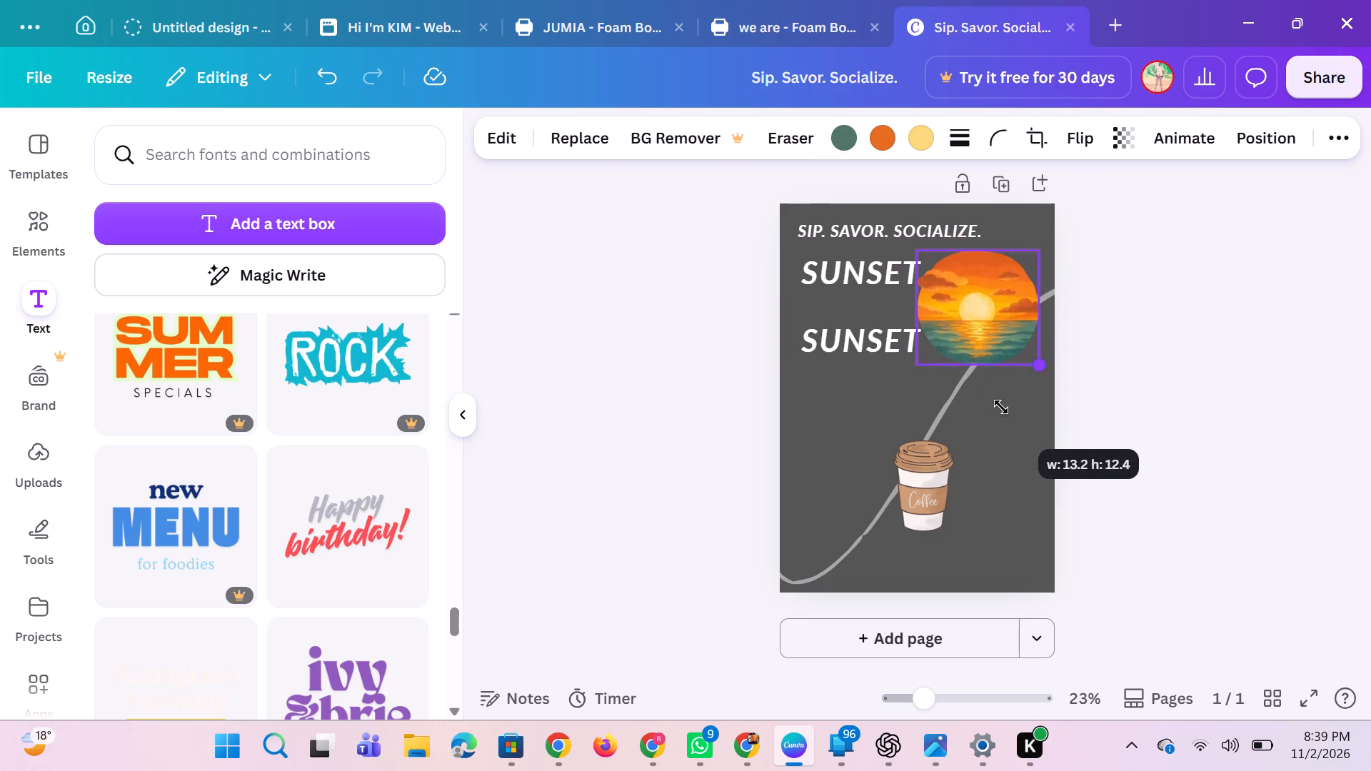
{"action": "left_click_drag", "start_coordinate": [1001, 407], "coordinate": [995, 414]}
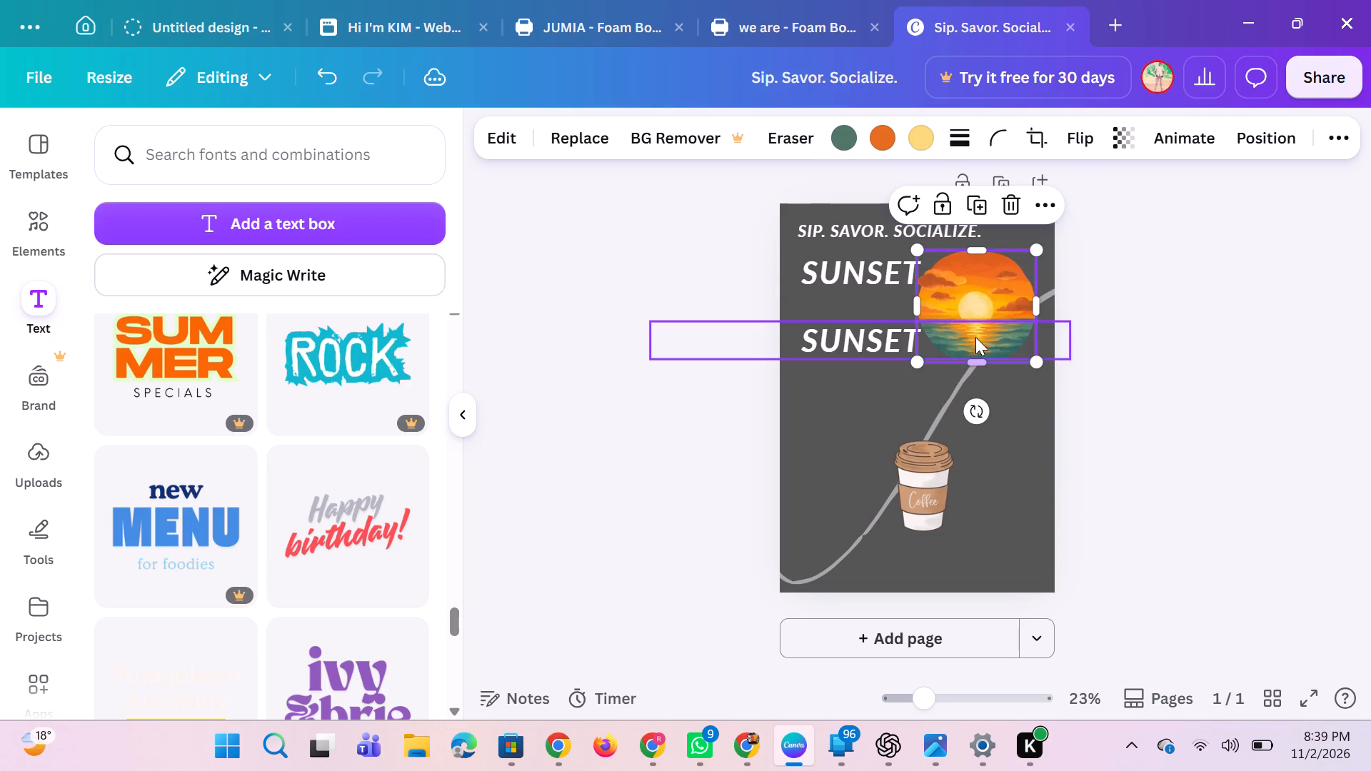
{"action": "left_click_drag", "start_coordinate": [973, 333], "coordinate": [986, 341]}
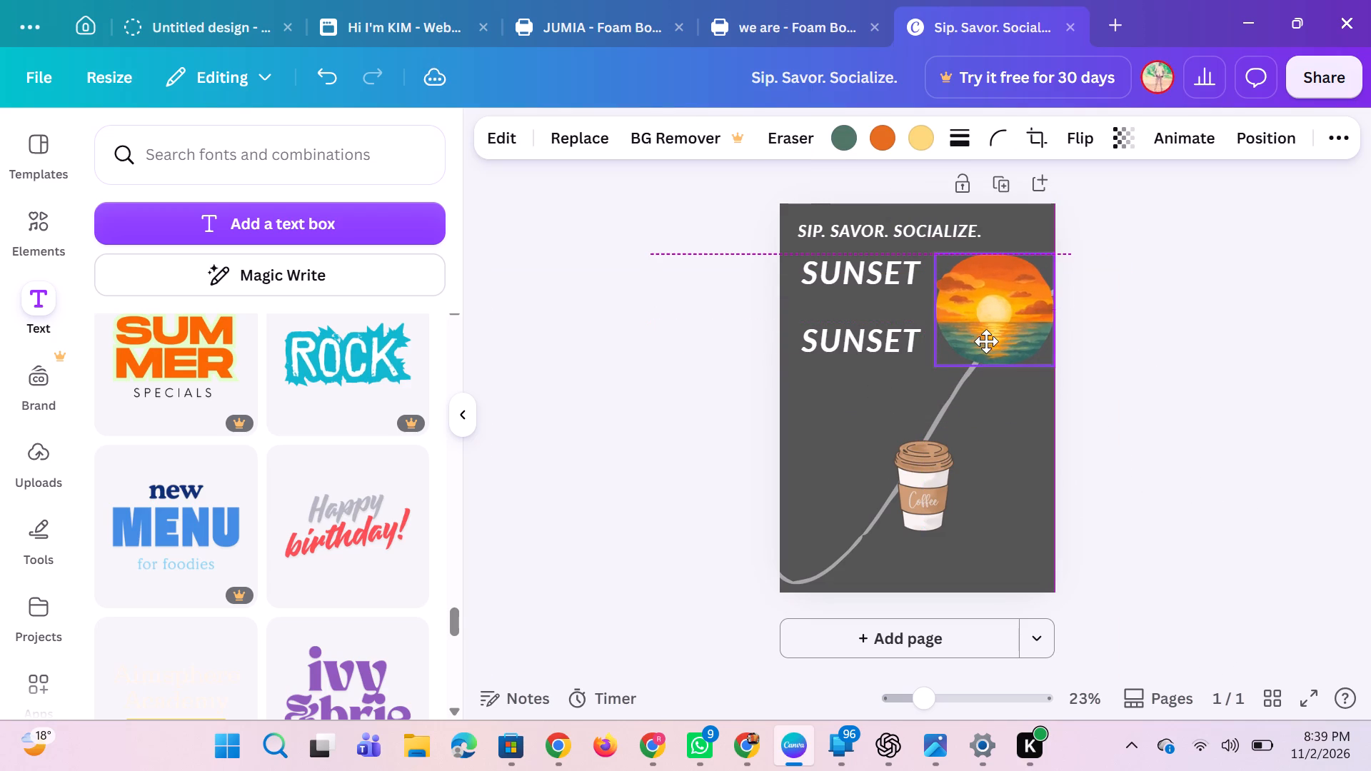
{"action": "left_click_drag", "start_coordinate": [986, 341], "coordinate": [984, 339]}
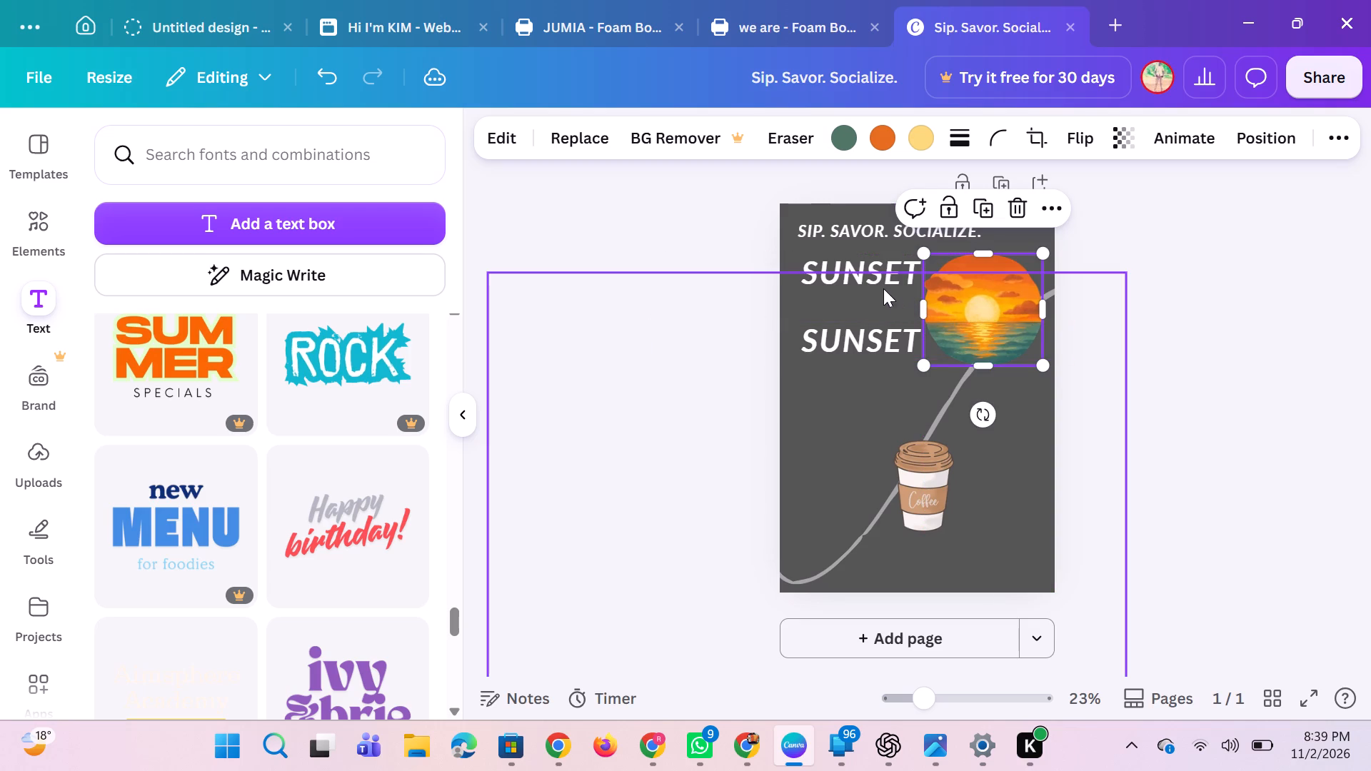
Move the upper SUNSET line down closer to its copy and toward the page's left edge.
{"action": "left_click", "coordinate": [867, 281]}
{"action": "left_click_drag", "start_coordinate": [863, 281], "coordinate": [853, 286]}
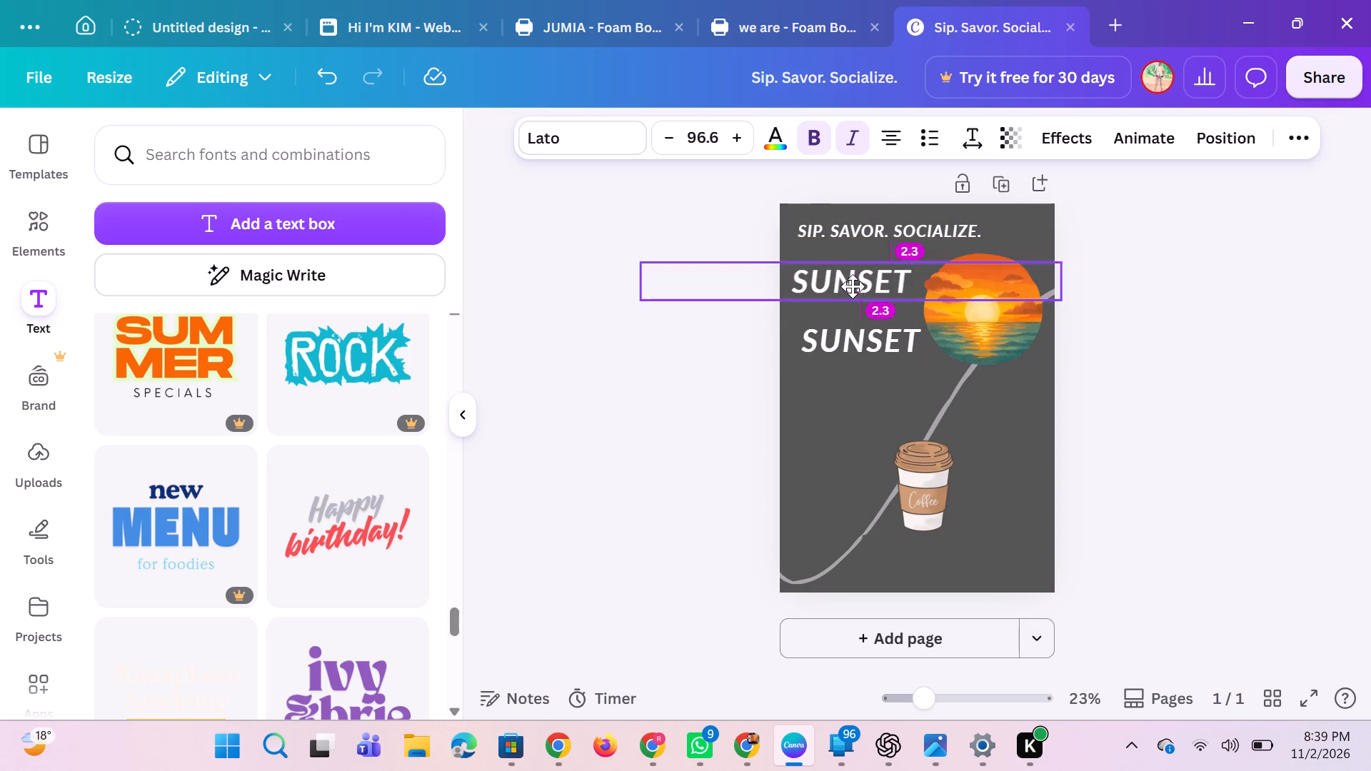
{"action": "left_click_drag", "start_coordinate": [853, 286], "coordinate": [850, 301]}
Replace the lower SUNSET line's text with COFFEE.
{"action": "left_click", "coordinate": [979, 333]}
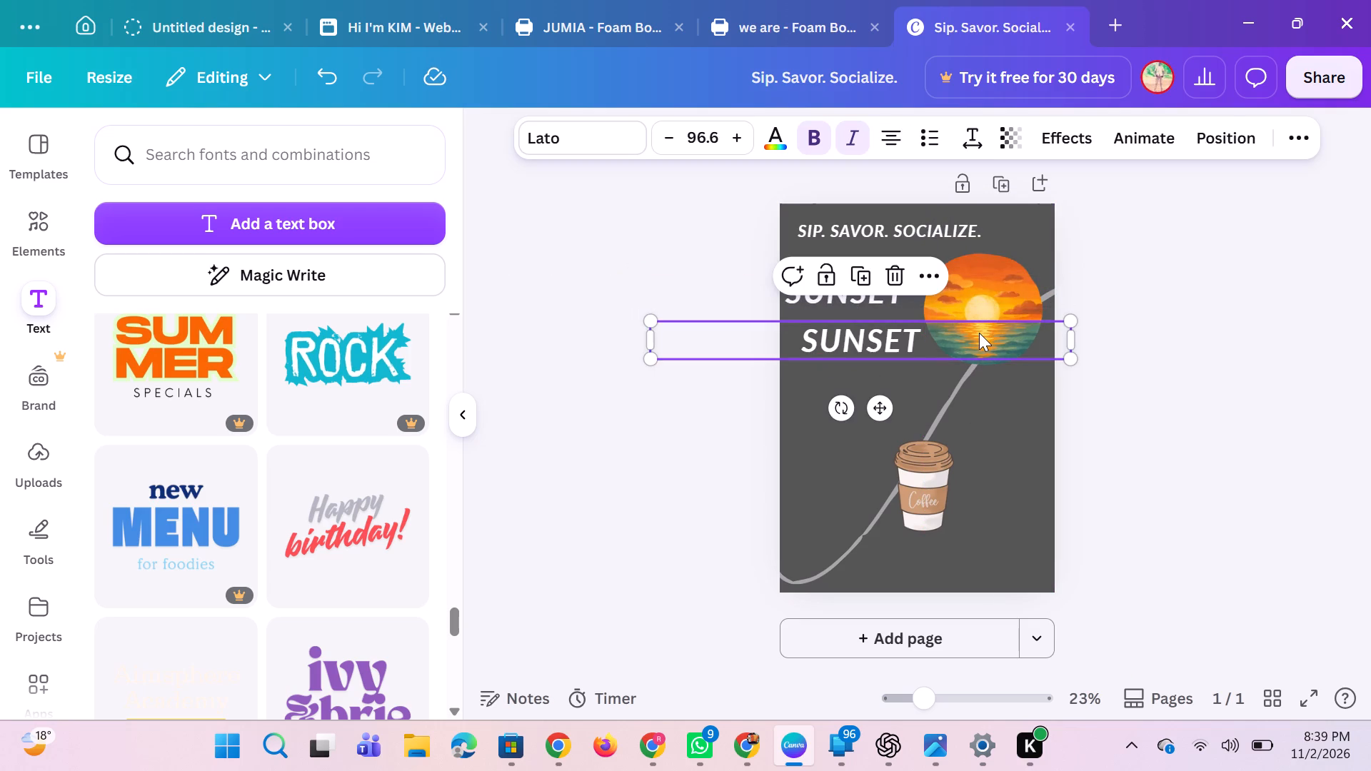
{"action": "double_click", "coordinate": [909, 346]}
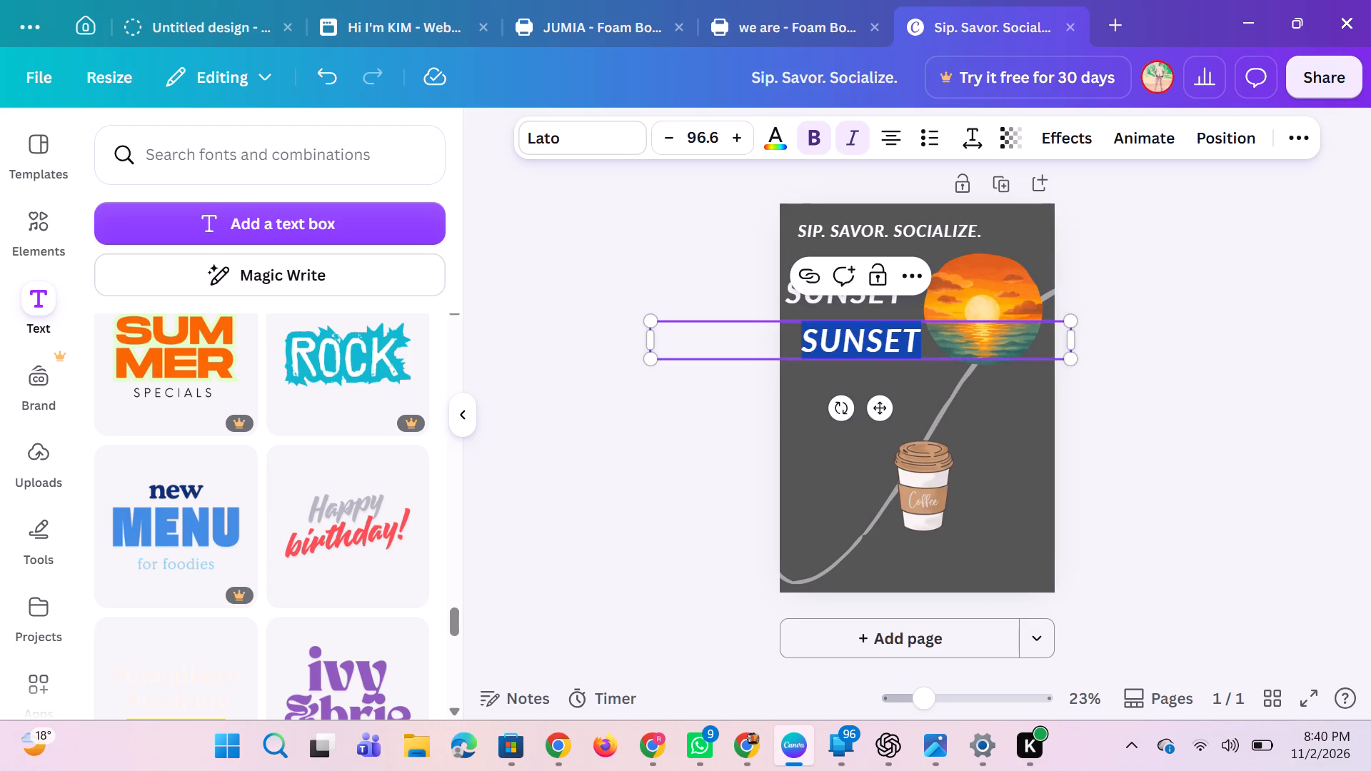
{"action": "type", "text": "COFFEE"}
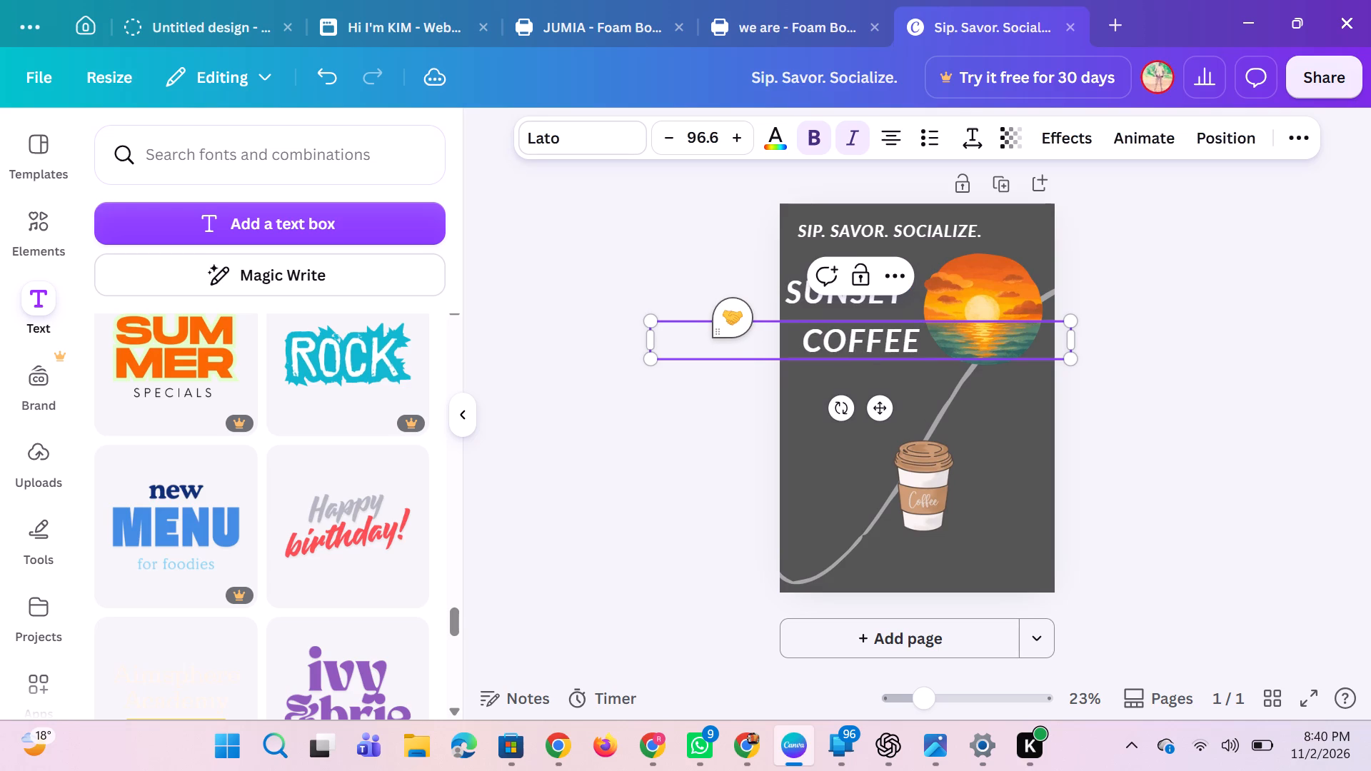
{"action": "left_click", "coordinate": [695, 463]}
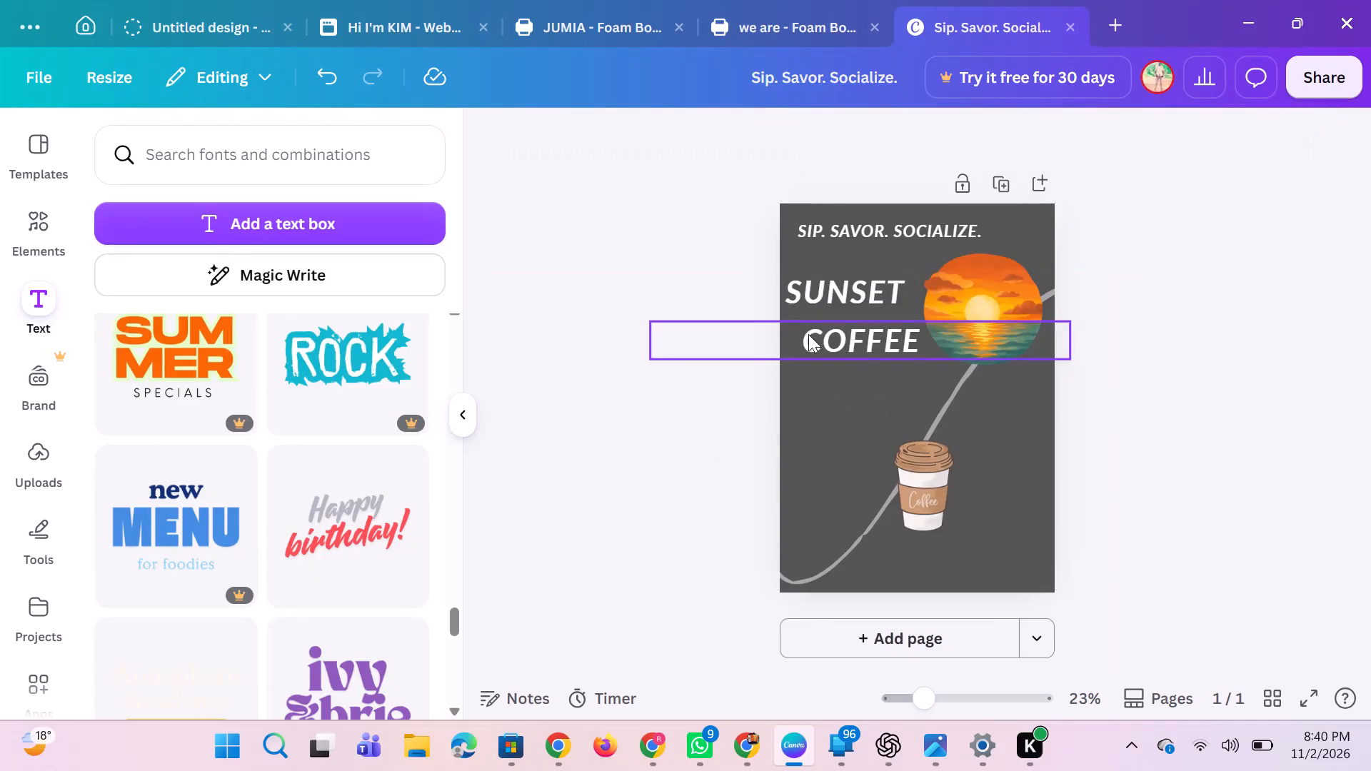
Duplicate the SUNSET text and place the copy between the COFFEE line and the coffee cup.
{"action": "left_click", "coordinate": [843, 290]}
{"action": "left_click", "coordinate": [850, 223]}
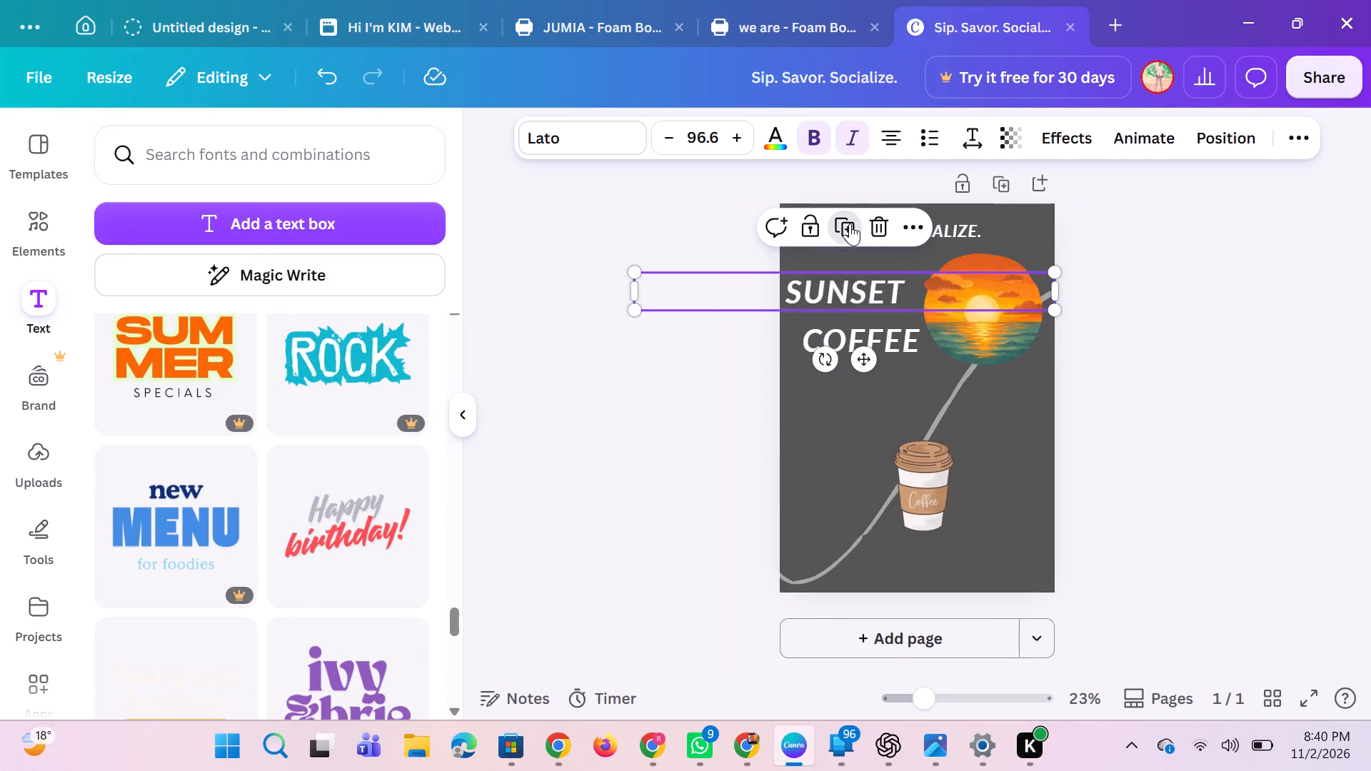
{"action": "left_click_drag", "start_coordinate": [869, 356], "coordinate": [886, 421]}
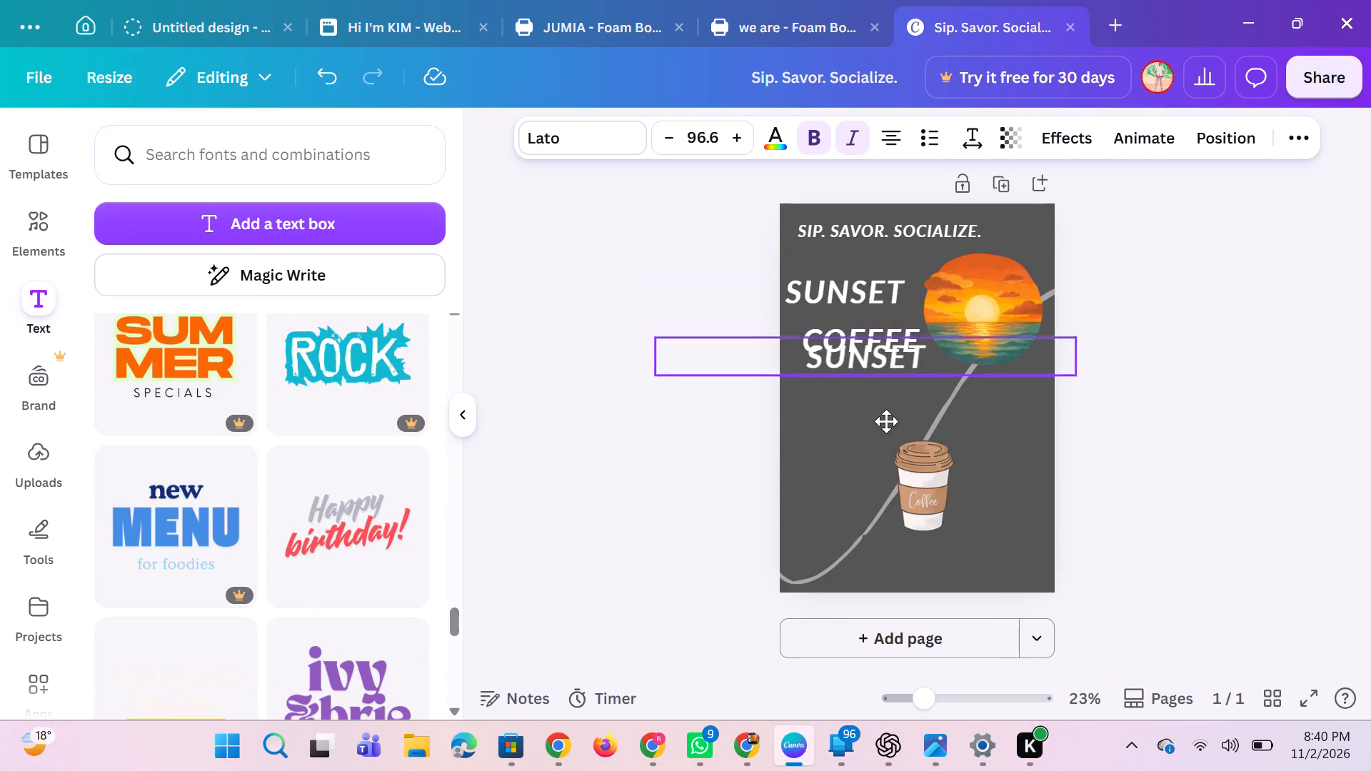
{"action": "left_click_drag", "start_coordinate": [886, 421], "coordinate": [890, 463]}
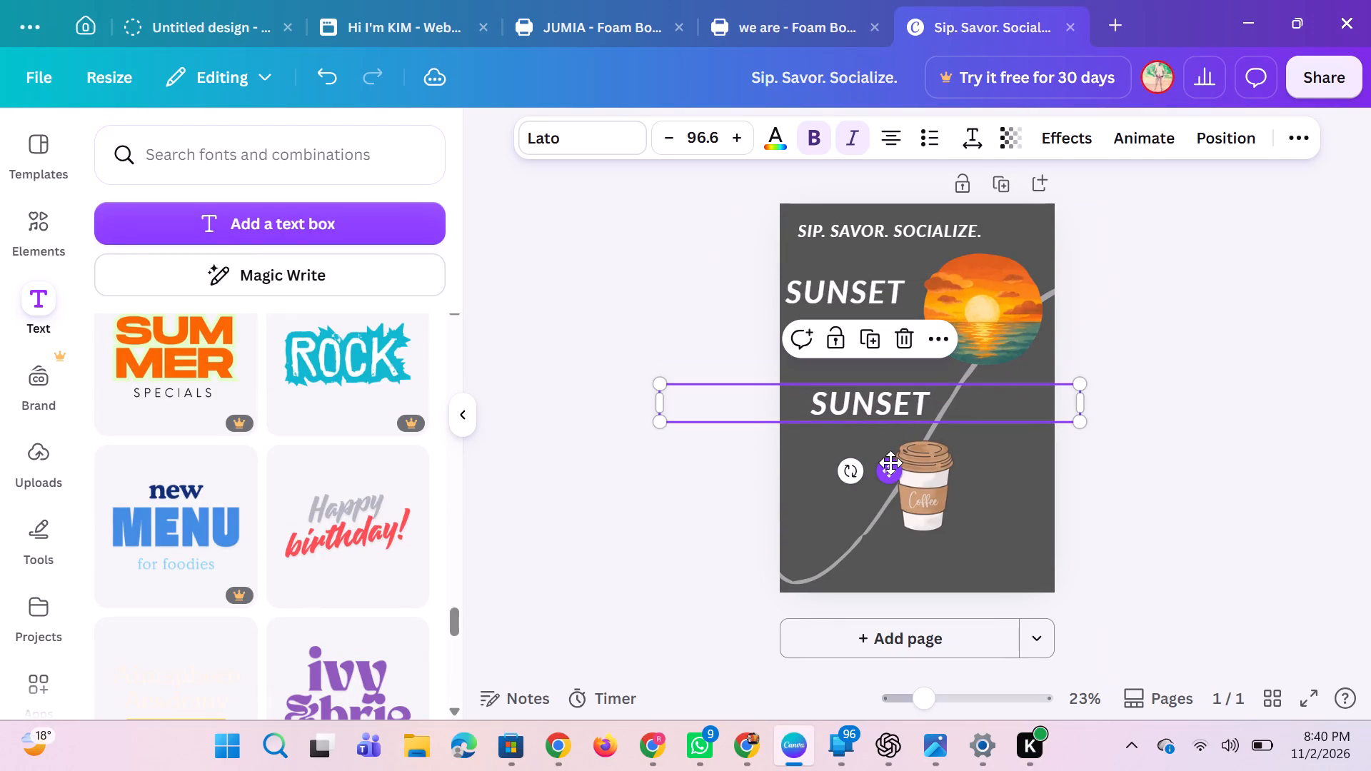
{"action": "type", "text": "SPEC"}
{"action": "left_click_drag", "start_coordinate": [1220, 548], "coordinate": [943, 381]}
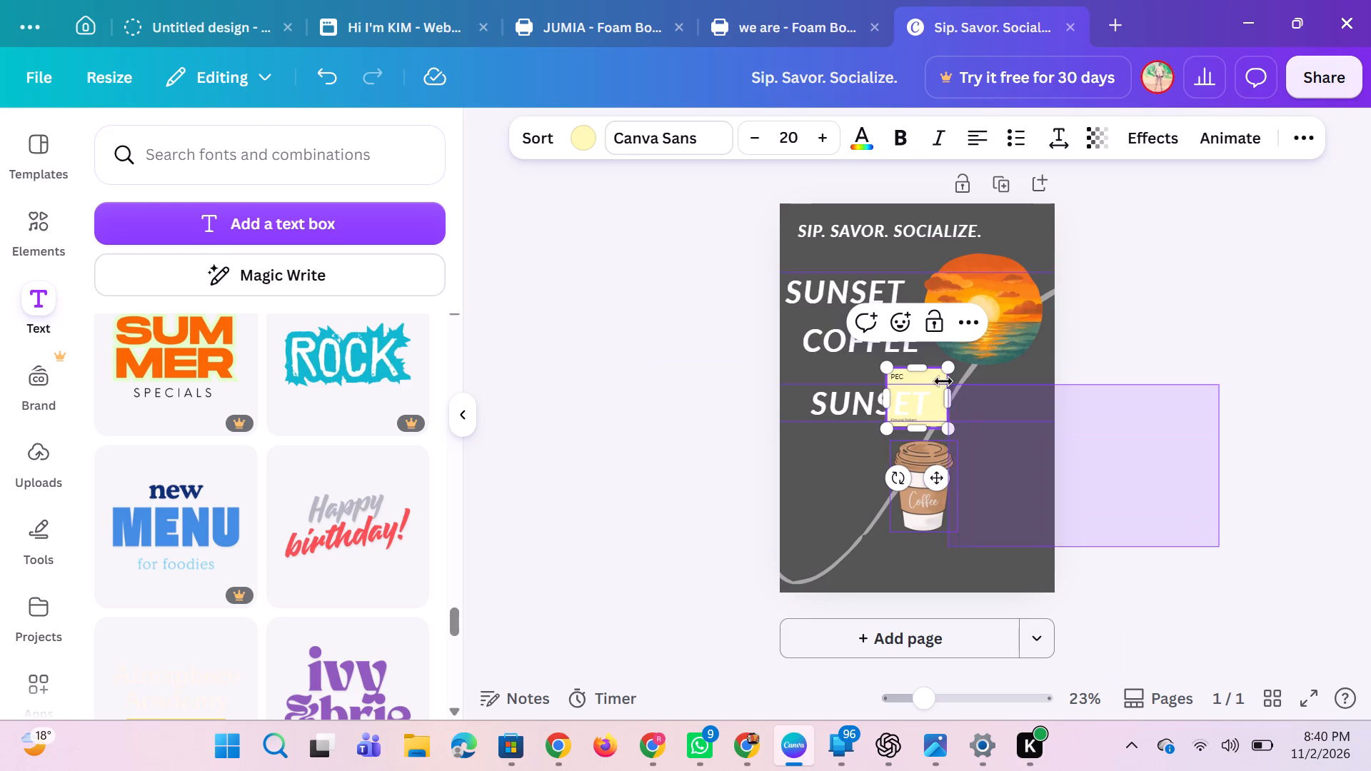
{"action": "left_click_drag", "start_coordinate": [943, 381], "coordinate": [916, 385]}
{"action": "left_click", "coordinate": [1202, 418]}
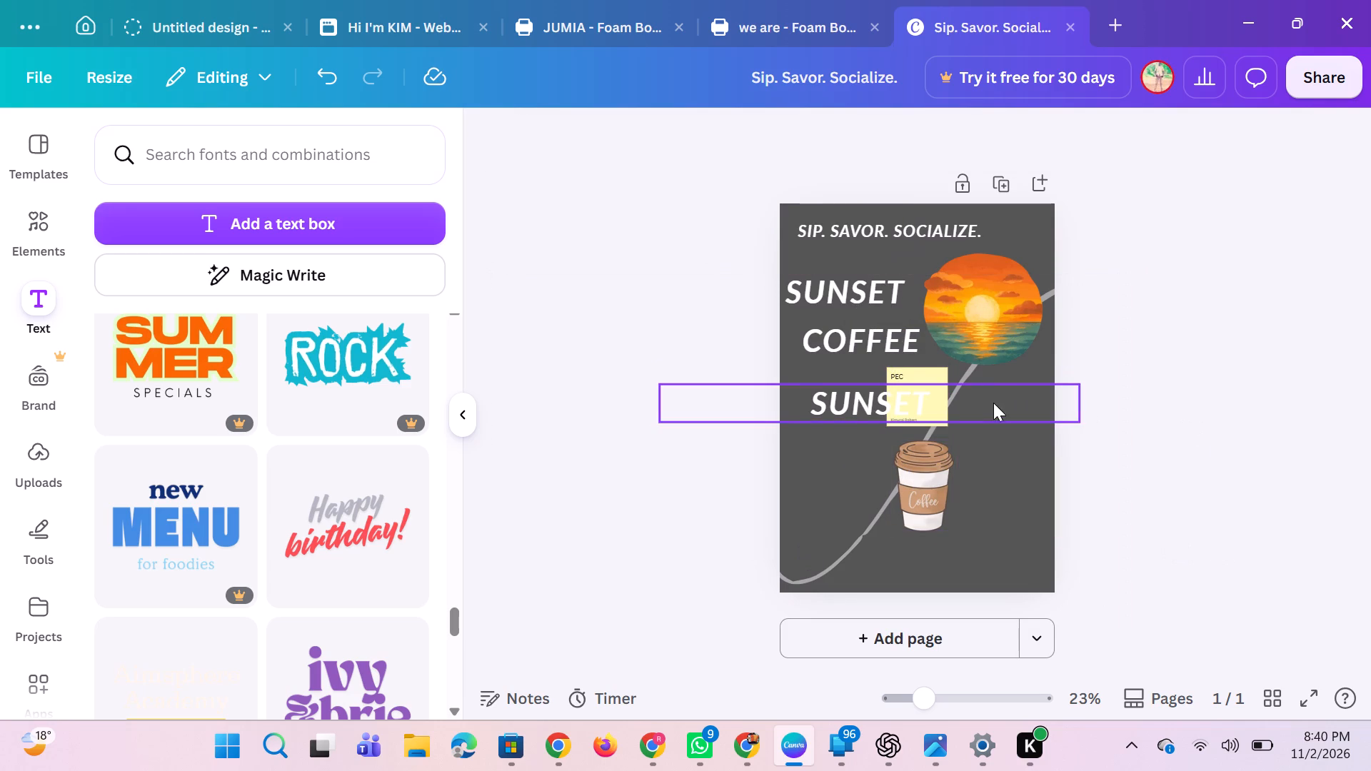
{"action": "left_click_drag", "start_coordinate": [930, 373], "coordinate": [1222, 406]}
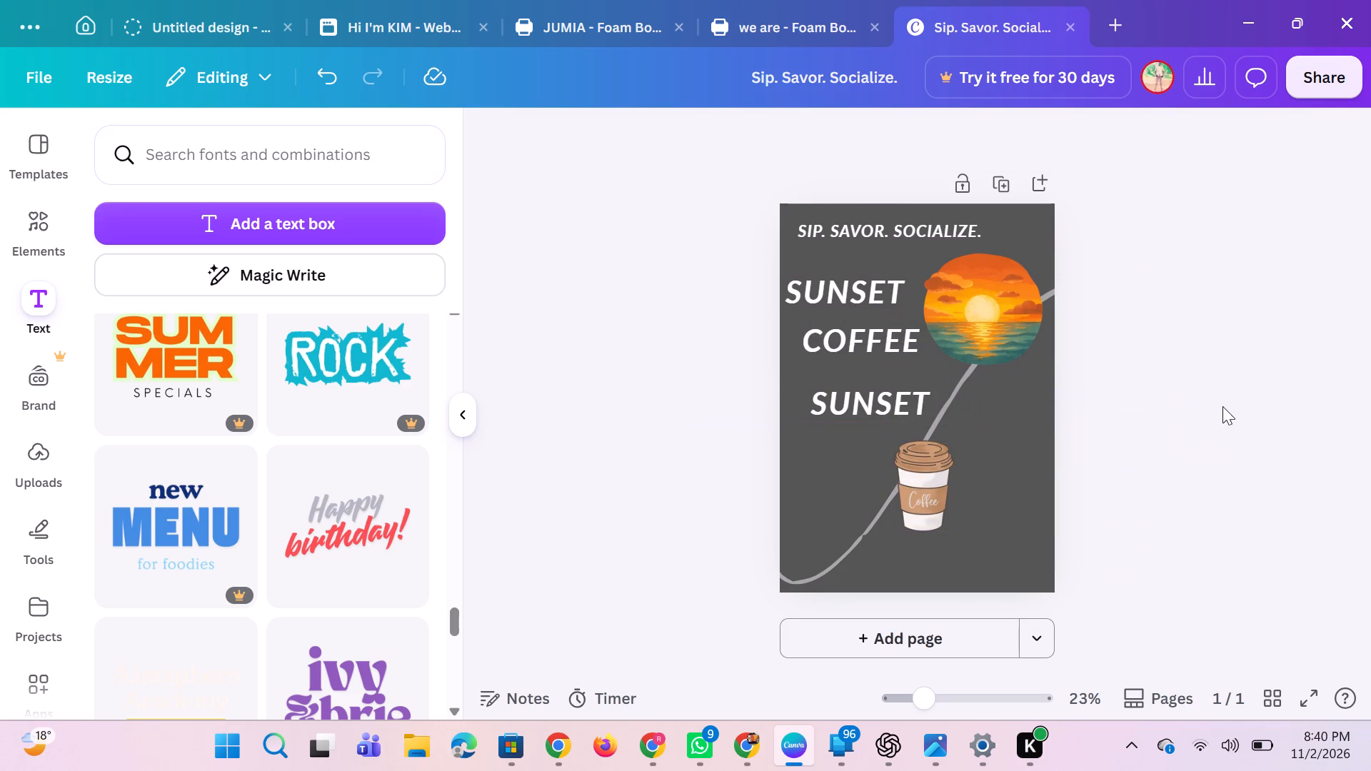
Replace the text of the SUNSET copy above the coffee cup with SPECIAL.
{"action": "left_click", "coordinate": [898, 415]}
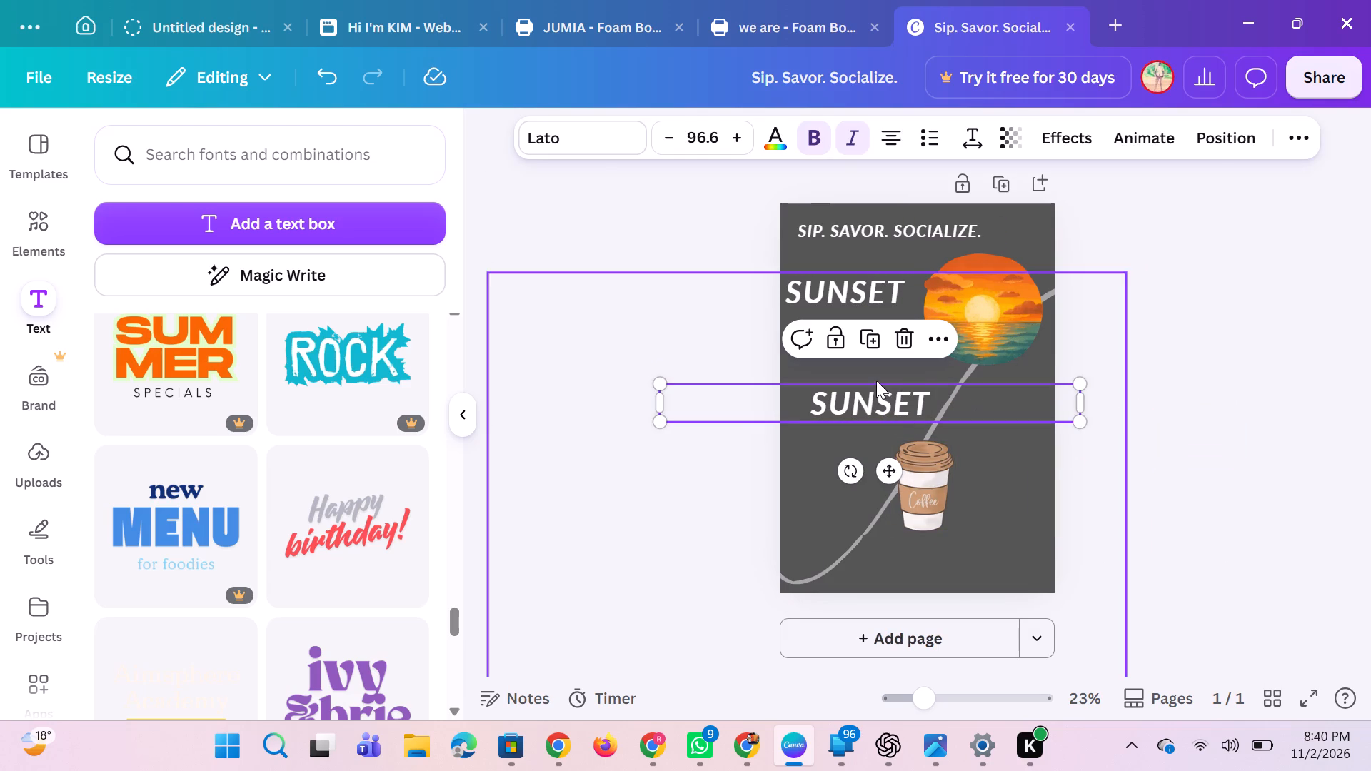
{"action": "left_click_drag", "start_coordinate": [876, 381], "coordinate": [868, 397]}
{"action": "left_click", "coordinate": [860, 413]}
{"action": "left_click", "coordinate": [860, 413]}
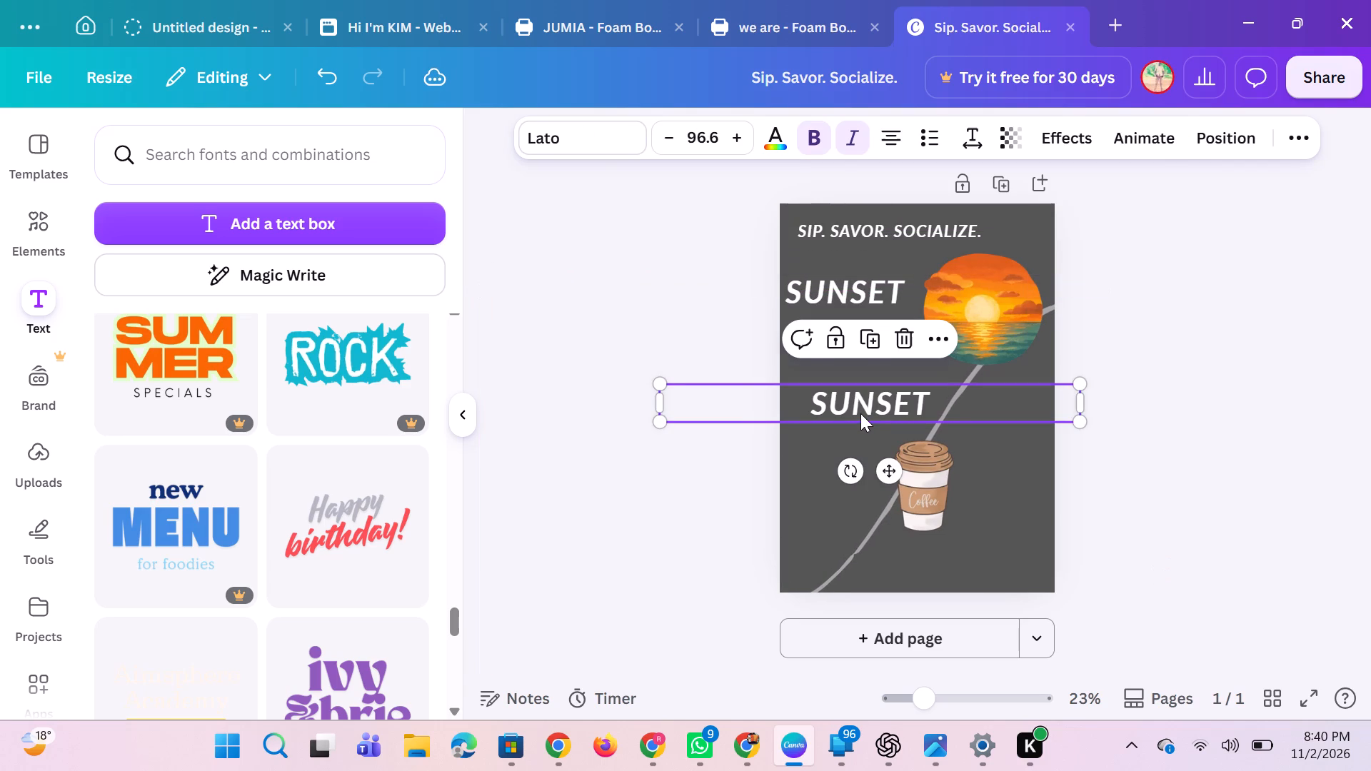
{"action": "type", "text": "SP"}
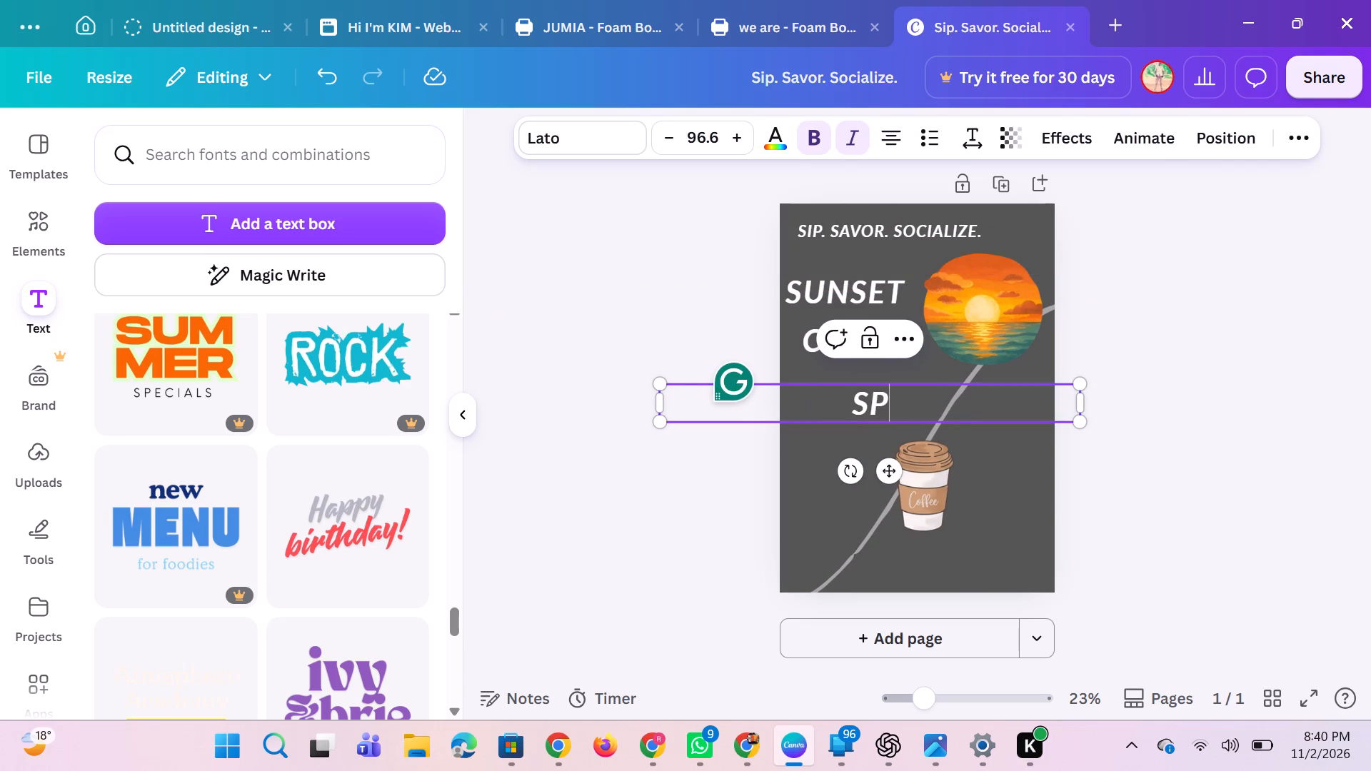
{"action": "type", "text": "ECIAL"}
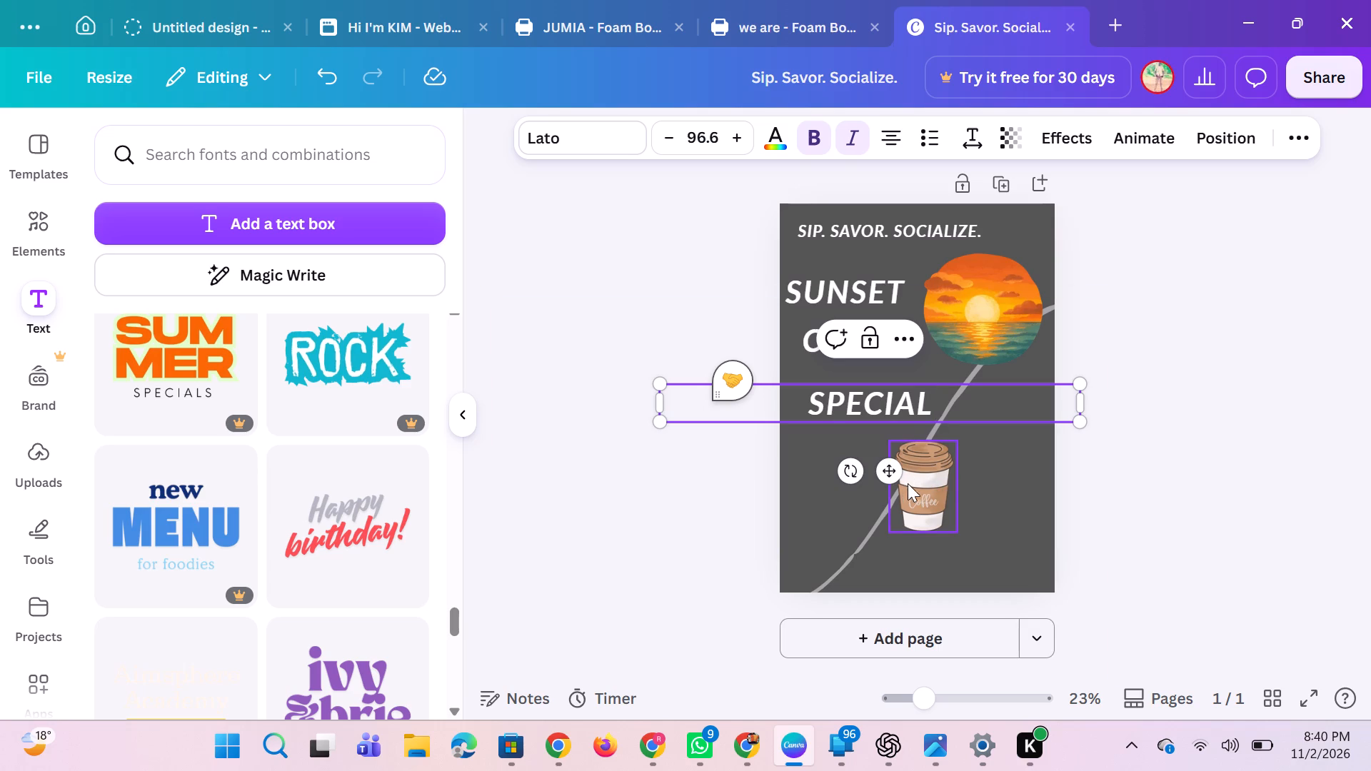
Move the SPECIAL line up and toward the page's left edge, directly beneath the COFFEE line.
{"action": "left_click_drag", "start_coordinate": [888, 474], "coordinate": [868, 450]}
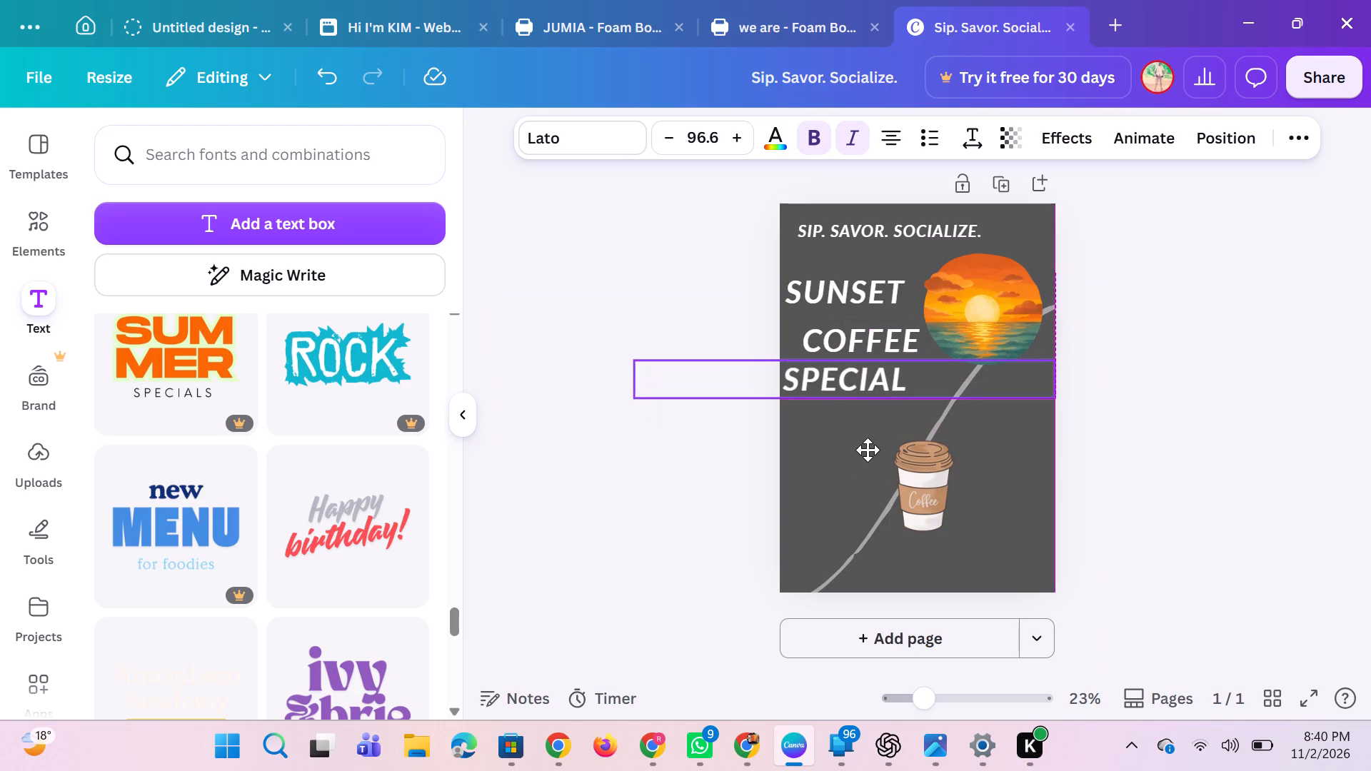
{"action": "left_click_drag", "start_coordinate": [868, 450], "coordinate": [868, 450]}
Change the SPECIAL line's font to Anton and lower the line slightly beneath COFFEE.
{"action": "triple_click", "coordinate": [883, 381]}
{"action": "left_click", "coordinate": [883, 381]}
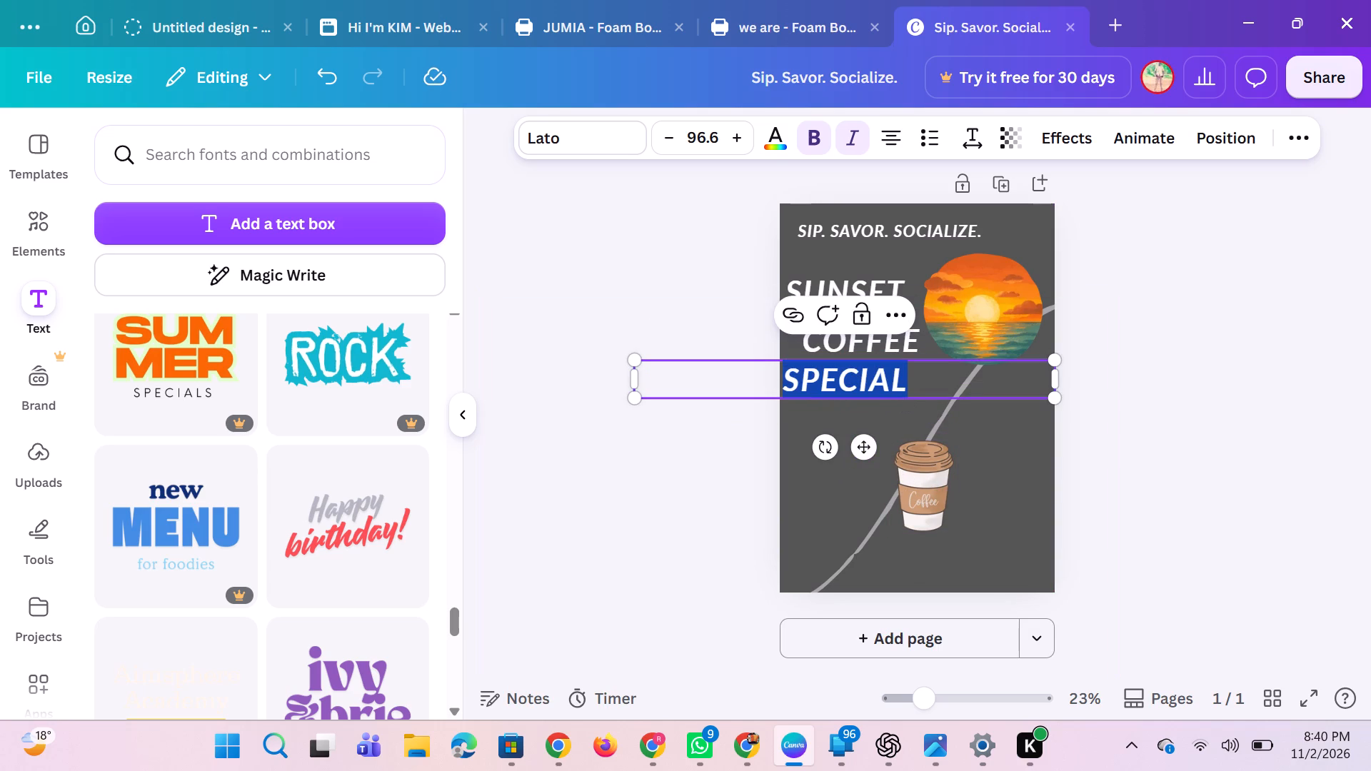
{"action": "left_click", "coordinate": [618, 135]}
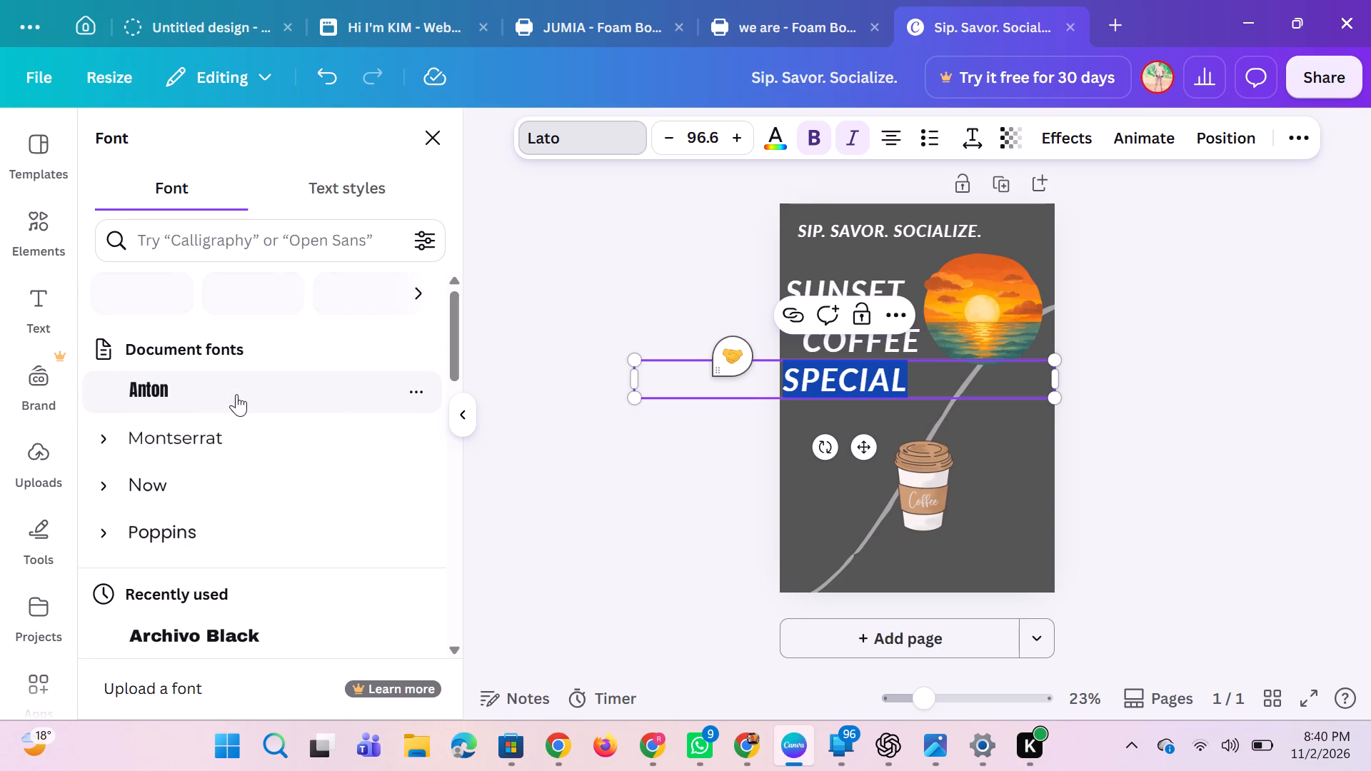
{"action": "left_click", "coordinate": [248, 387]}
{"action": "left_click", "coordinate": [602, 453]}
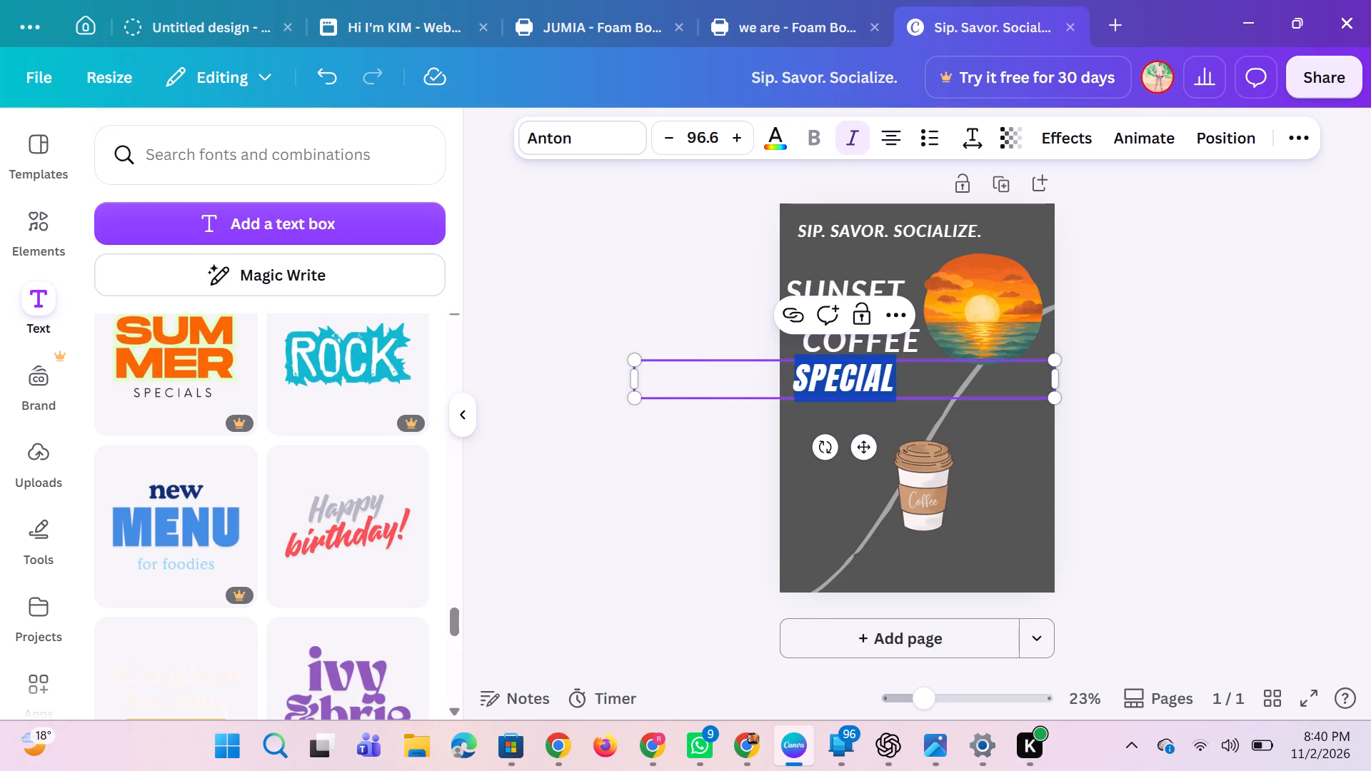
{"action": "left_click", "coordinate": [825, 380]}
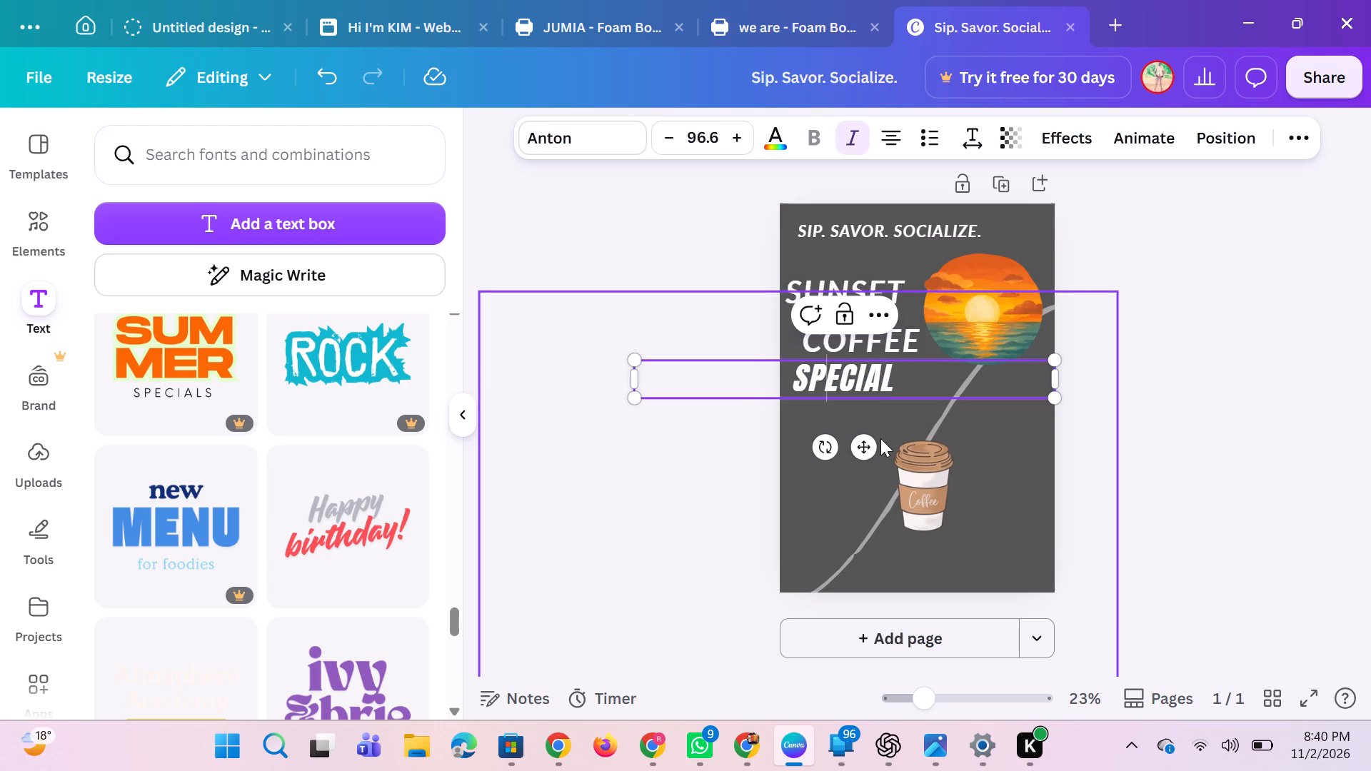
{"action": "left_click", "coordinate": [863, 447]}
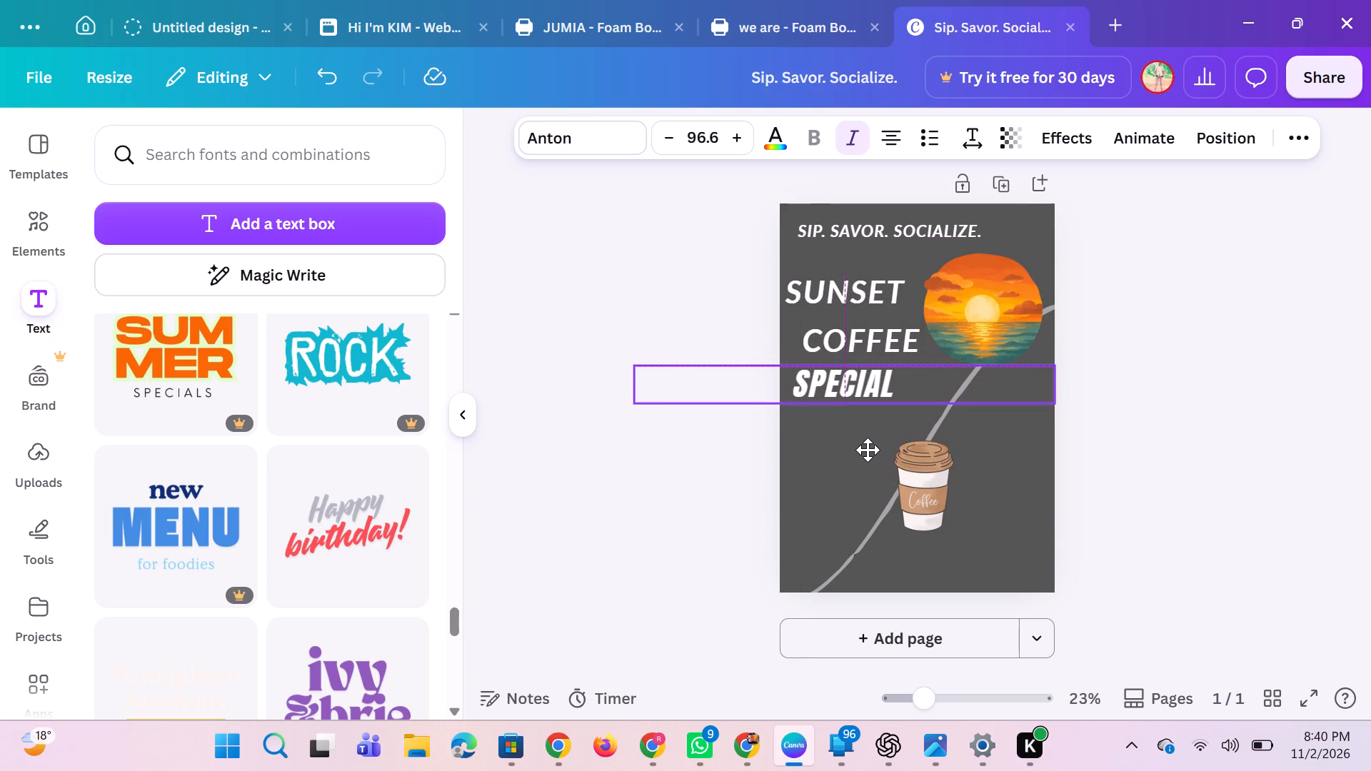
Search the fonts for BOLD and apply Boldonse to the SPECIAL line.
{"action": "scroll", "coordinate": [164, 508], "scroll_direction": "down", "scroll_amount": 2}
{"action": "scroll", "coordinate": [164, 508], "scroll_direction": "up", "scroll_amount": 6}
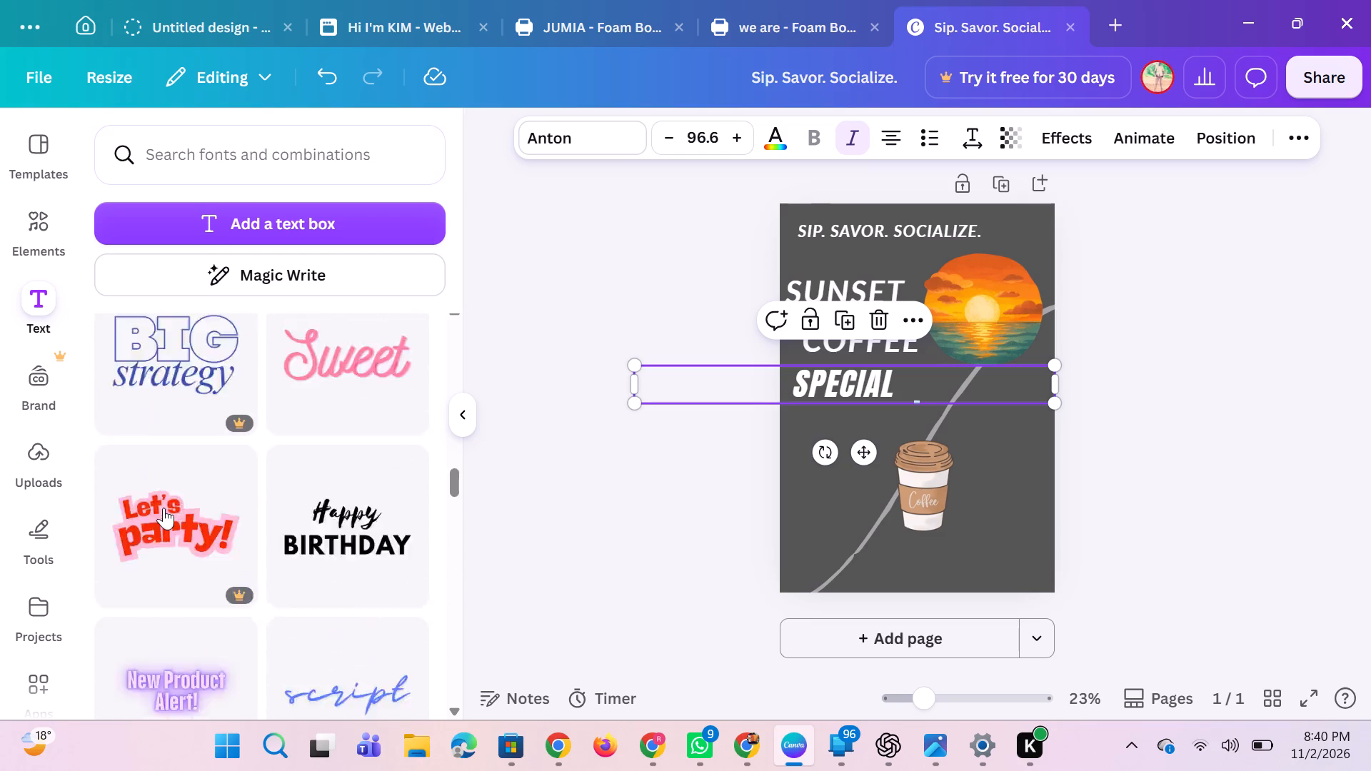
{"action": "scroll", "coordinate": [164, 508], "scroll_direction": "up", "scroll_amount": 9}
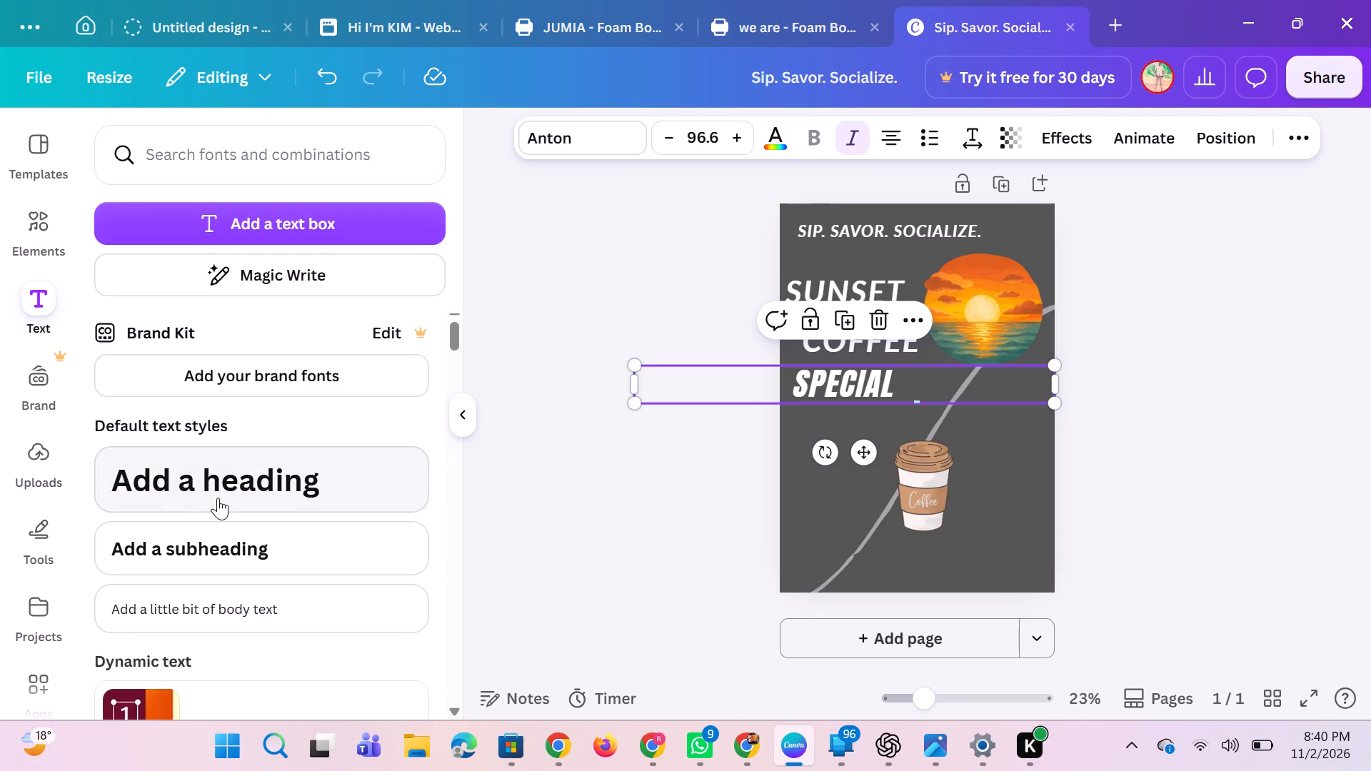
{"action": "scroll", "coordinate": [281, 455], "scroll_direction": "down", "scroll_amount": 1}
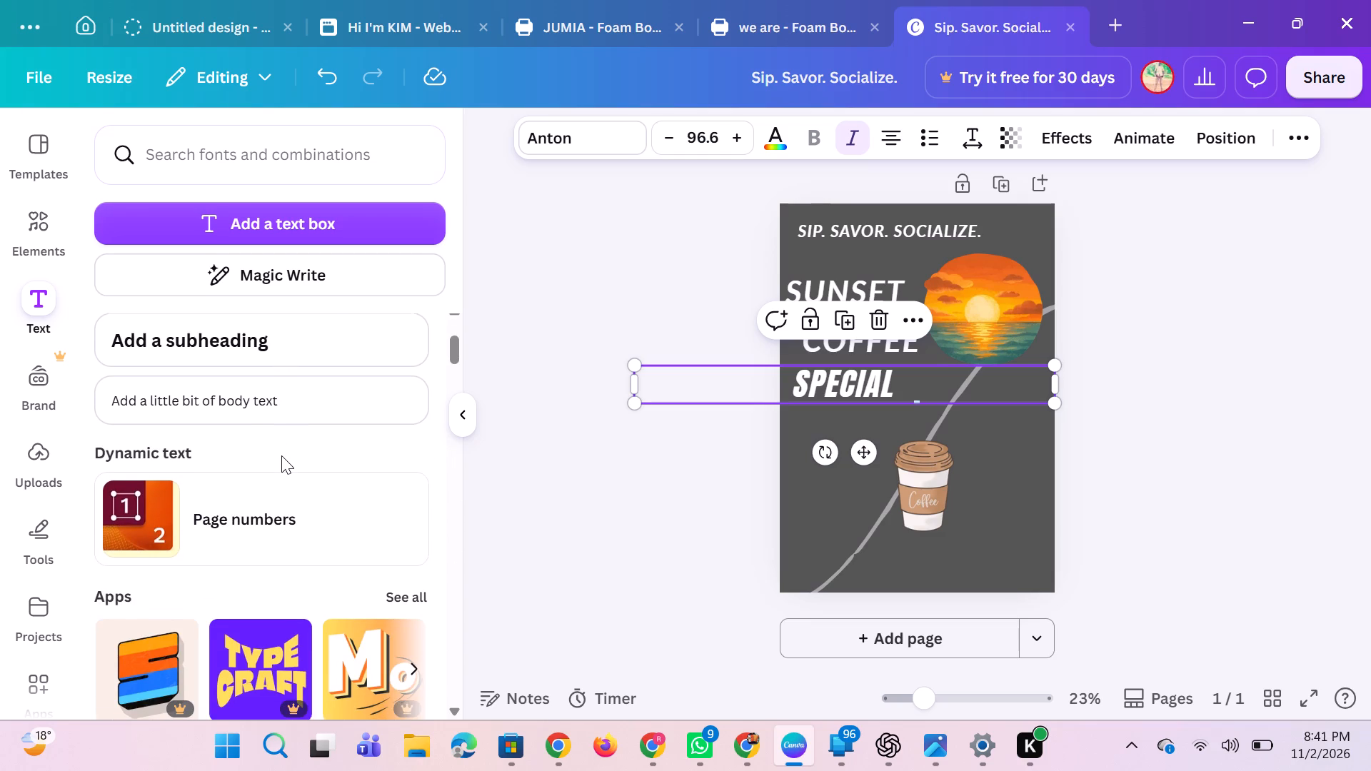
{"action": "scroll", "coordinate": [281, 455], "scroll_direction": "down", "scroll_amount": 1}
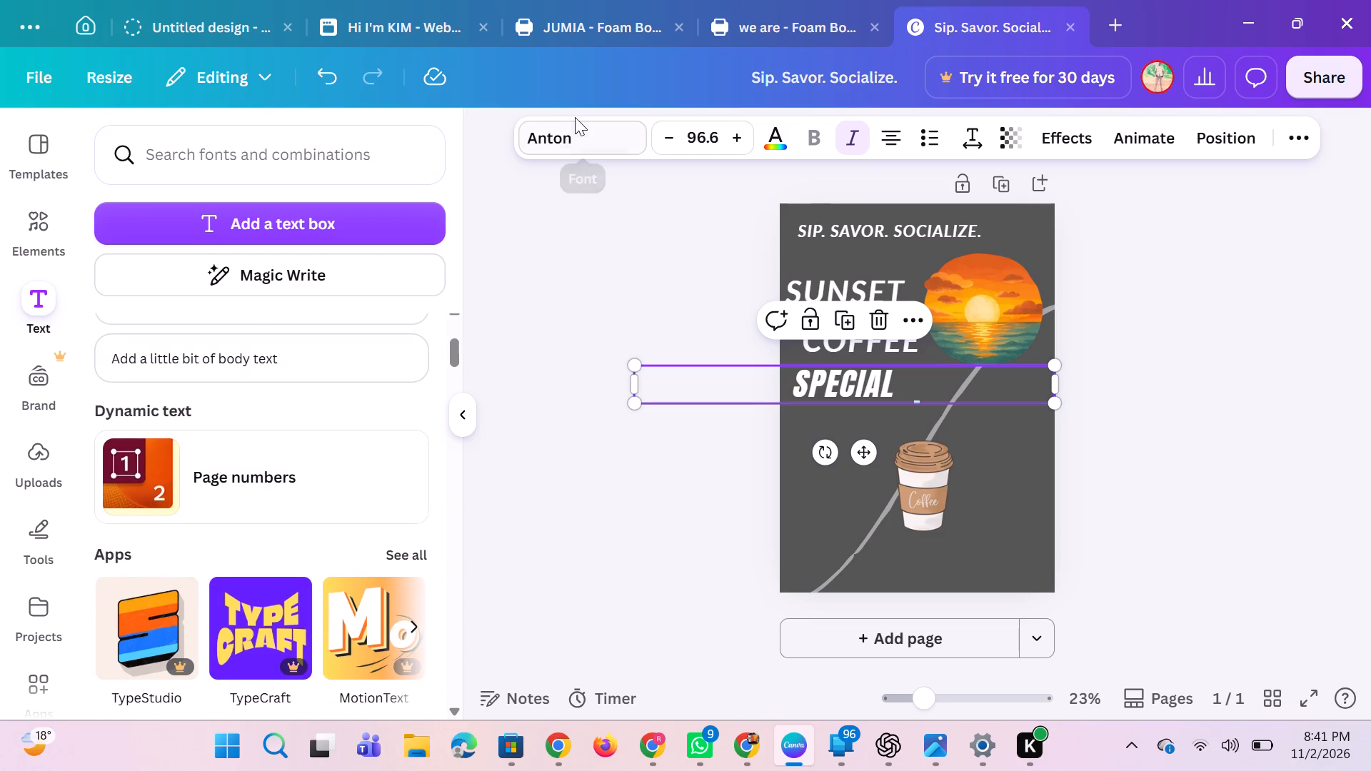
{"action": "left_click", "coordinate": [568, 135]}
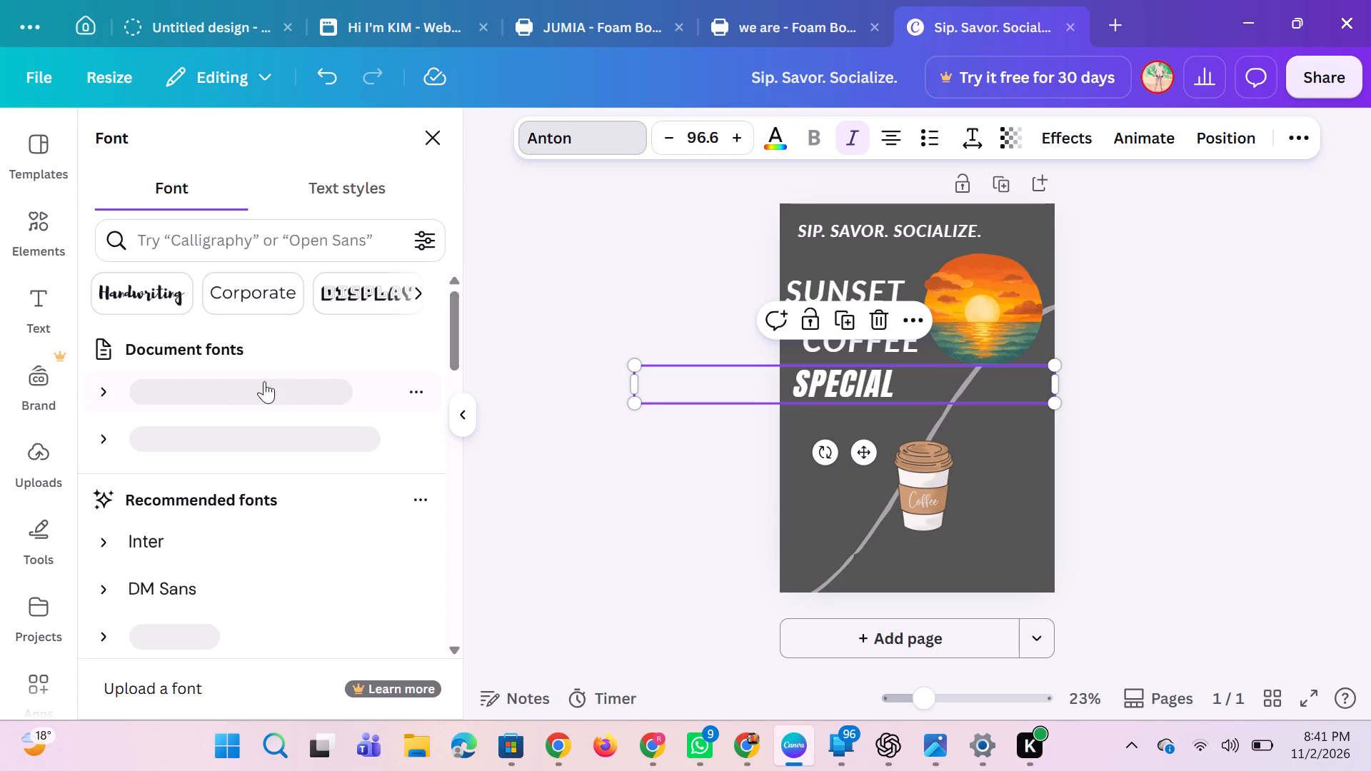
{"action": "scroll", "coordinate": [250, 481], "scroll_direction": "down", "scroll_amount": 1}
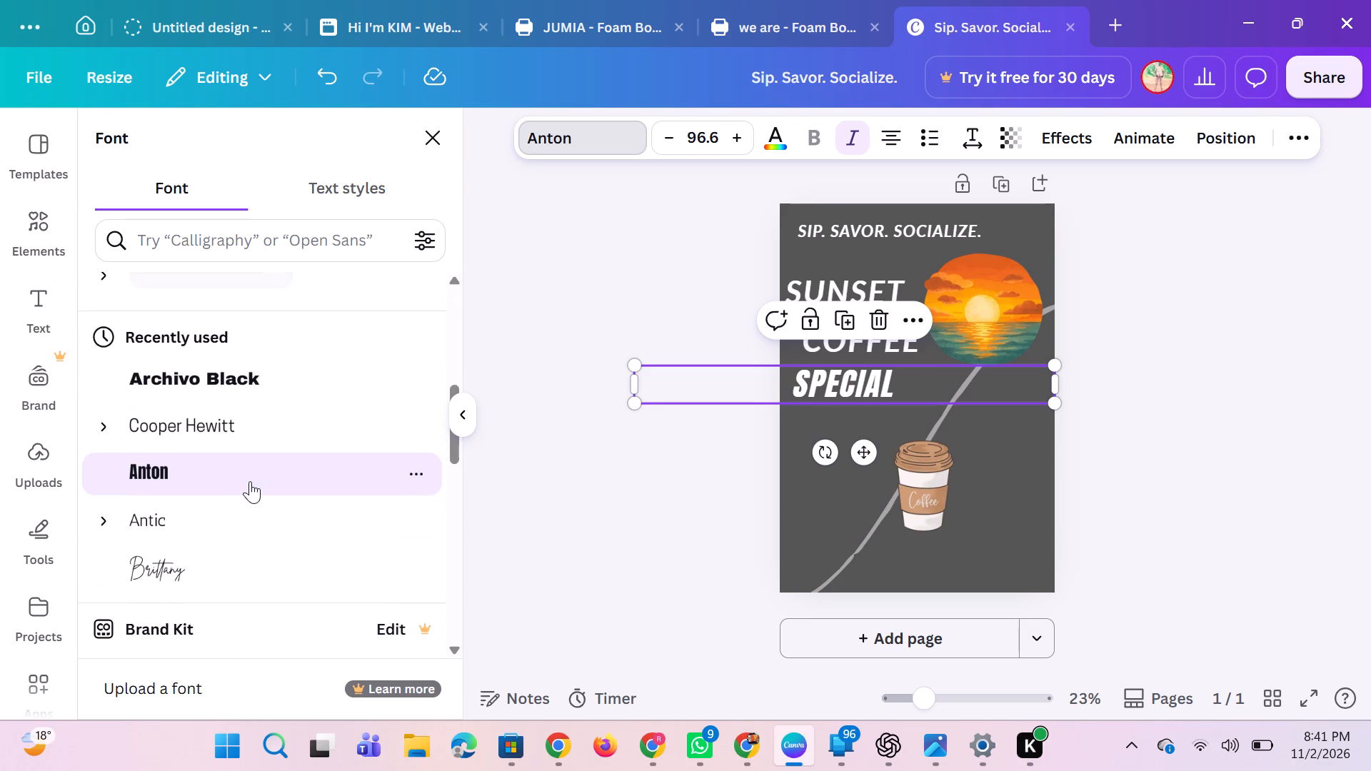
{"action": "scroll", "coordinate": [250, 481], "scroll_direction": "down", "scroll_amount": 1}
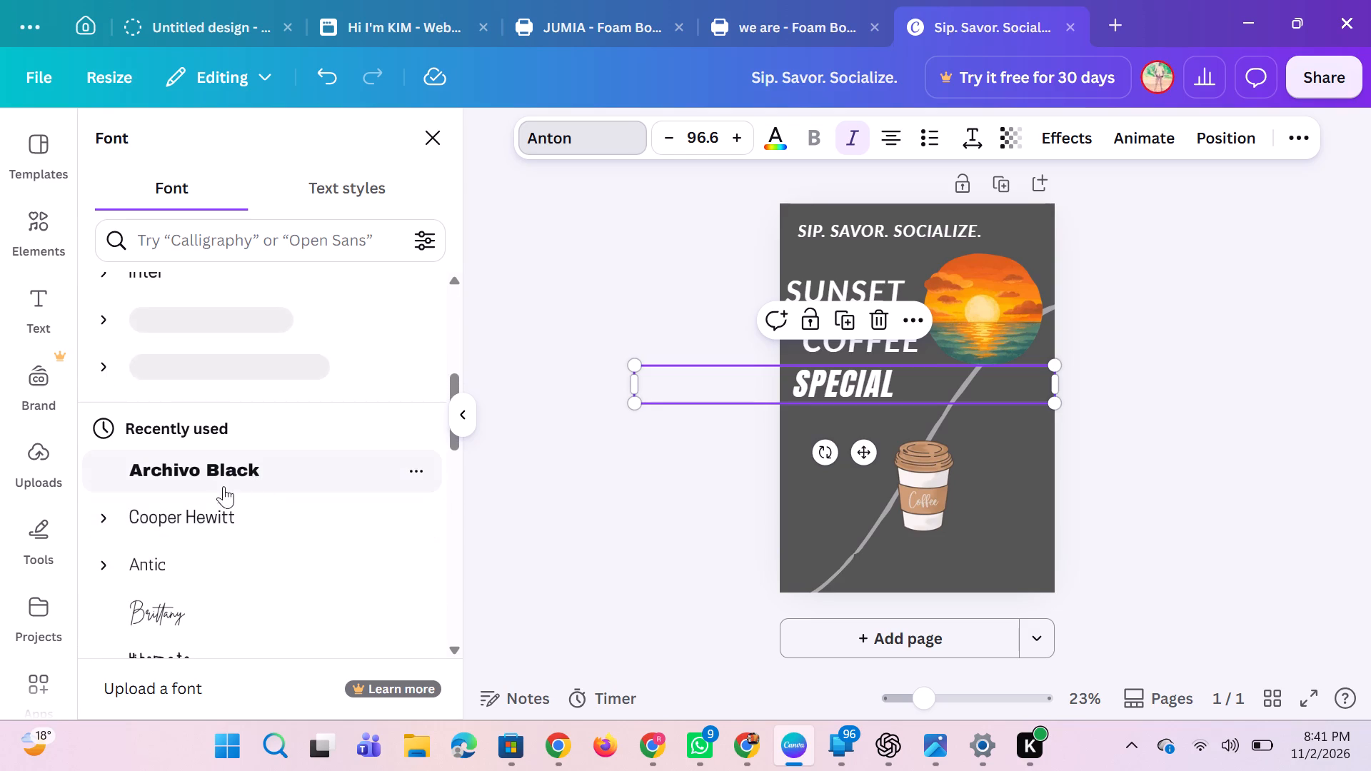
{"action": "scroll", "coordinate": [194, 563], "scroll_direction": "down", "scroll_amount": 2}
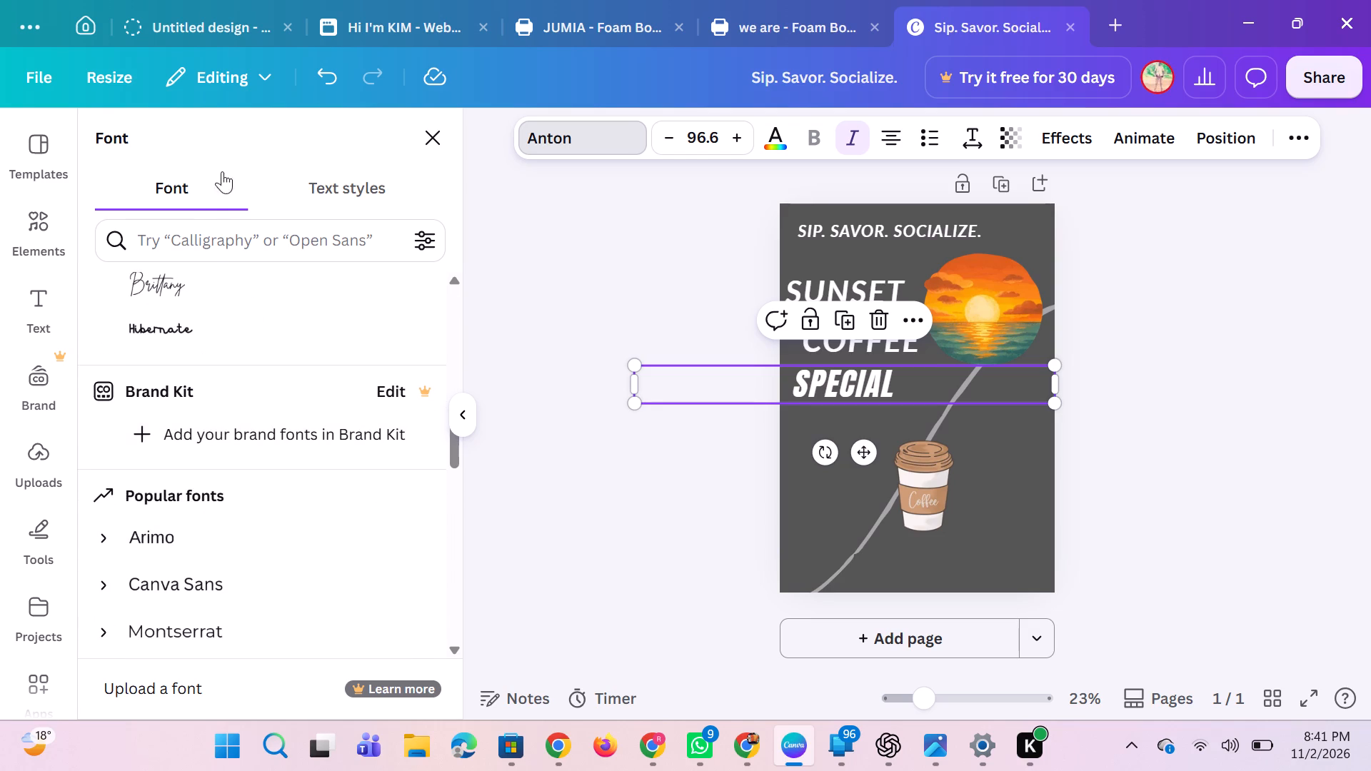
{"action": "left_click", "coordinate": [215, 236]}
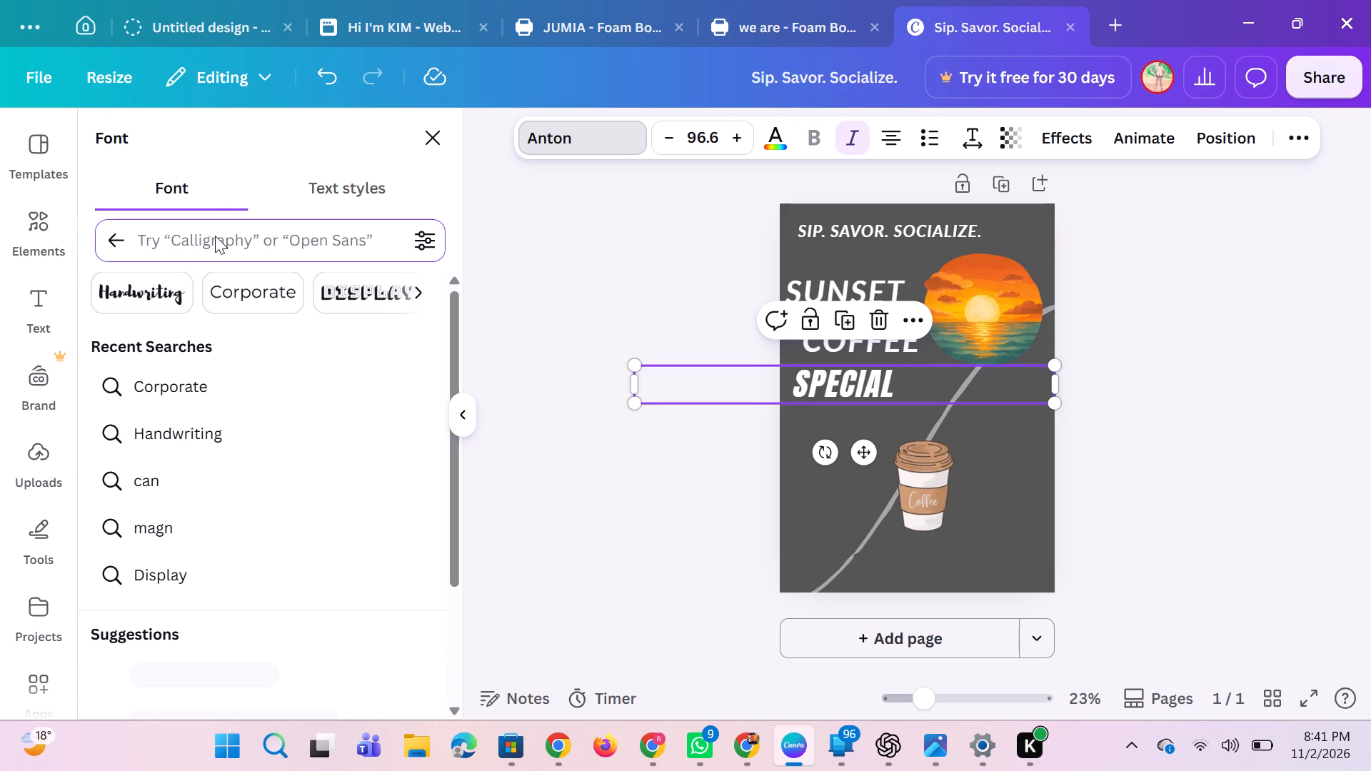
{"action": "type", "text": "BOLD"}
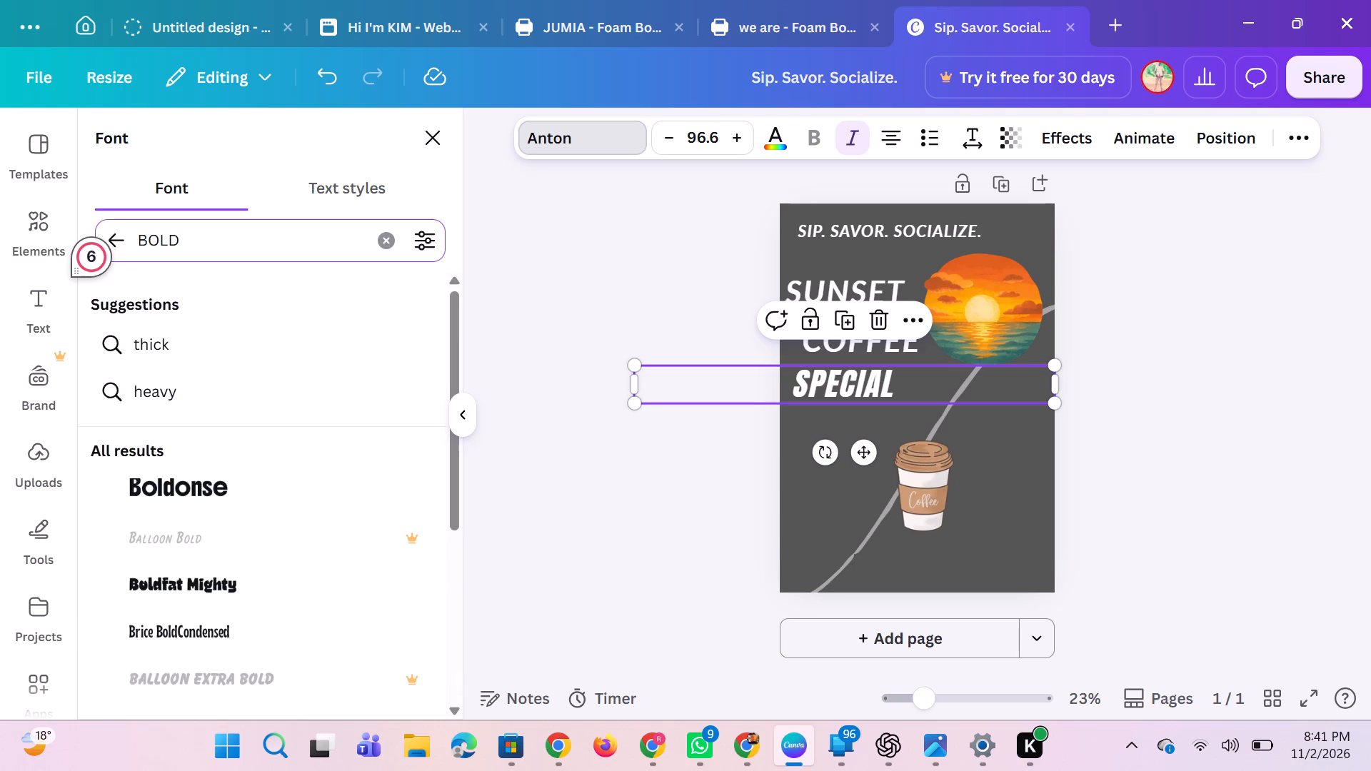
{"action": "left_click", "coordinate": [201, 500]}
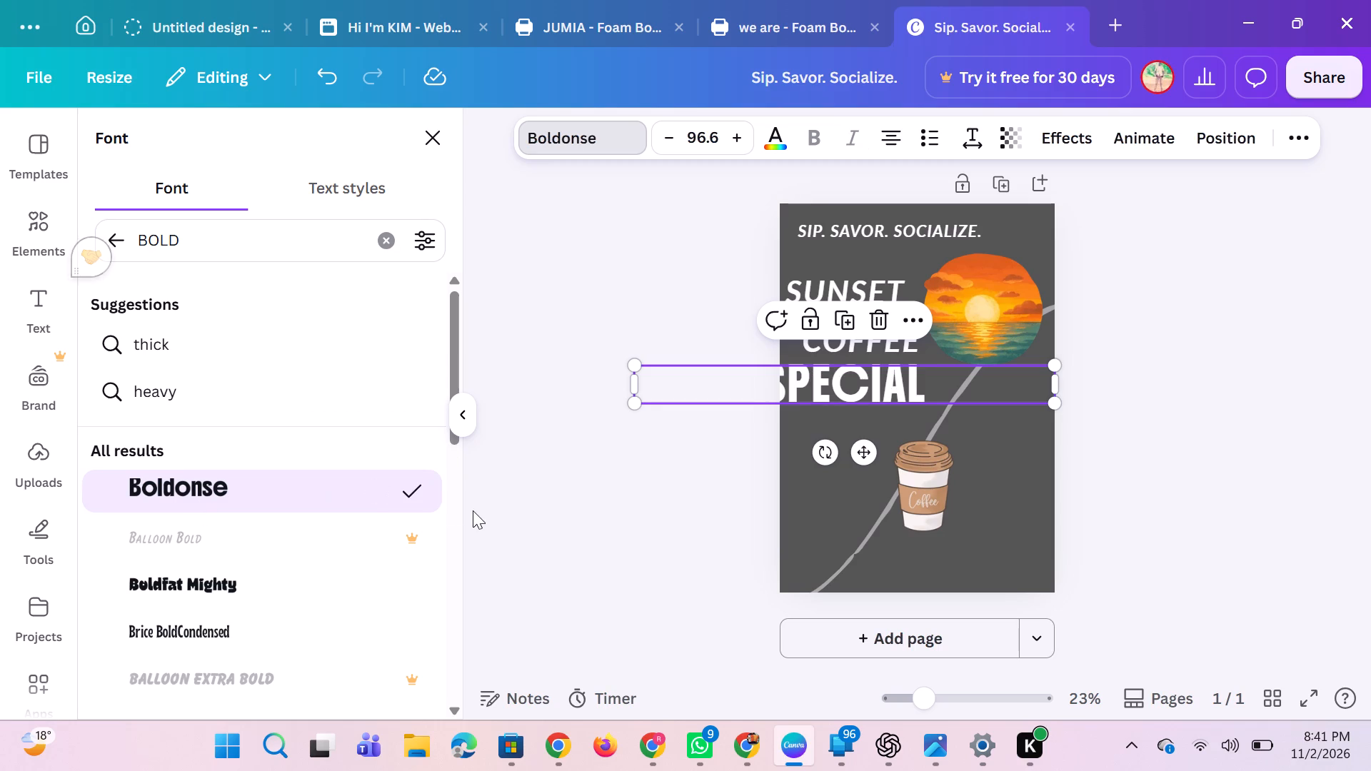
Move the SPECIAL line down to just above the coffee cup, fully inside the page's left edge.
{"action": "left_click_drag", "start_coordinate": [871, 391], "coordinate": [908, 408]}
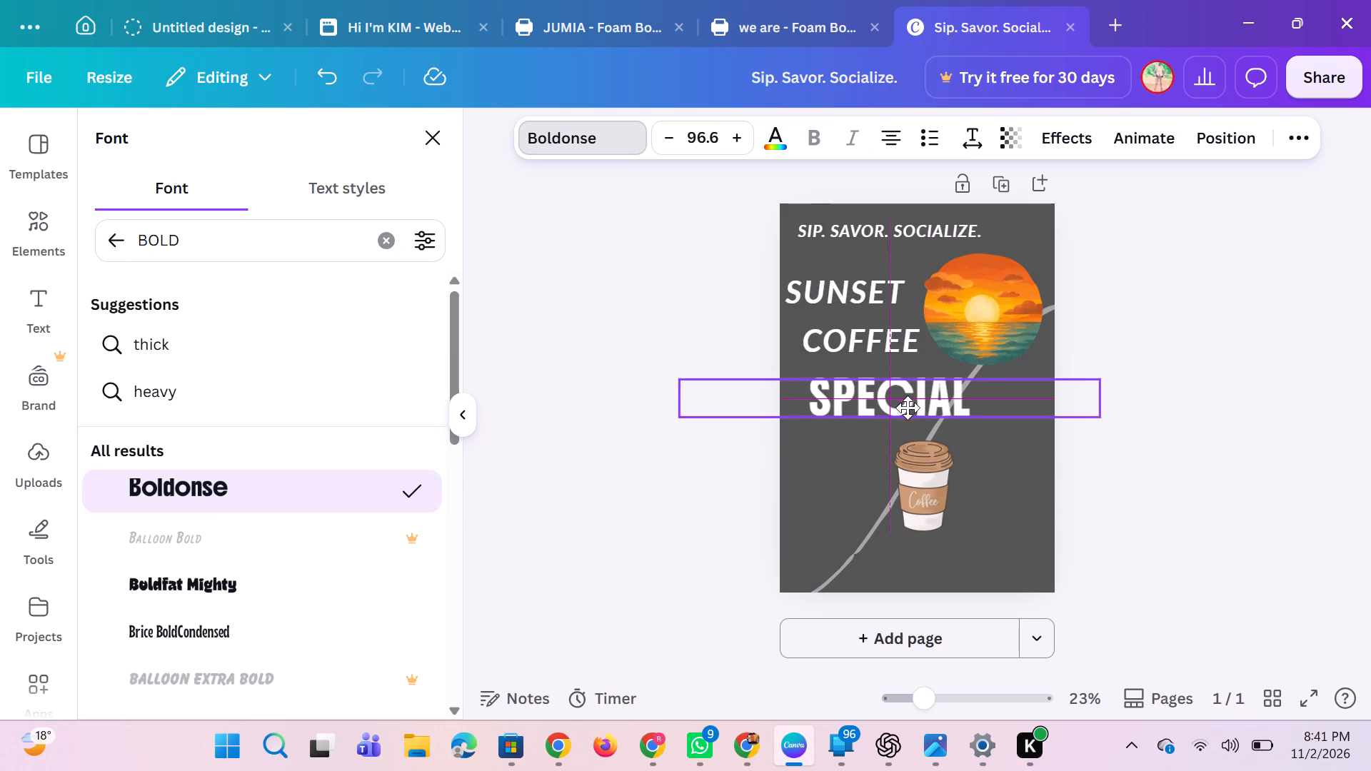
{"action": "left_click_drag", "start_coordinate": [908, 408], "coordinate": [897, 421]}
Apply the Boldonse font to the SUNSET and COFFEE title lines.
{"action": "left_click", "coordinate": [868, 285]}
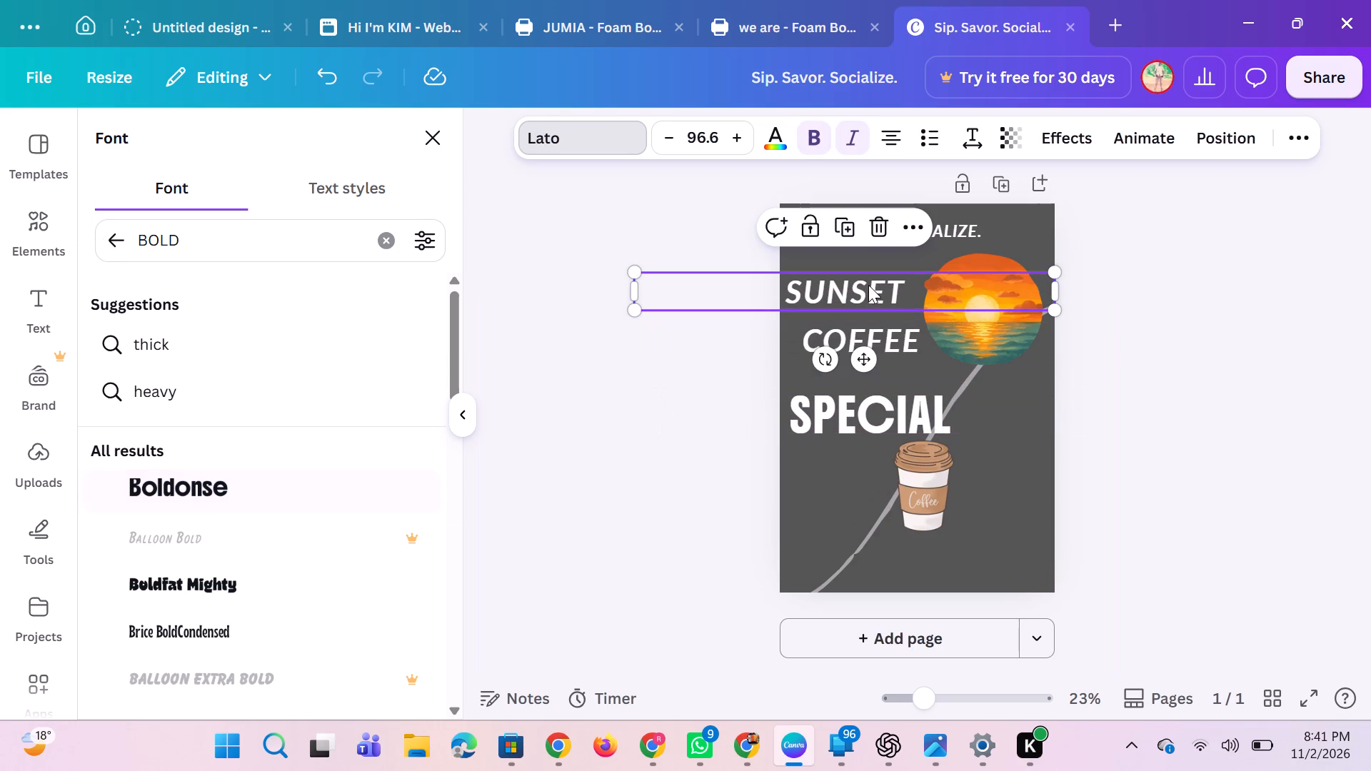
{"action": "left_click", "coordinate": [206, 486]}
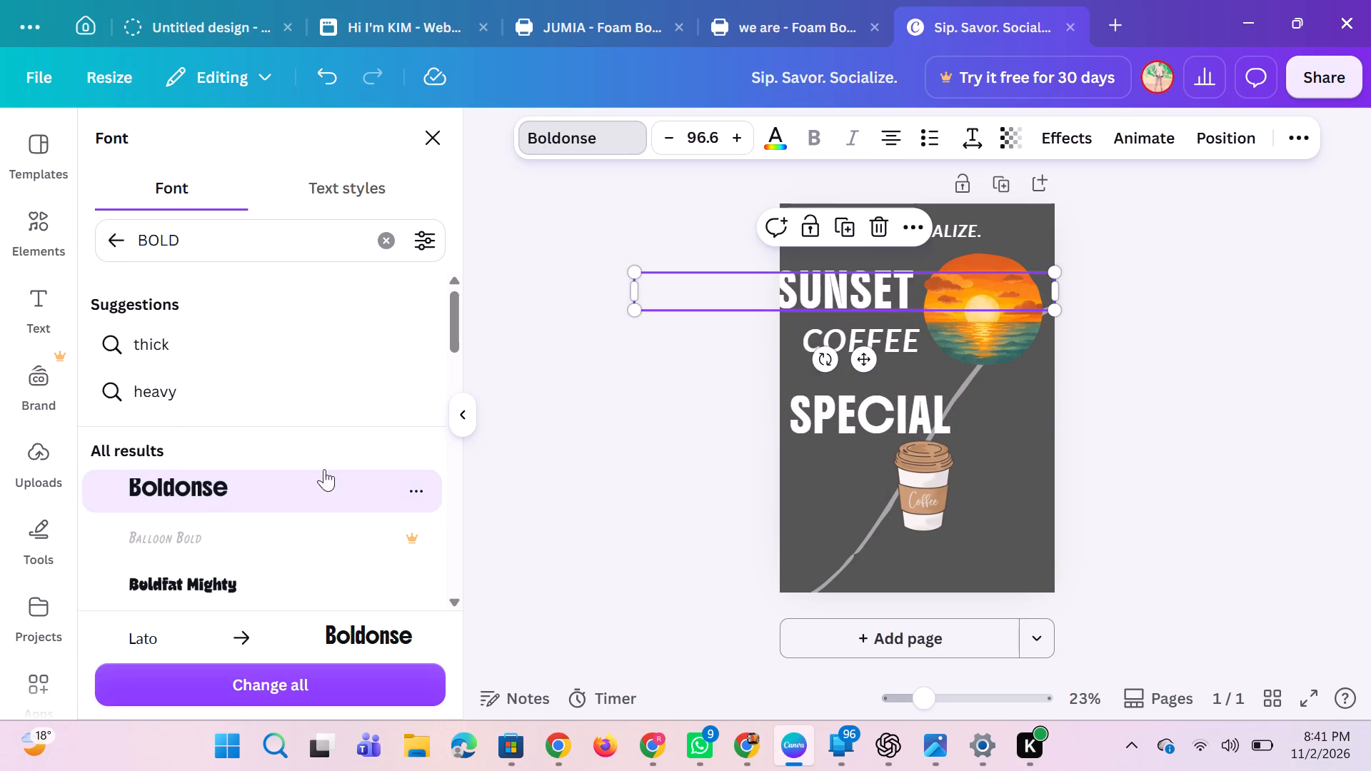
{"action": "left_click", "coordinate": [885, 338]}
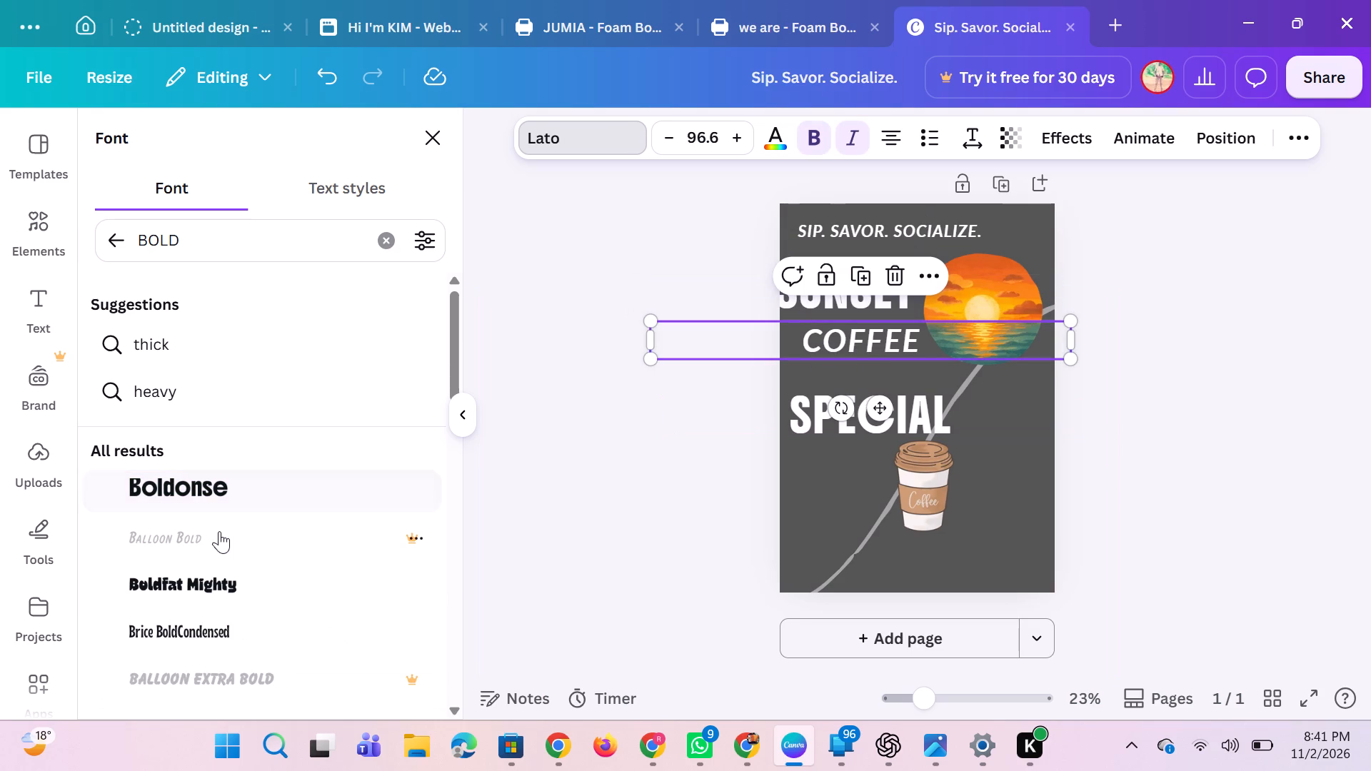
{"action": "left_click", "coordinate": [226, 490]}
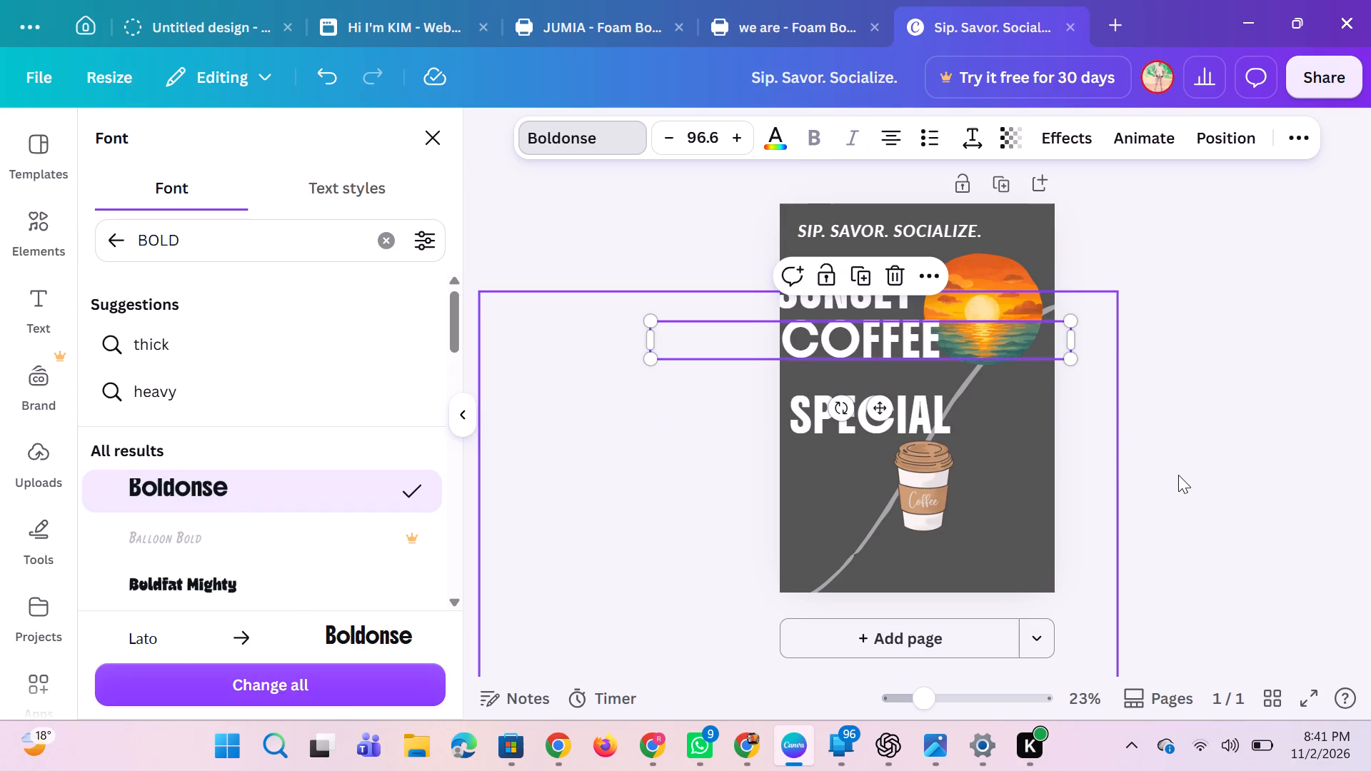
{"action": "left_click", "coordinate": [1178, 476]}
{"action": "left_click", "coordinate": [1309, 391]}
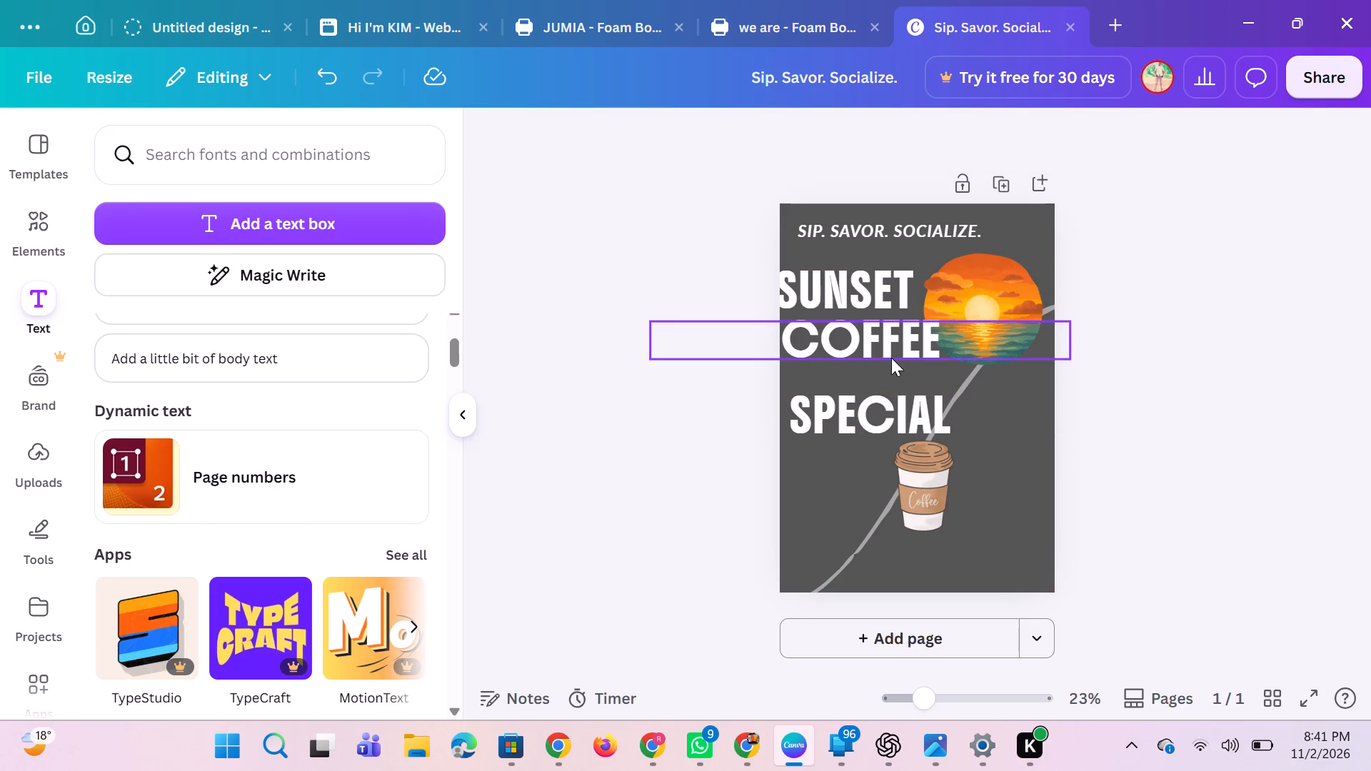
Shift the sunset artwork toward the page's right edge and scale it down slightly.
{"action": "left_click", "coordinate": [1000, 288]}
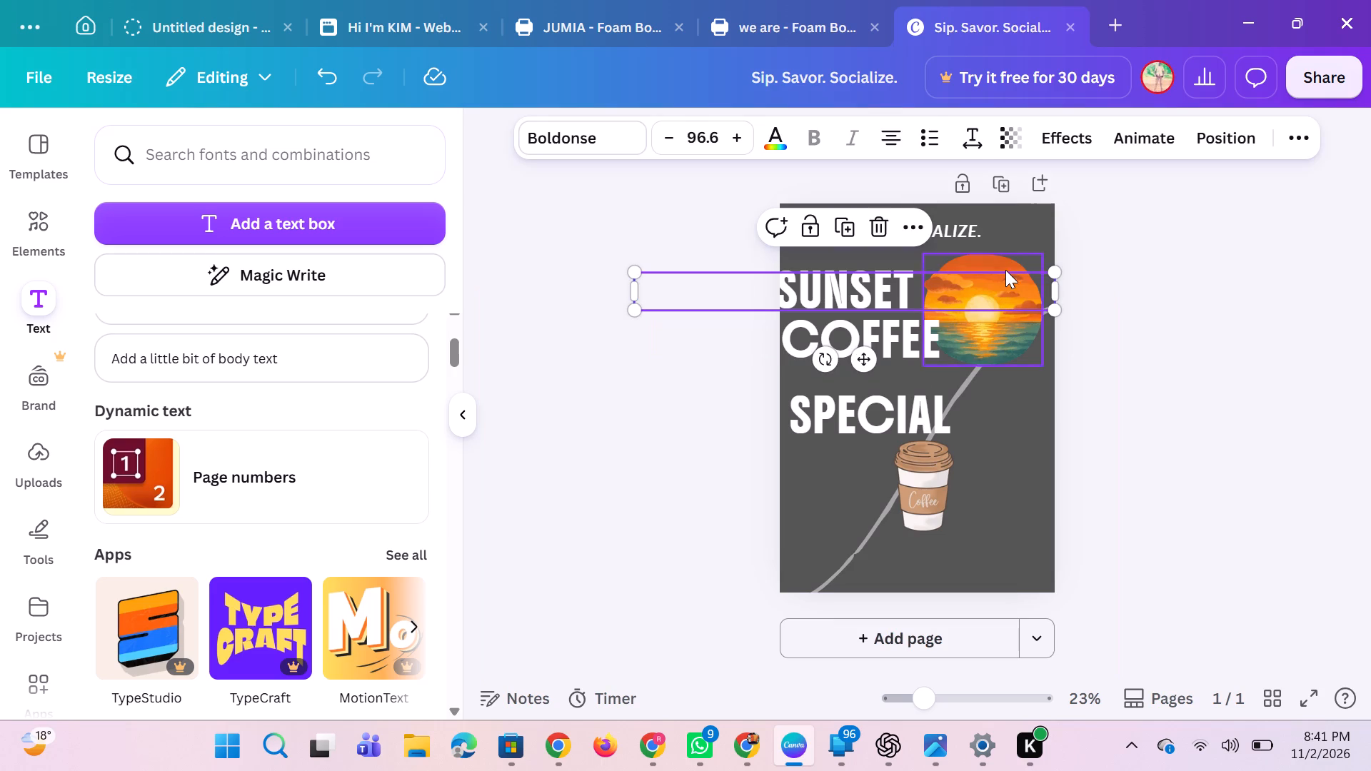
{"action": "left_click_drag", "start_coordinate": [1005, 262], "coordinate": [1014, 260]}
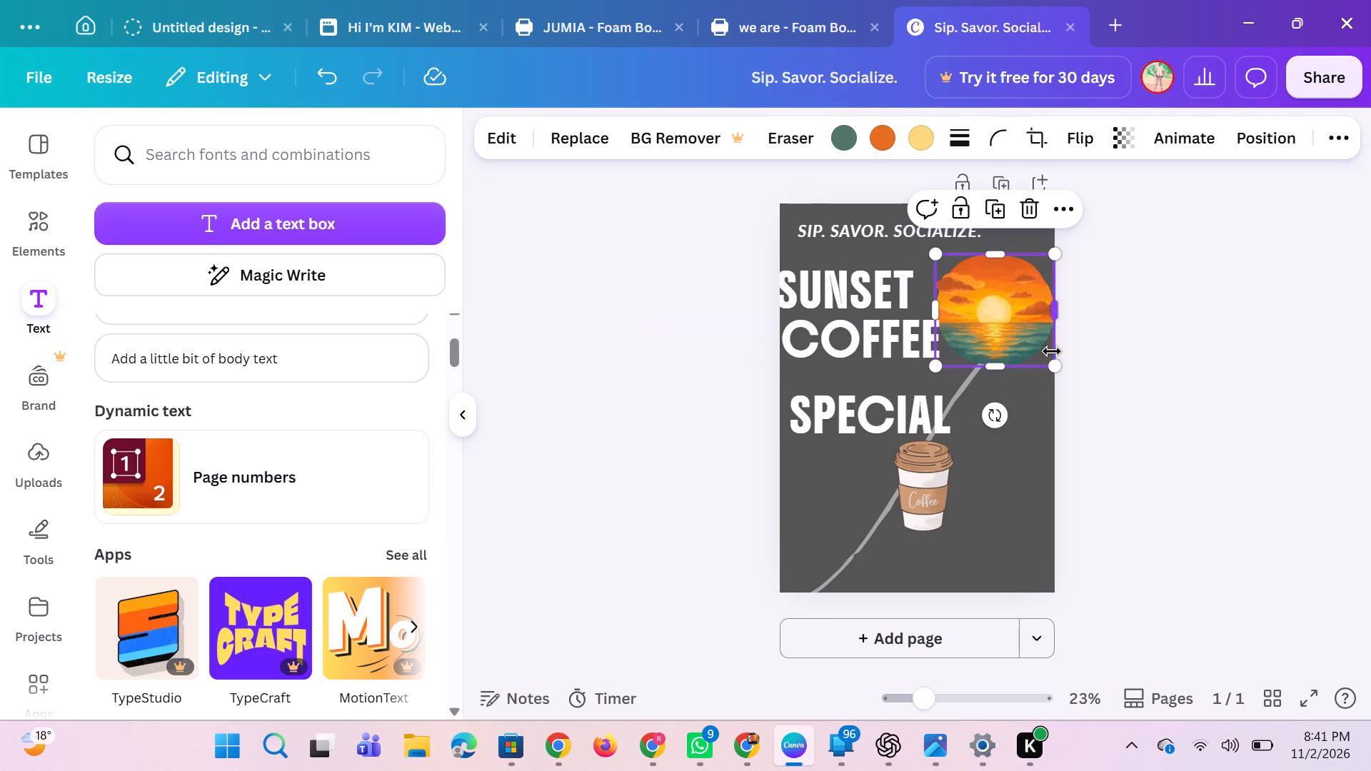
{"action": "left_click_drag", "start_coordinate": [1052, 362], "coordinate": [1040, 351]}
Shift the SUNSET line slightly toward the artwork and shrink its text to size 92.6.
{"action": "left_click_drag", "start_coordinate": [872, 296], "coordinate": [878, 294]}
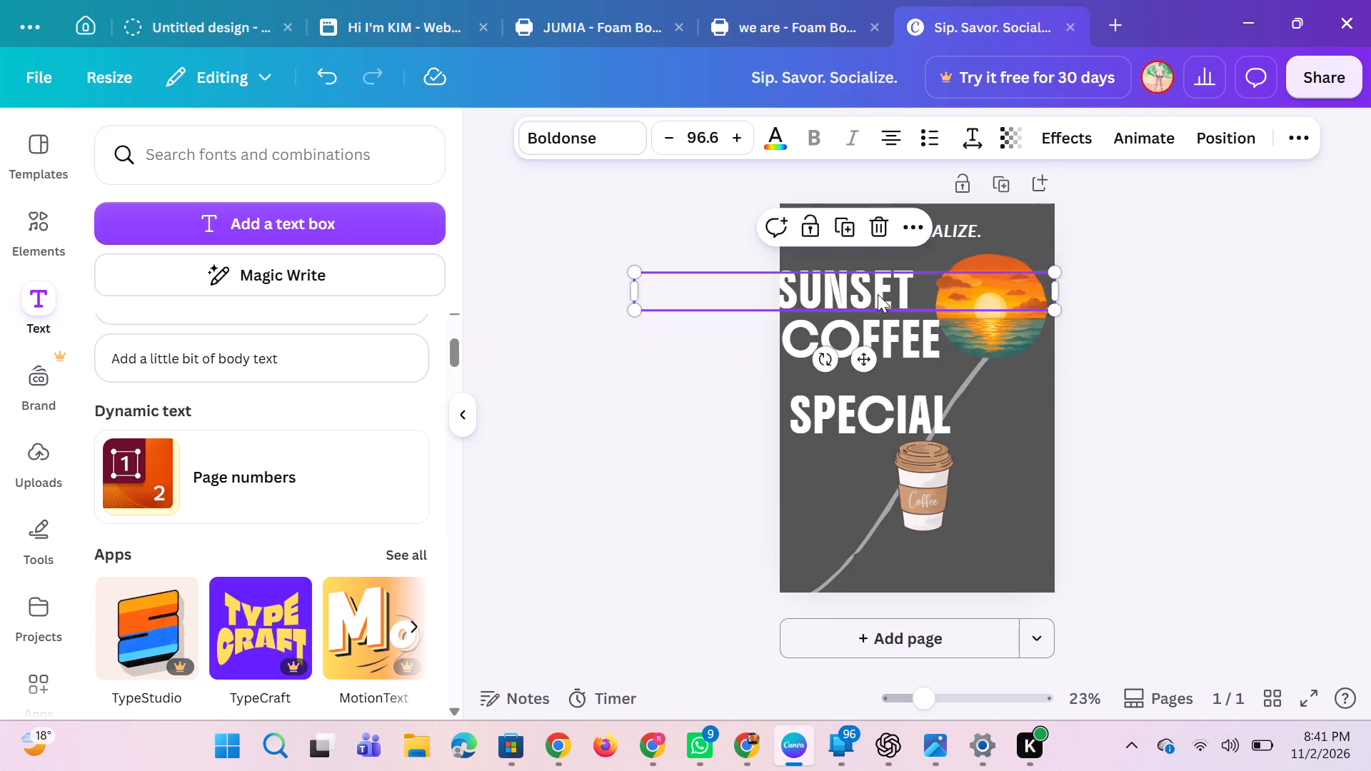
{"action": "left_click_drag", "start_coordinate": [878, 294], "coordinate": [882, 298]}
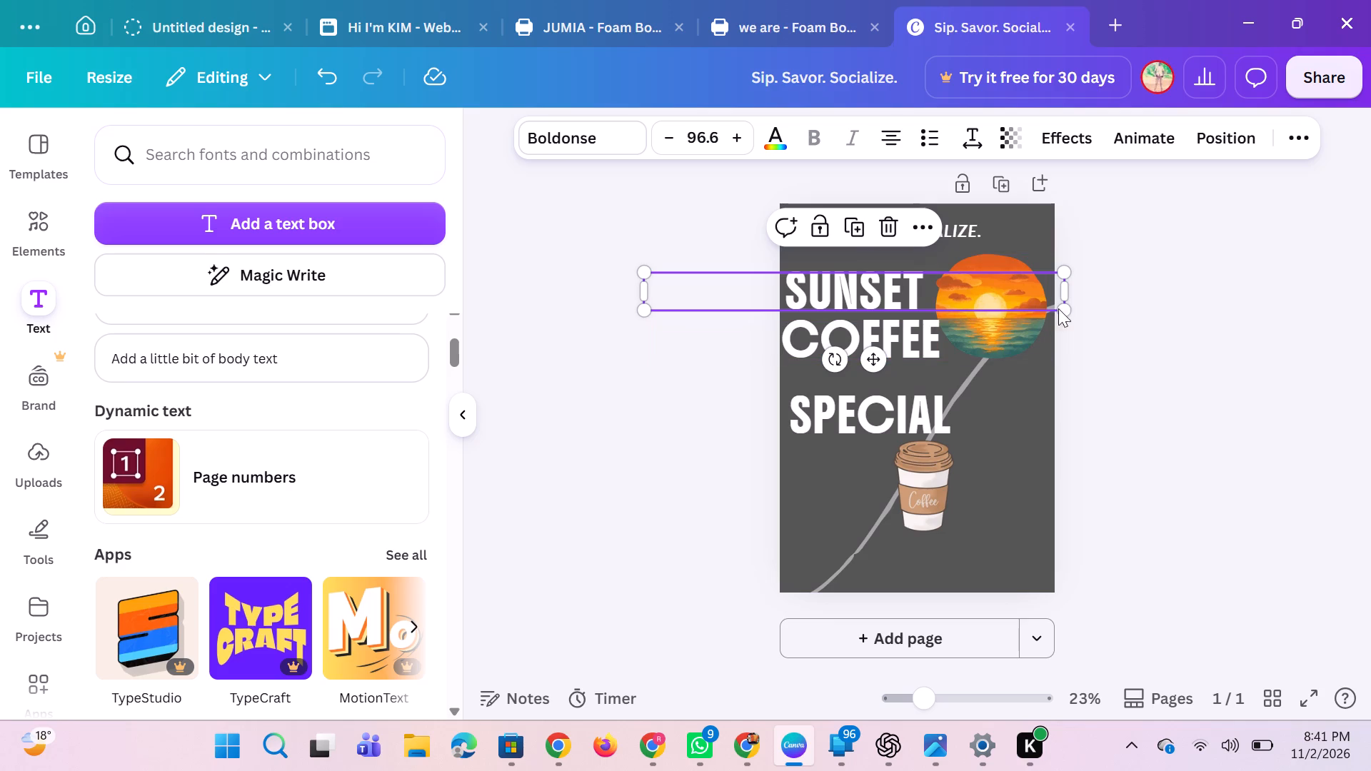
{"action": "left_click_drag", "start_coordinate": [1066, 308], "coordinate": [1051, 307]}
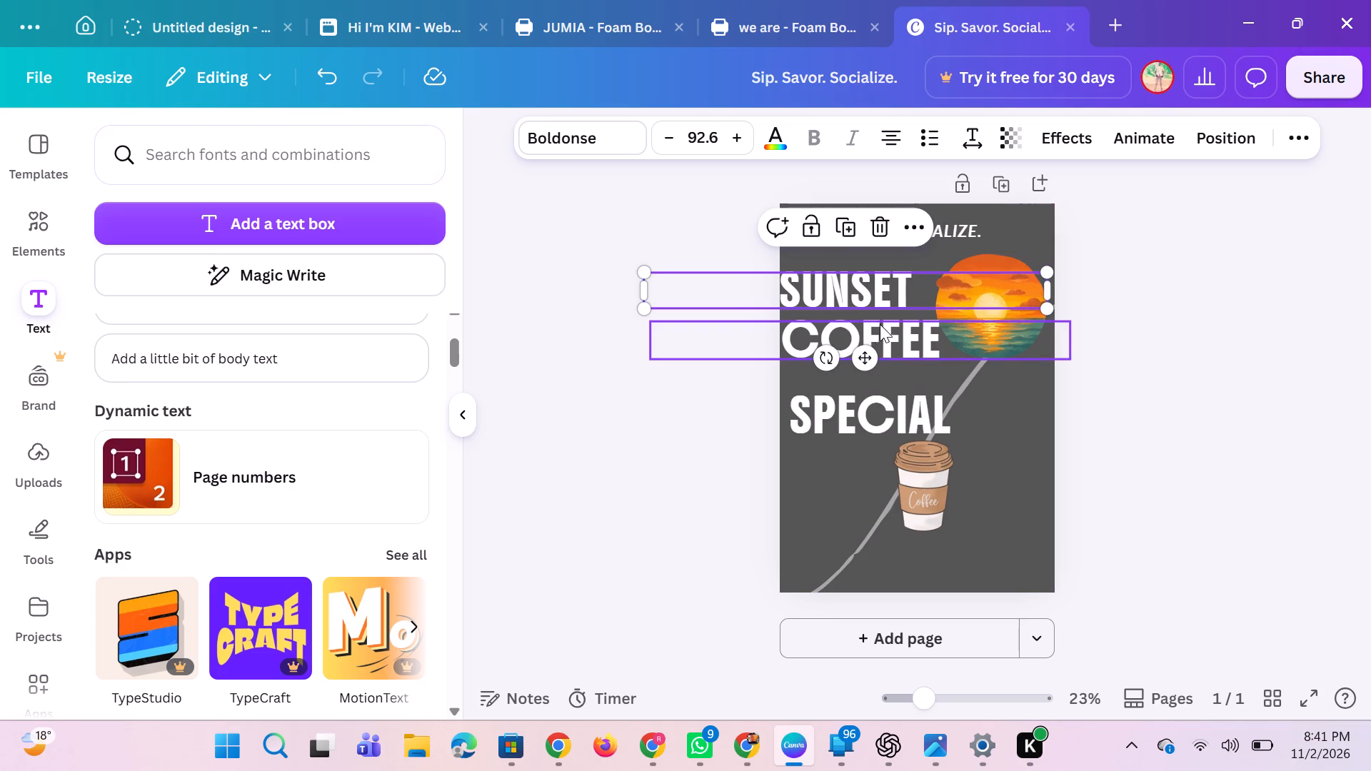
Shrink the COFFEE line's text to size 88.8 so it clears the sunset artwork.
{"action": "left_click", "coordinate": [886, 335]}
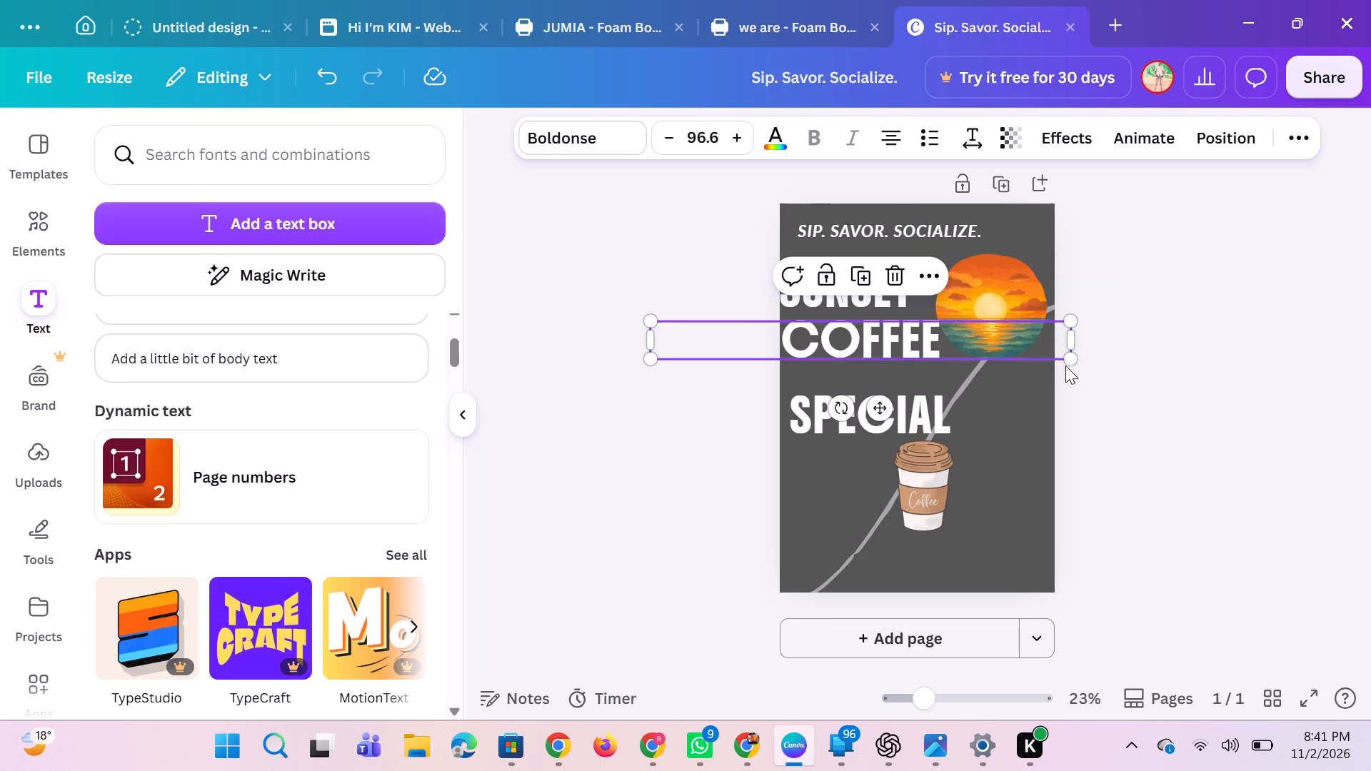
{"action": "left_click_drag", "start_coordinate": [1070, 360], "coordinate": [1037, 350]}
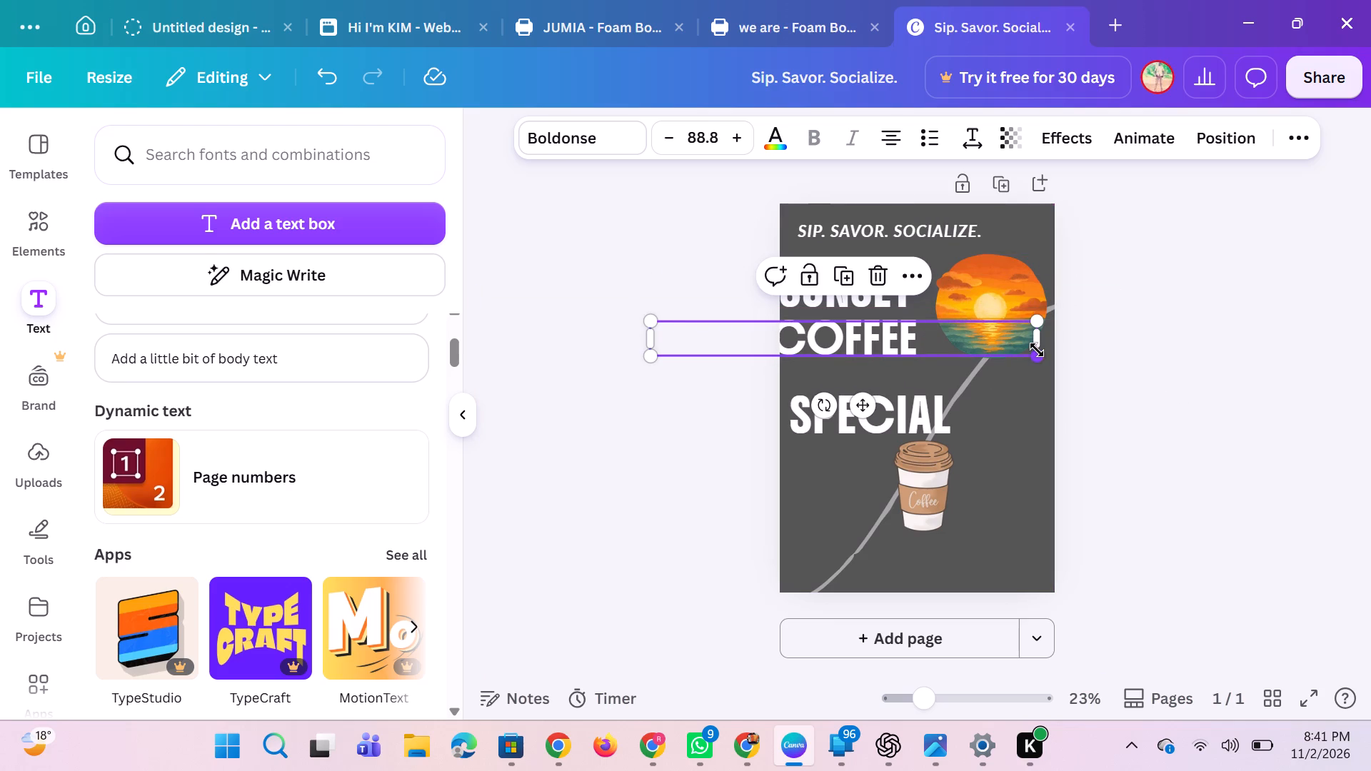
Nudge the SUNSET line right in small increments, away from the page's left edge and closer to the sunset artwork.
{"action": "left_click", "coordinate": [863, 301]}
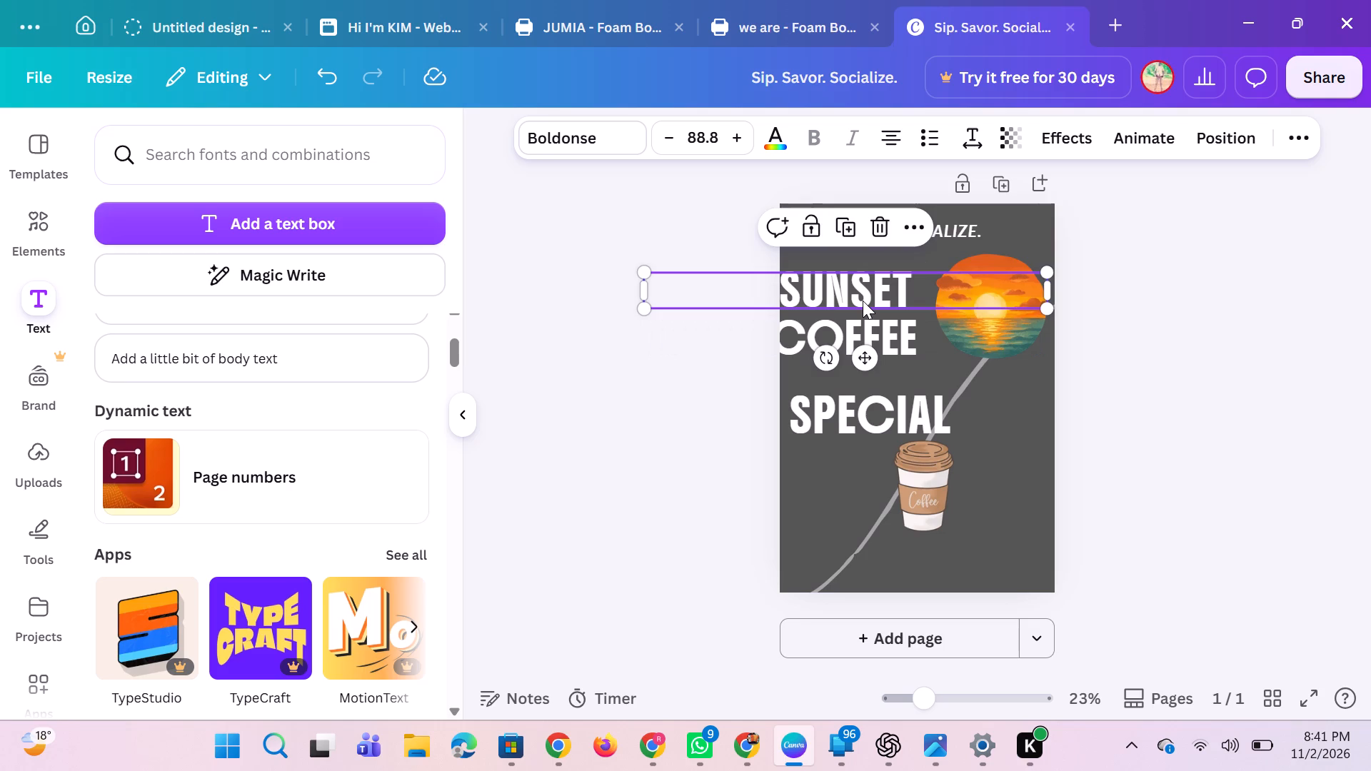
{"action": "key", "text": "Right"}
{"action": "key", "text": "Right"}
{"action": "key", "text": "Right"}
{"action": "key", "text": "Right"}
{"action": "key", "text": "Right"}
{"action": "key", "text": "Right"}
{"action": "key", "text": "Right"}
{"action": "key", "text": "Right"}
{"action": "key", "text": "Right"}
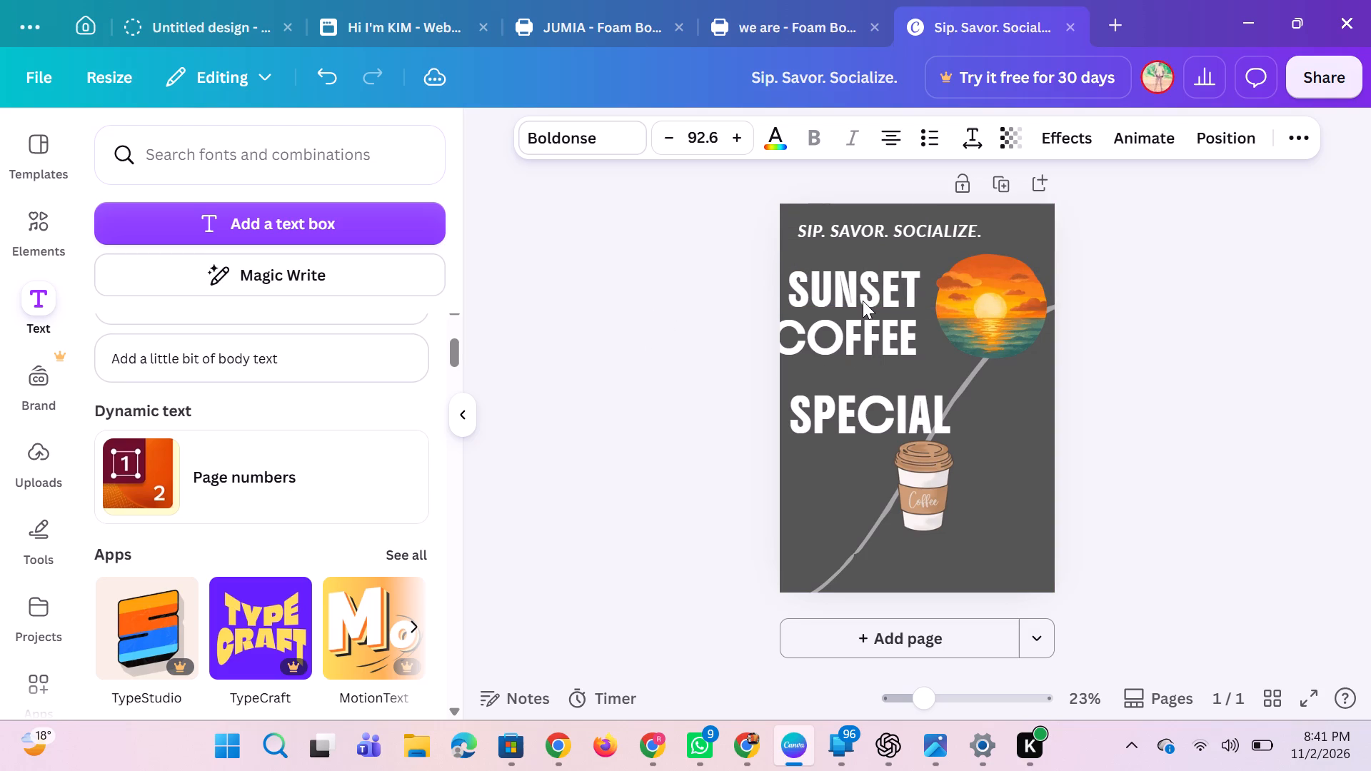
{"action": "key", "text": "Right"}
{"action": "key", "text": "Right"}
{"action": "key", "text": "Right"}
{"action": "key", "text": "Right"}
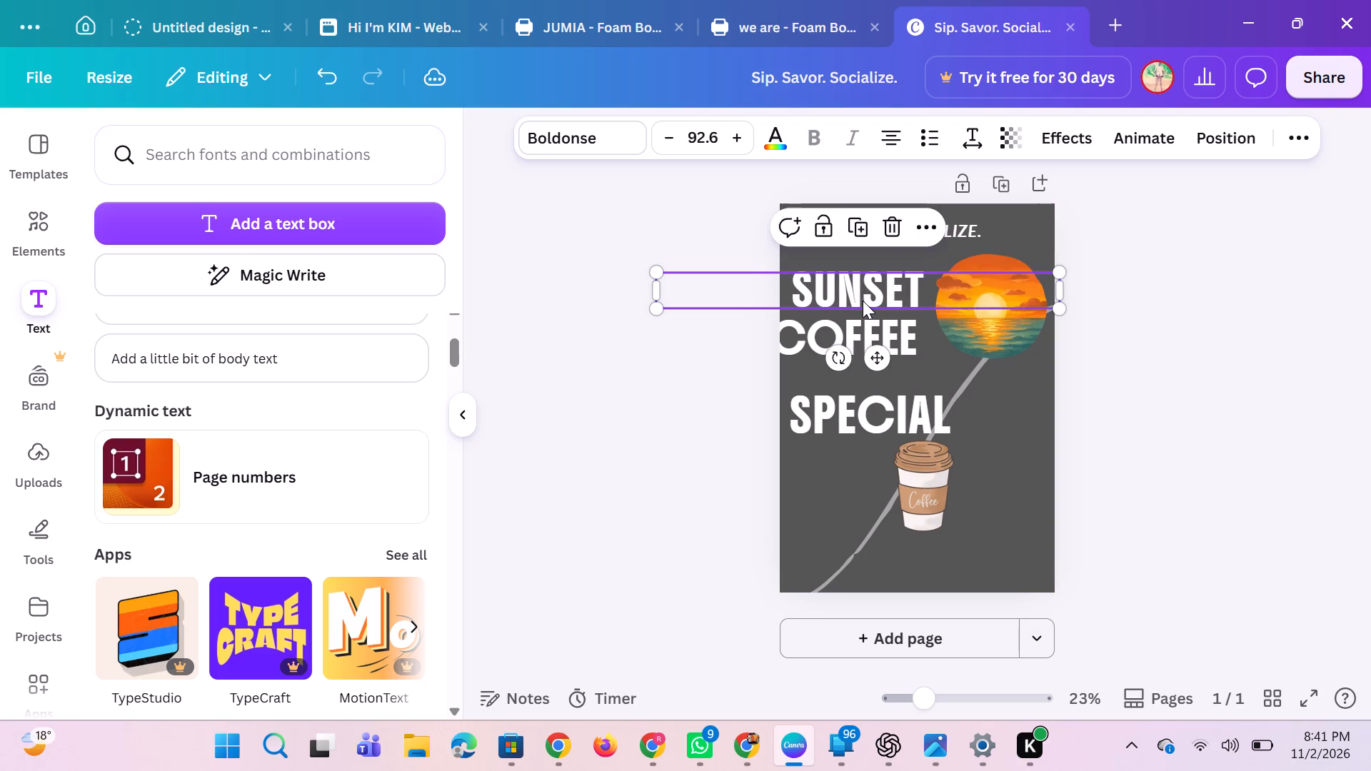
Nudge the COFFEE line slightly up and to the right so it sits fully on the page, aligned beneath SUNSET.
{"action": "left_click", "coordinate": [907, 347]}
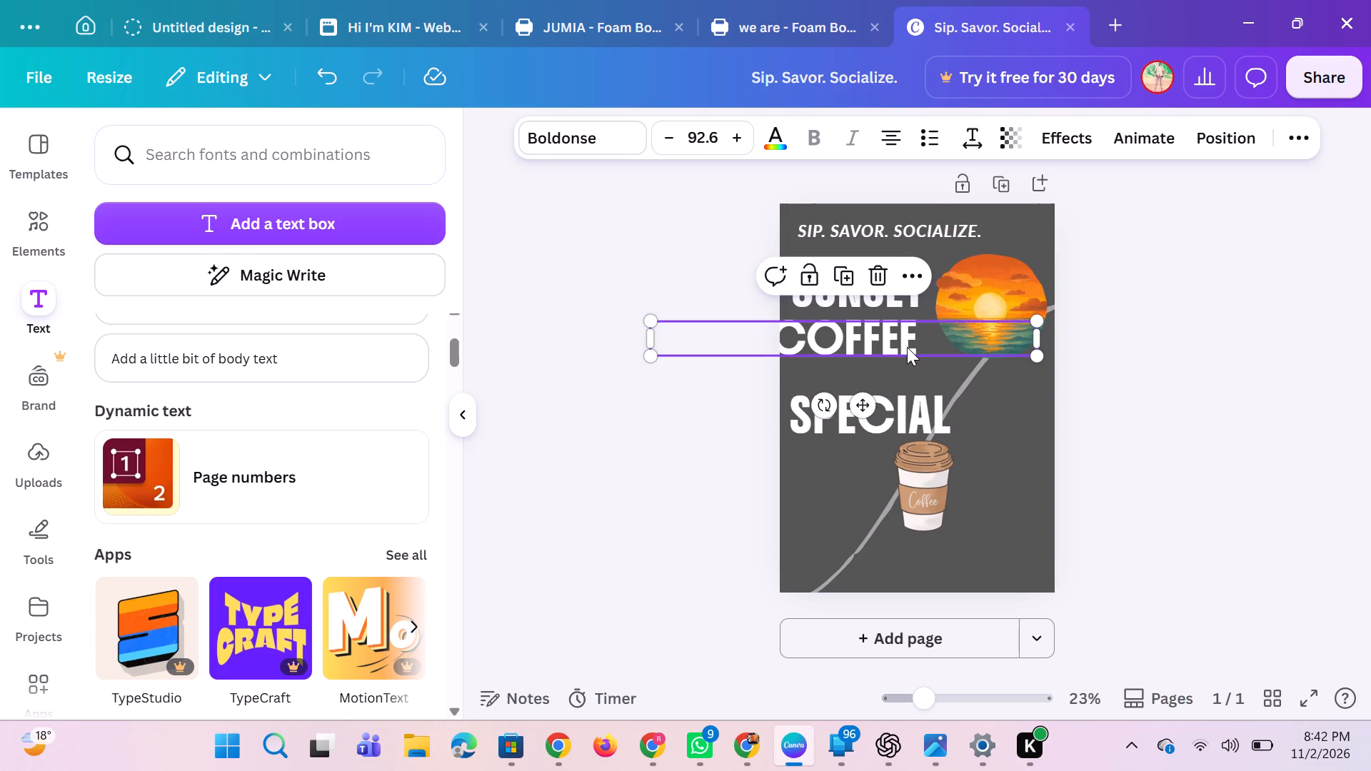
{"action": "key", "text": "Up"}
{"action": "key", "text": "Up"}
{"action": "key", "text": "Up"}
{"action": "key", "text": "Right"}
{"action": "key", "text": "Right"}
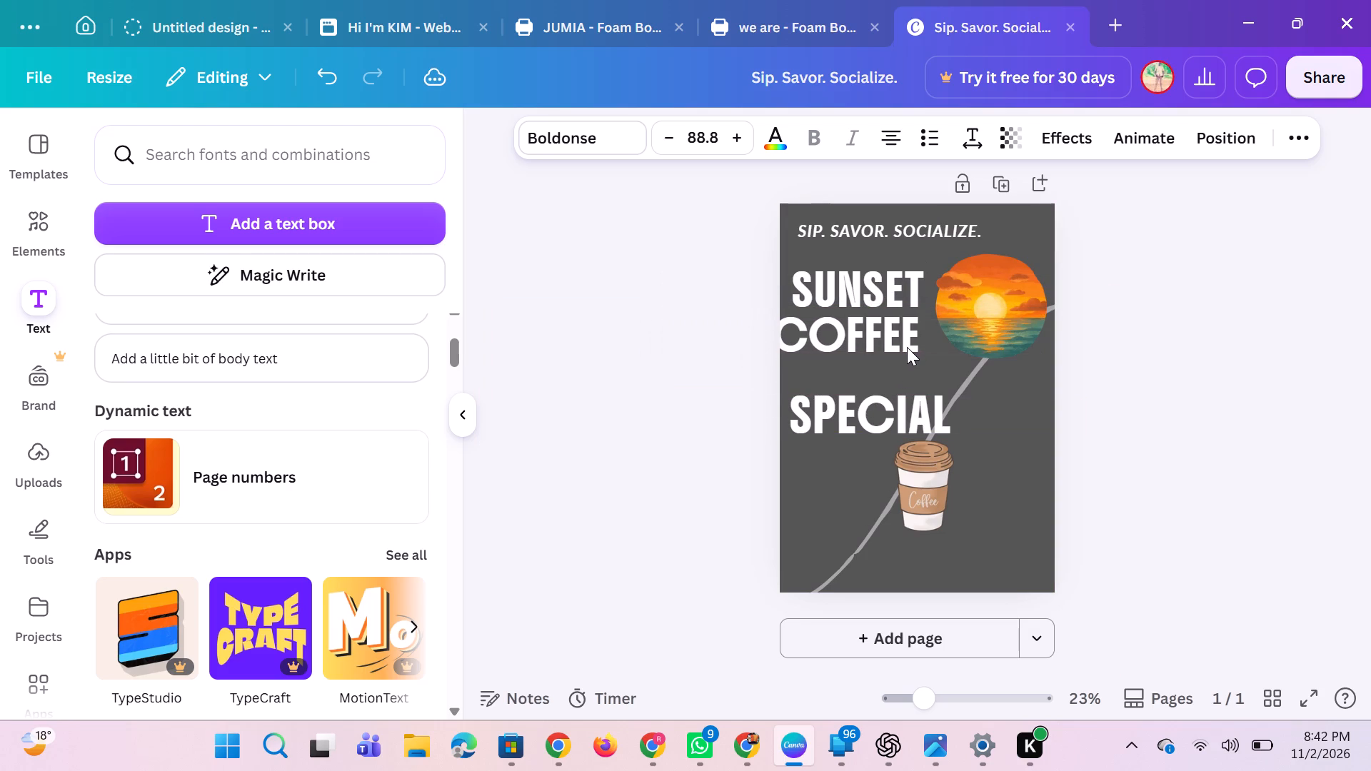
{"action": "key", "text": "Right"}
{"action": "key", "text": "Right"}
{"action": "key", "text": "Right"}
{"action": "key", "text": "Right"}
{"action": "key", "text": "Right"}
{"action": "key", "text": "Right"}
{"action": "key", "text": "Right"}
{"action": "key", "text": "Right"}
{"action": "key", "text": "Right"}
{"action": "key", "text": "Right"}
{"action": "key", "text": "Right"}
{"action": "key", "text": "Right"}
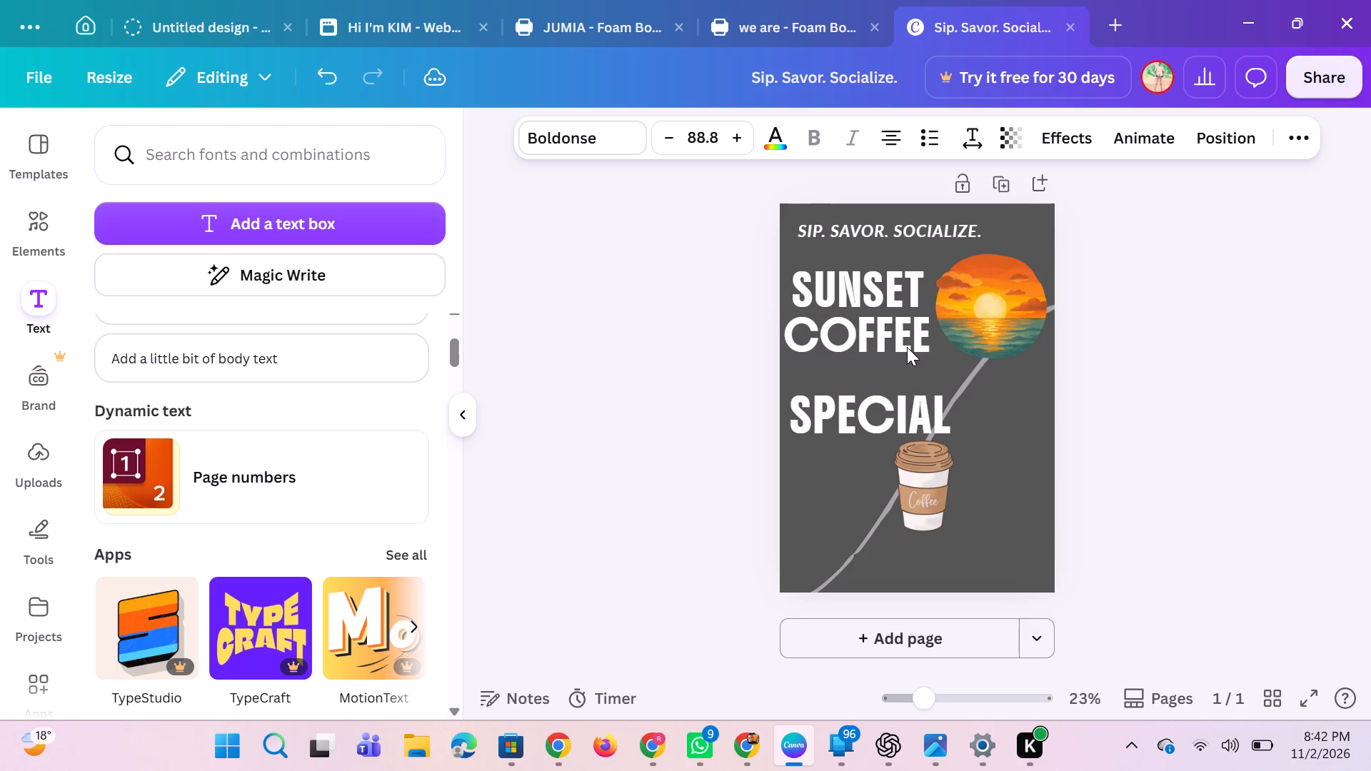
{"action": "key", "text": "Right"}
{"action": "key", "text": "Right"}
{"action": "key", "text": "Right"}
{"action": "key", "text": "Right"}
{"action": "key", "text": "Right"}
{"action": "key", "text": "Right"}
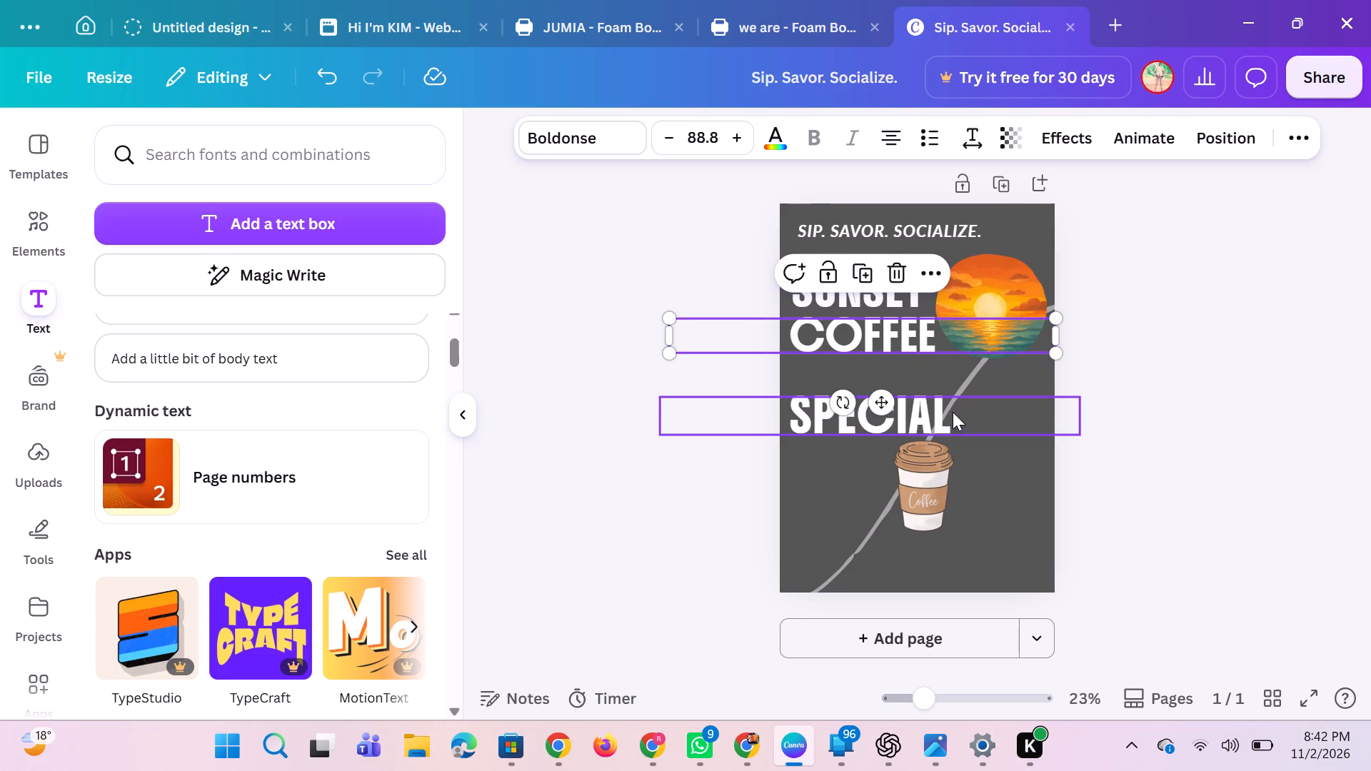
Nudge the SPECIAL line up until it sits close beneath COFFEE, matching the spacing between the title lines.
{"action": "left_click", "coordinate": [934, 416]}
{"action": "key", "text": "Up"}
{"action": "key", "text": "Up"}
{"action": "key", "text": "Up"}
{"action": "key", "text": "Up"}
{"action": "key", "text": "Up"}
{"action": "key", "text": "Up"}
{"action": "key", "text": "Up"}
{"action": "key", "text": "Up"}
{"action": "key", "text": "Up"}
{"action": "key", "text": "Up"}
{"action": "key", "text": "Up"}
{"action": "key", "text": "Up"}
{"action": "key", "text": "Up"}
{"action": "key", "text": "Up"}
{"action": "key", "text": "Up"}
{"action": "key", "text": "Up"}
{"action": "key", "text": "Up"}
{"action": "key", "text": "Up"}
{"action": "key", "text": "Up"}
{"action": "key", "text": "Up"}
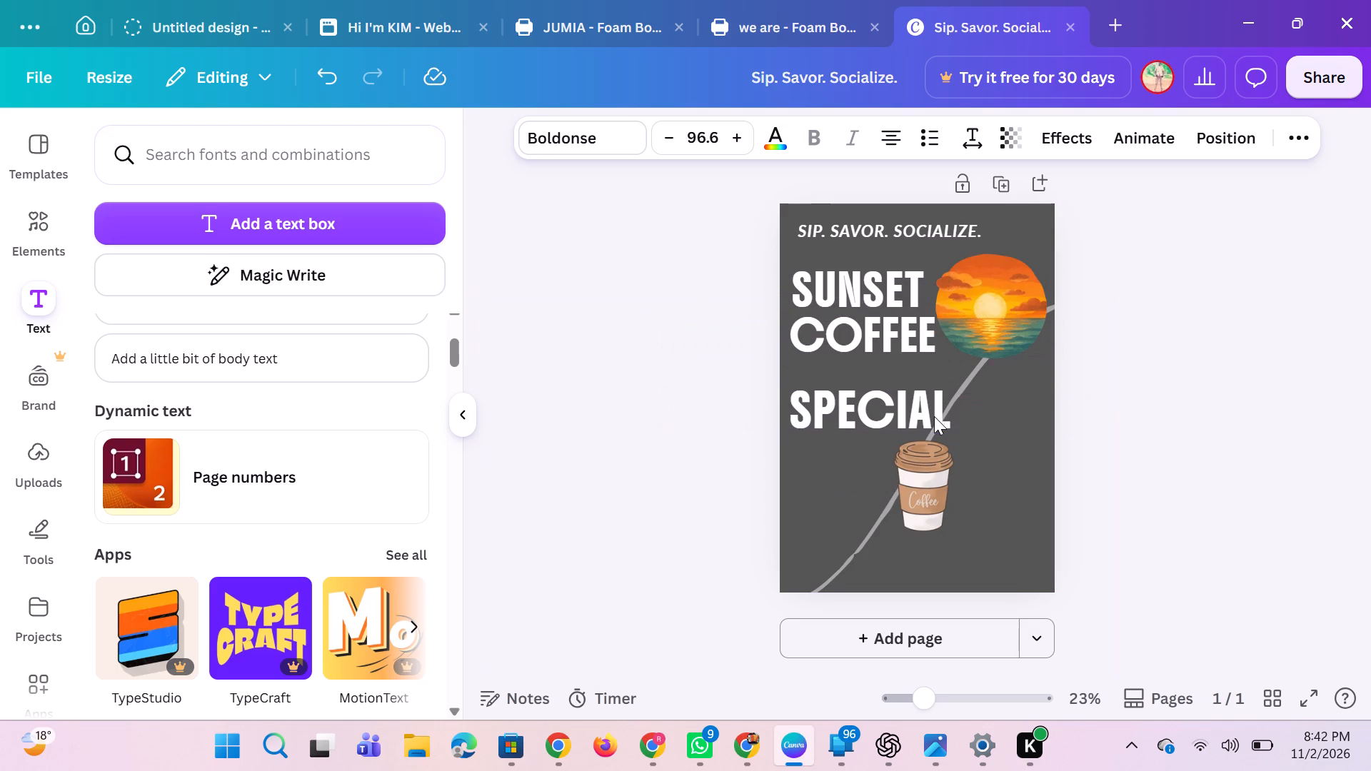
{"action": "key", "text": "Down"}
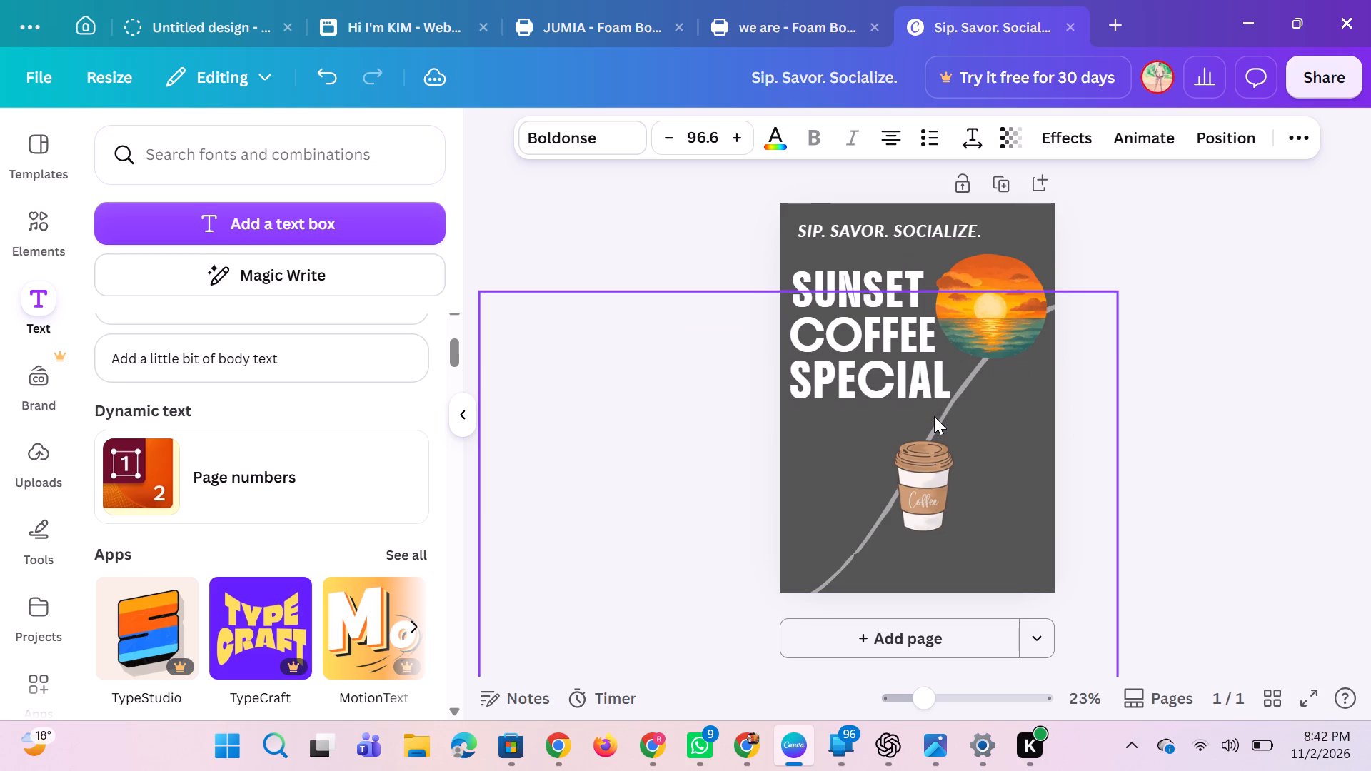
{"action": "left_click", "coordinate": [1165, 299]}
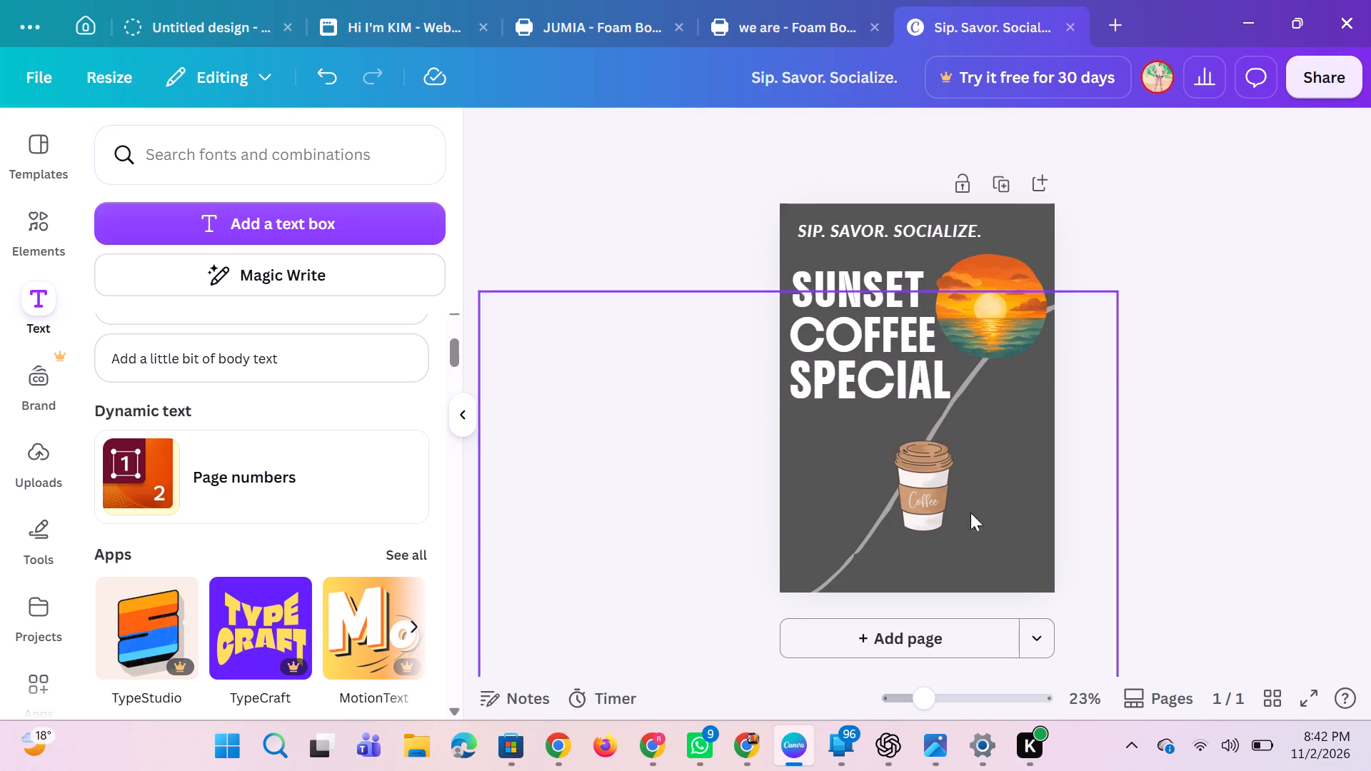
Enlarge the coffee cup illustration slightly, extending it from its upper-left corner.
{"action": "left_click", "coordinate": [919, 495]}
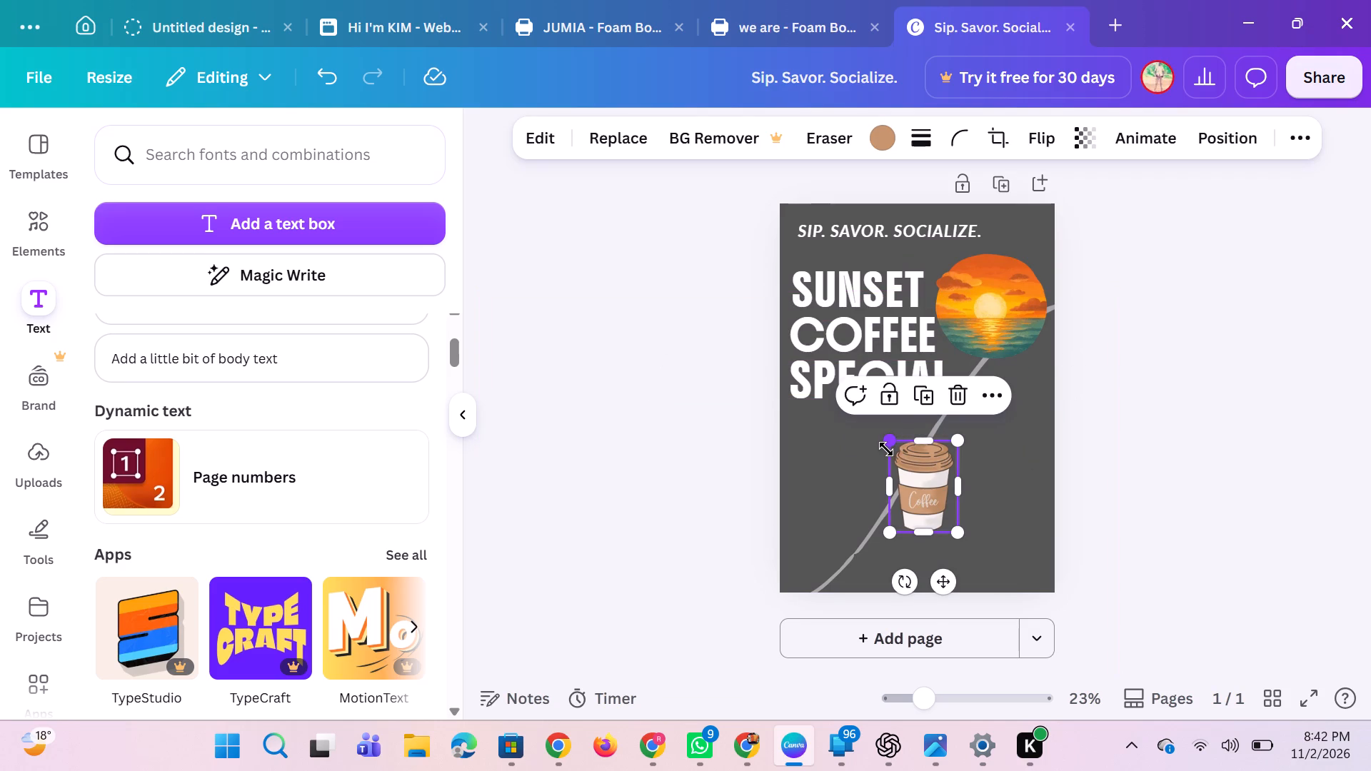
{"action": "left_click_drag", "start_coordinate": [887, 448], "coordinate": [865, 445]}
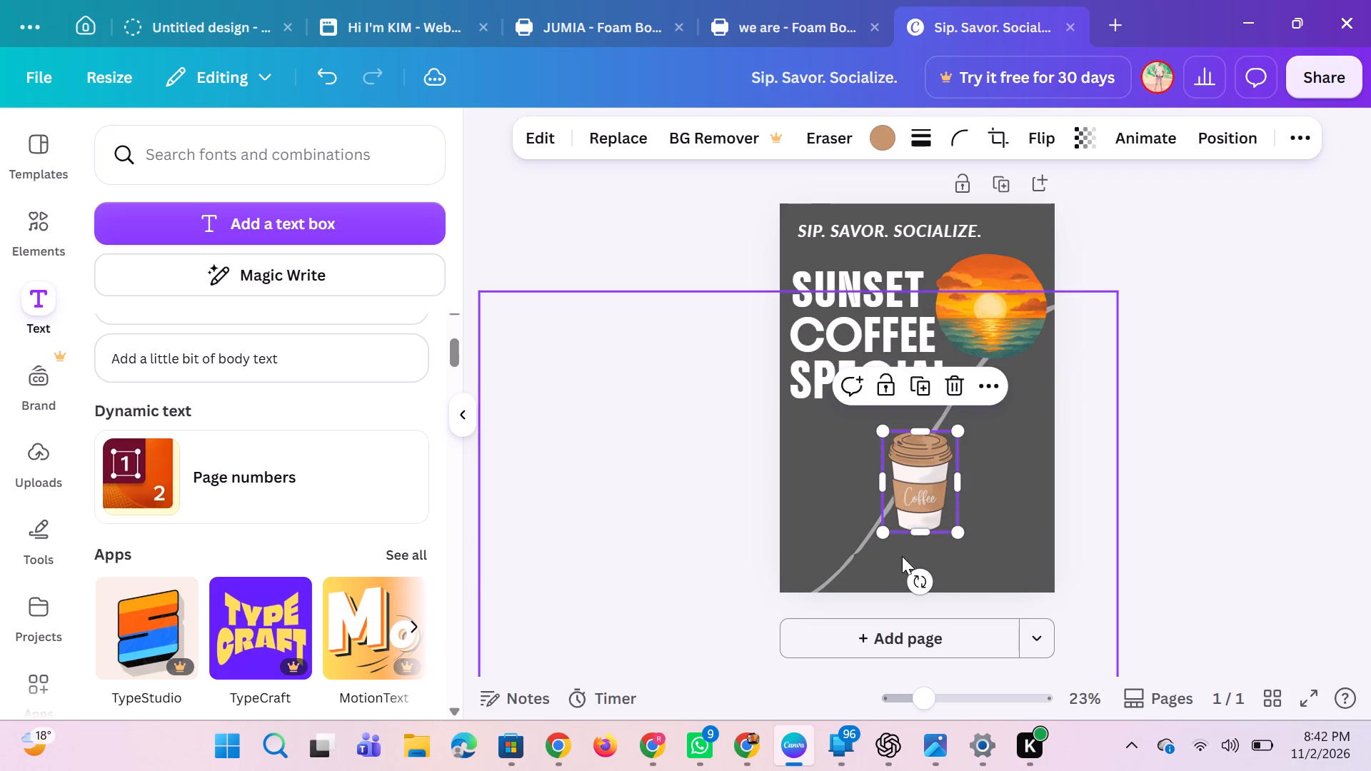
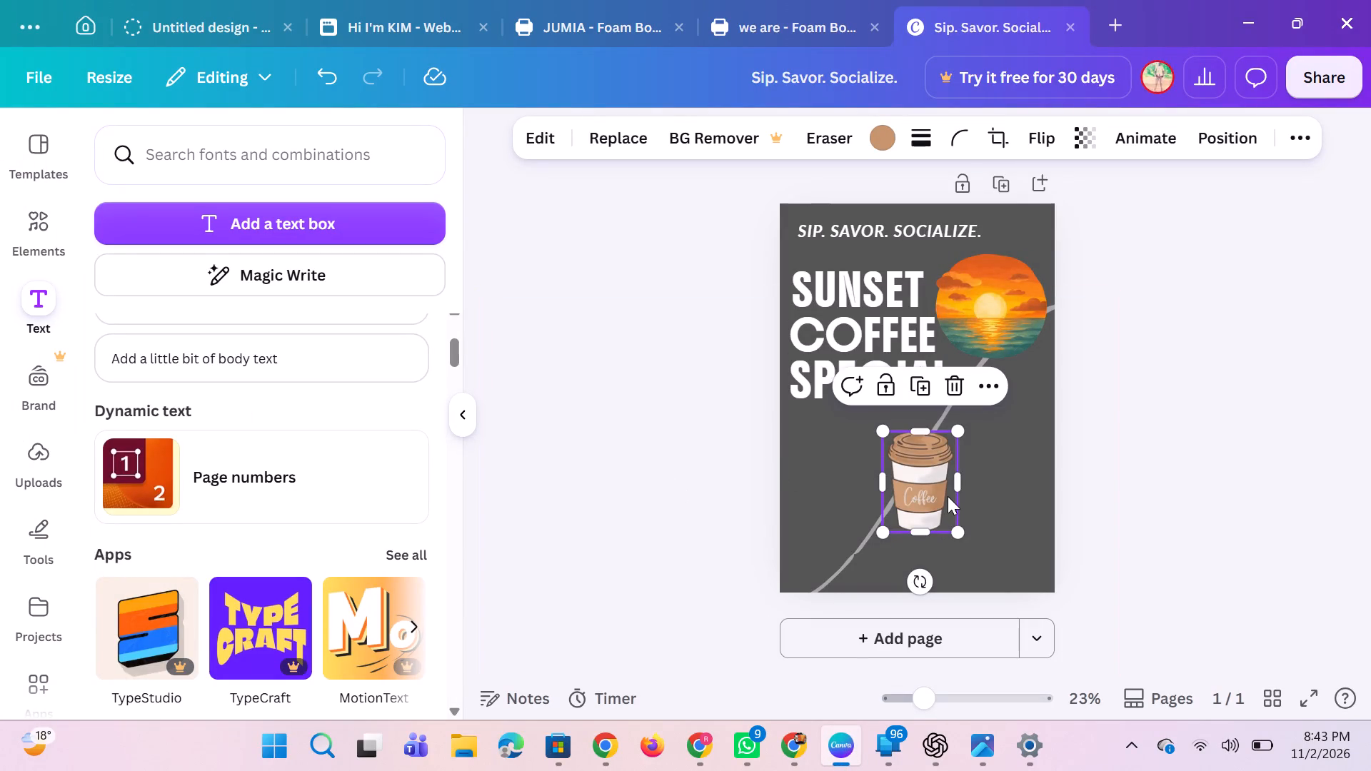
Recolor the dark grey background shape with the green taken from the sunset picture's colors.
{"action": "left_click", "coordinate": [928, 490]}
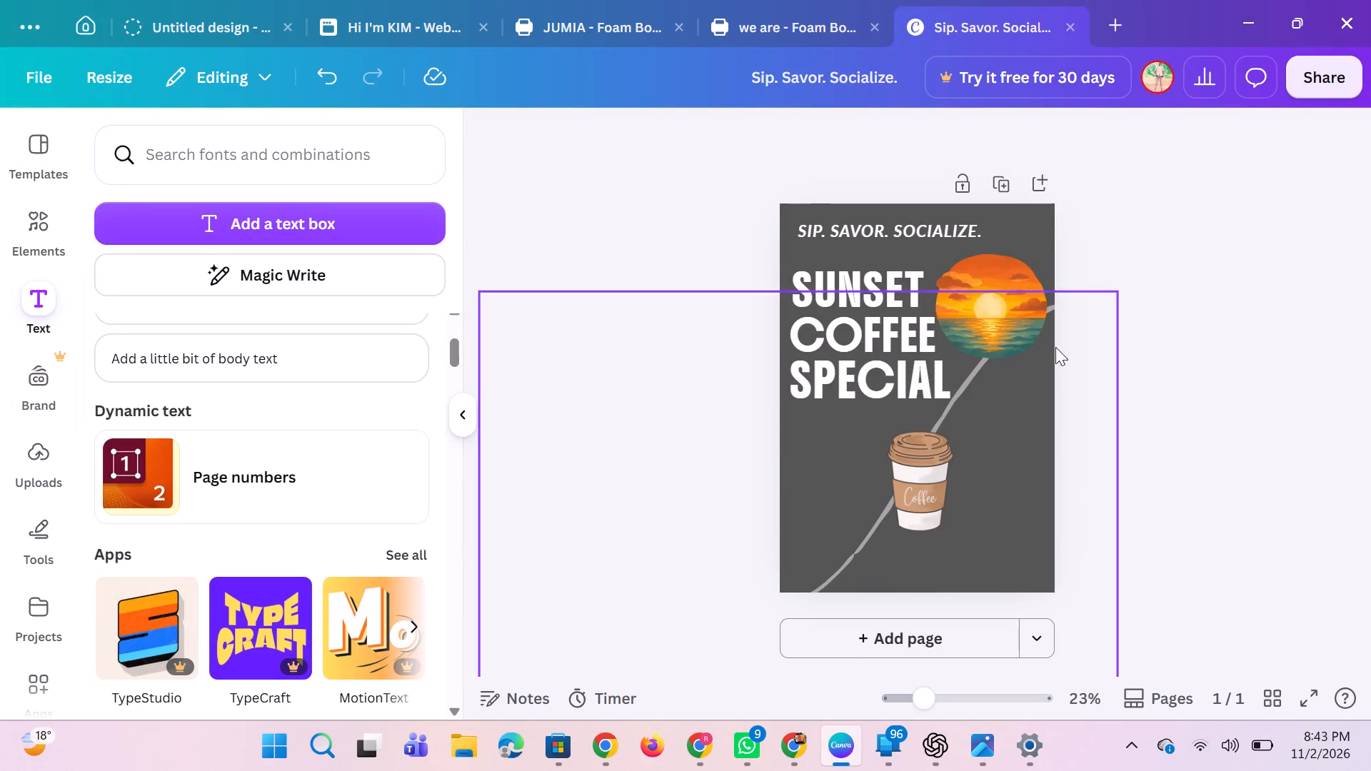
{"action": "left_click", "coordinate": [1038, 223]}
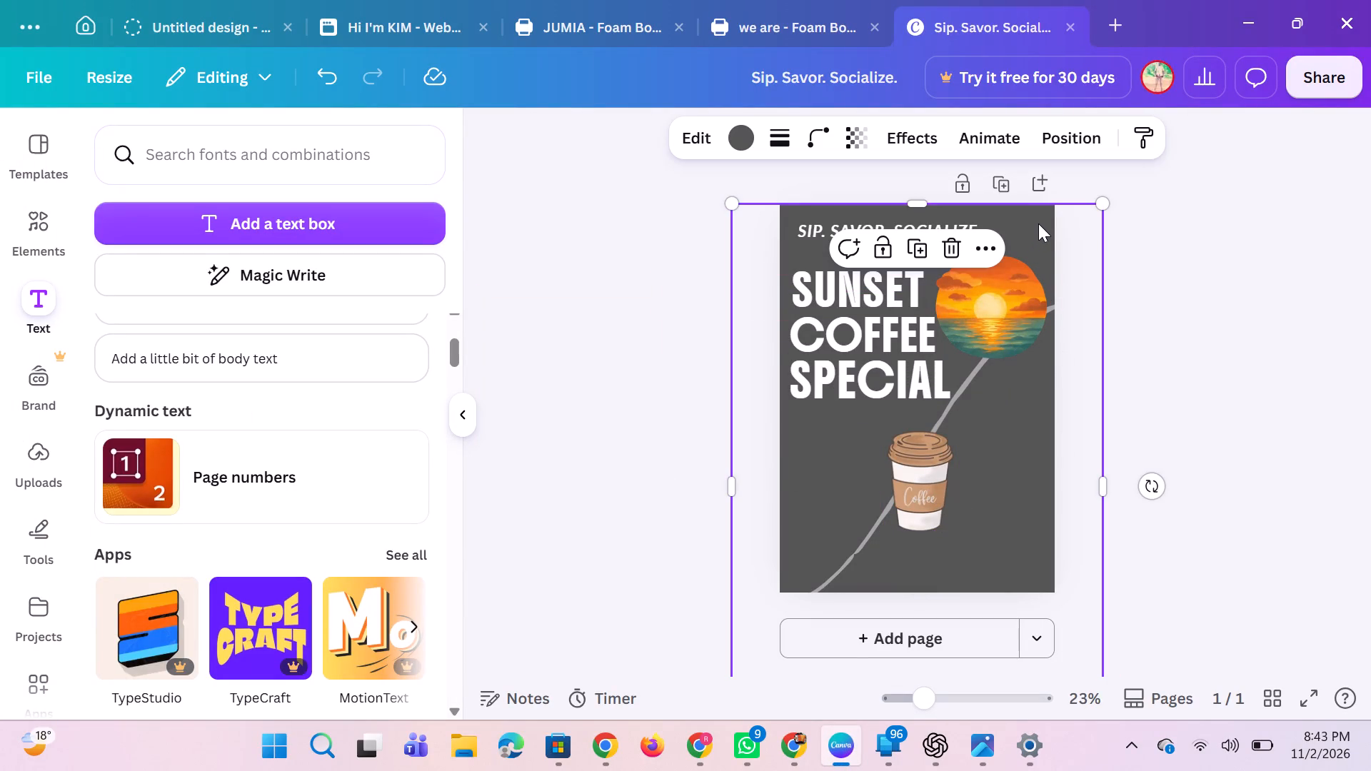
{"action": "left_click", "coordinate": [744, 140]}
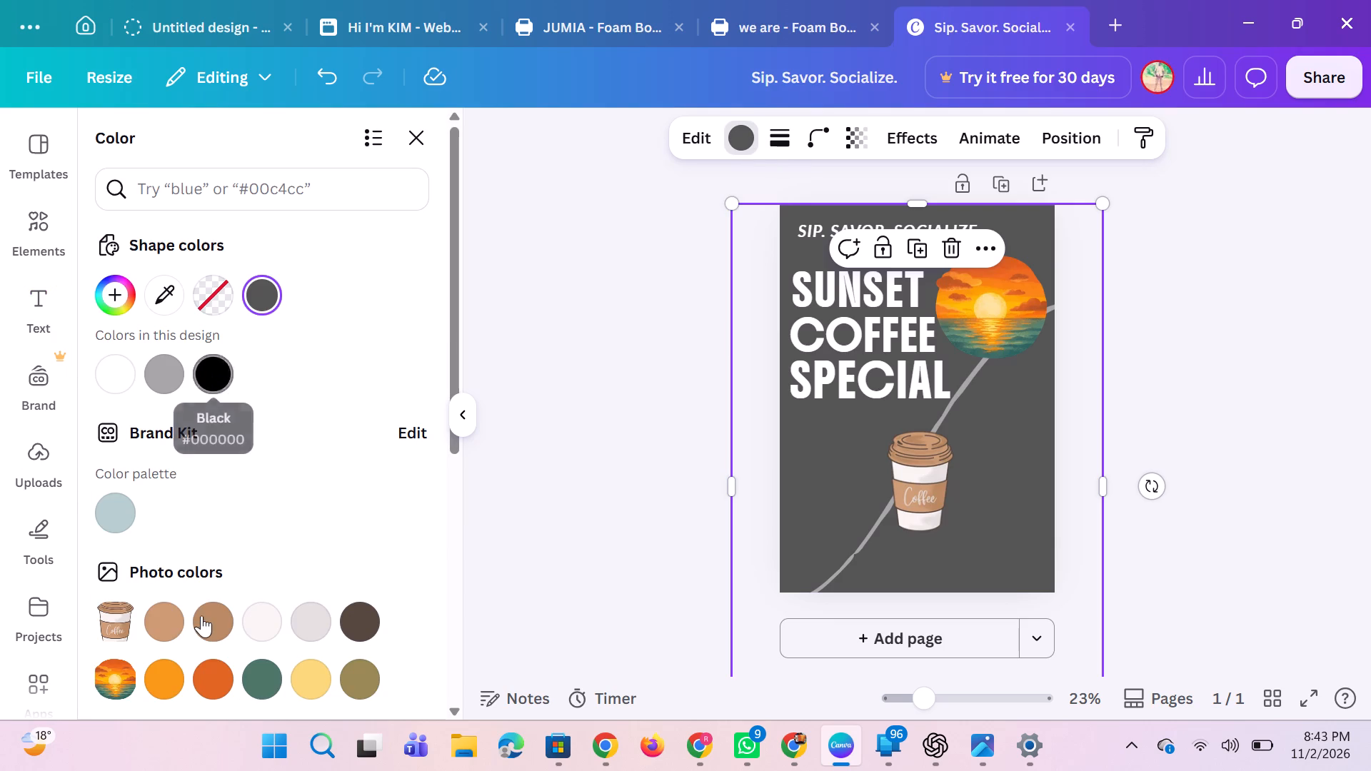
{"action": "left_click", "coordinate": [278, 680]}
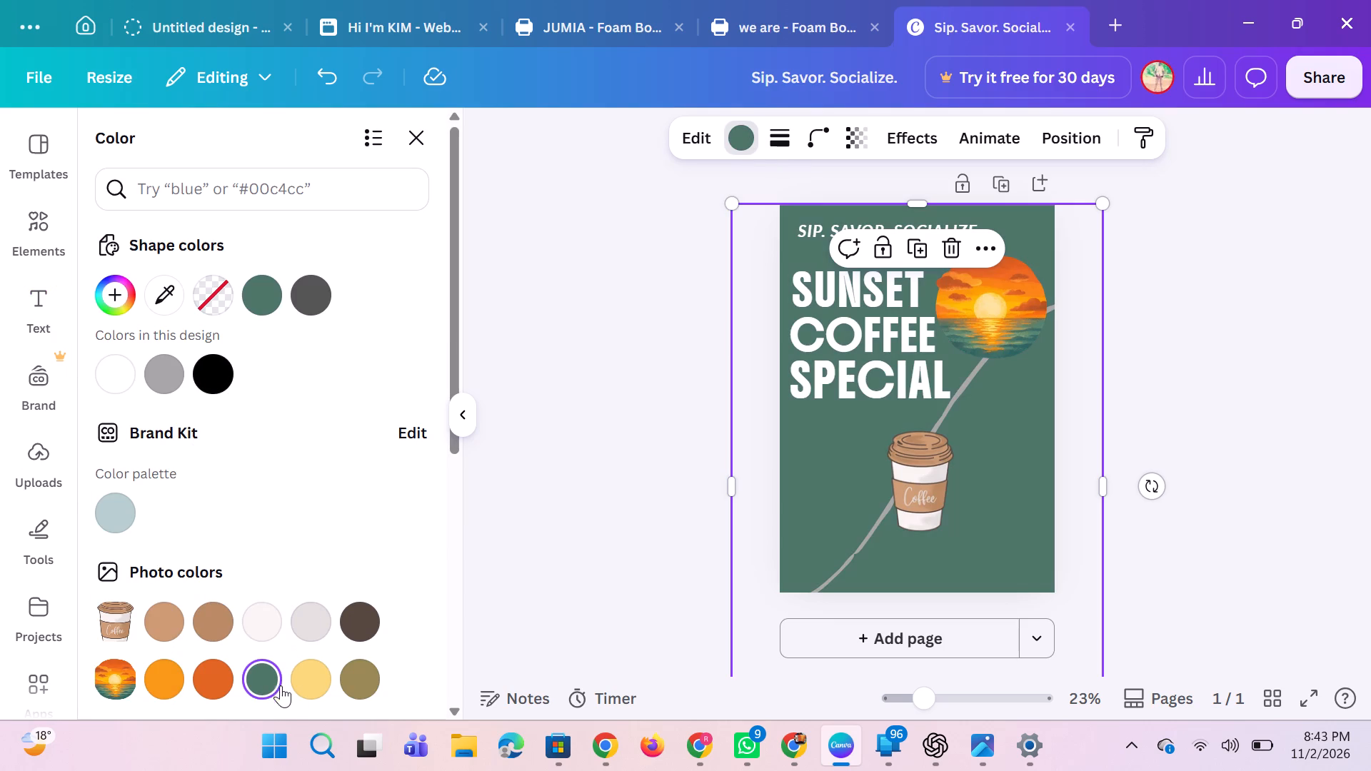
Try several photo colors on the grey curved line behind the cup, settling on the cup's light tan.
{"action": "left_click", "coordinate": [840, 576]}
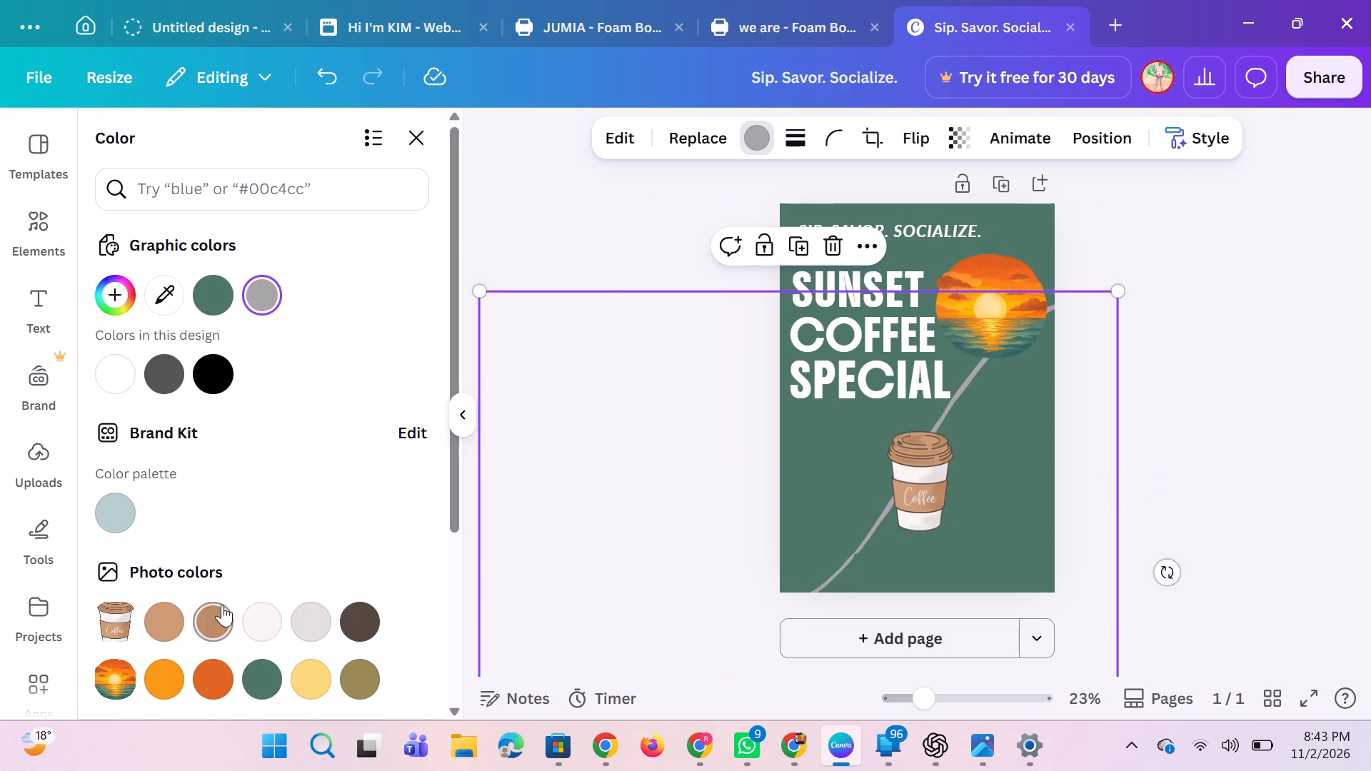
{"action": "left_click", "coordinate": [214, 675]}
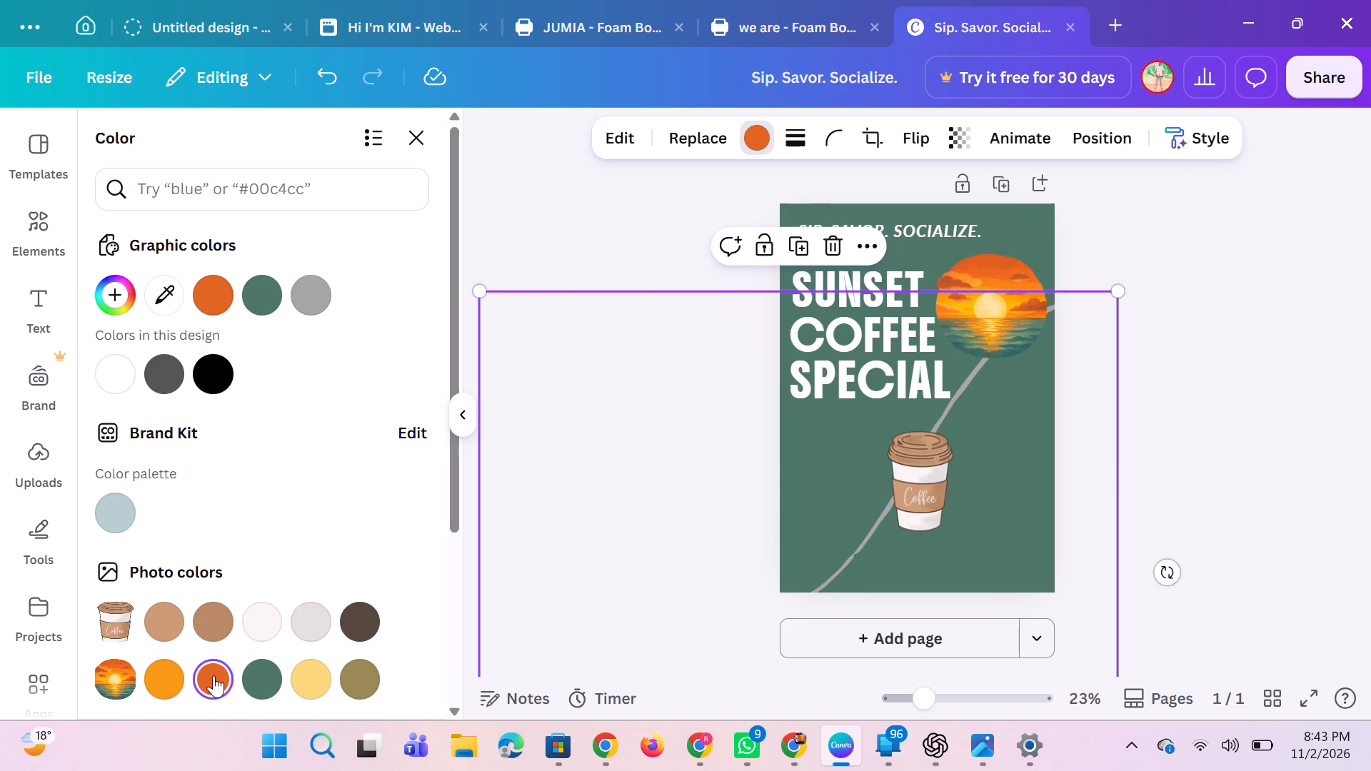
{"action": "left_click", "coordinate": [254, 685]}
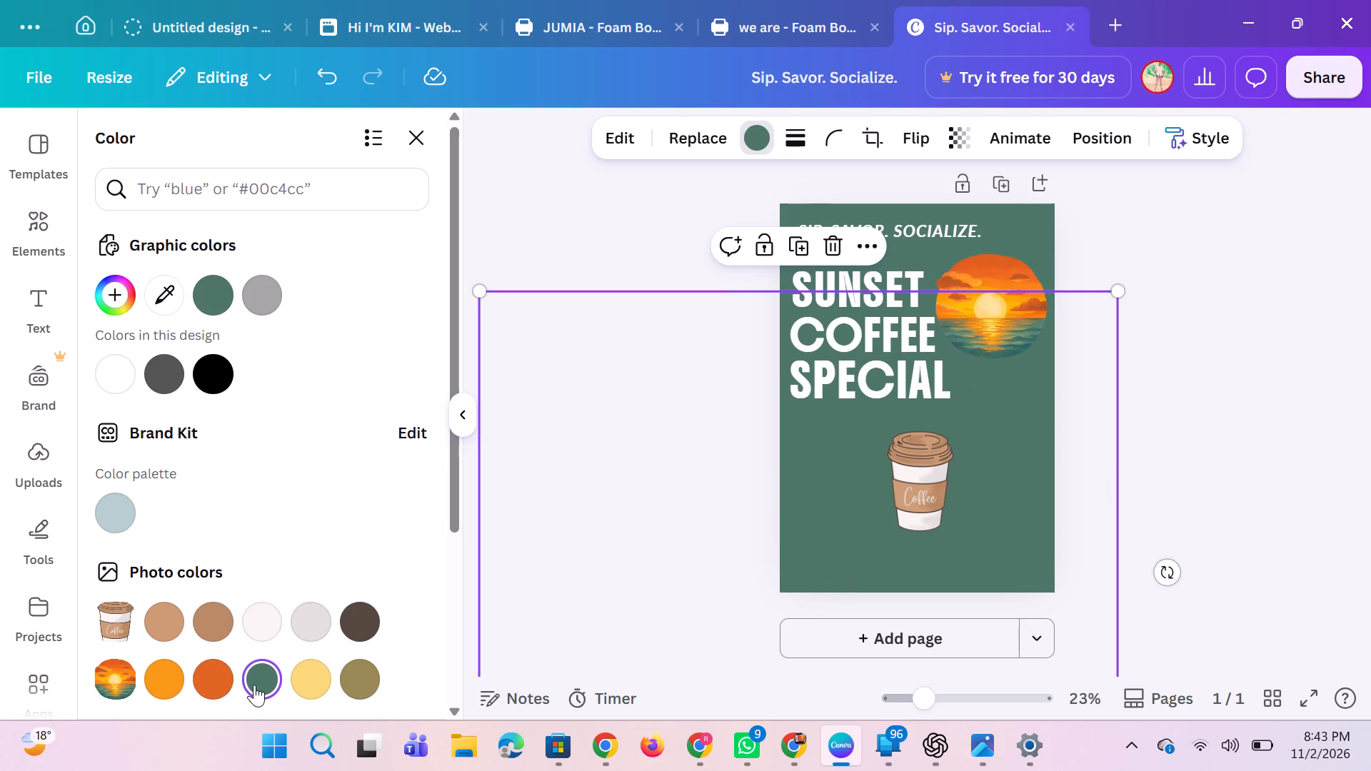
{"action": "left_click", "coordinate": [325, 676]}
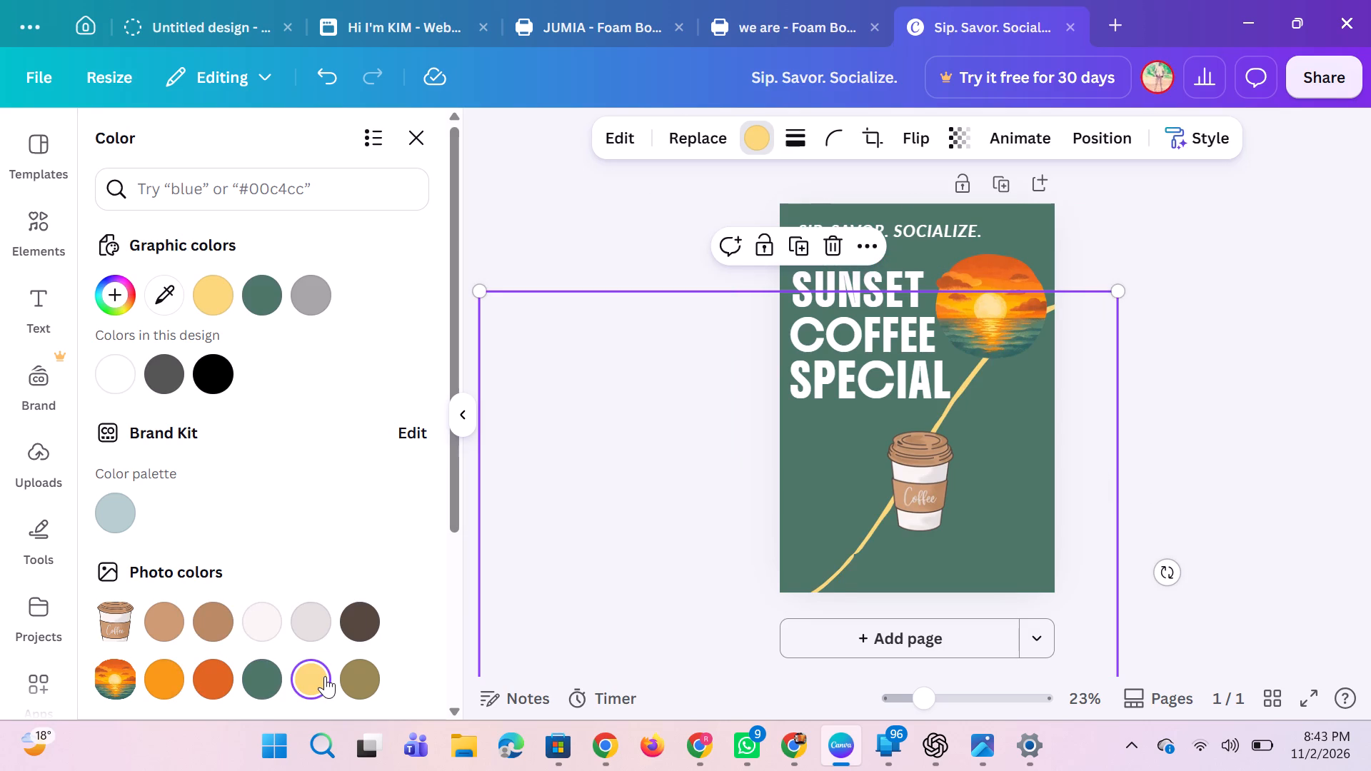
{"action": "left_click", "coordinate": [153, 665]}
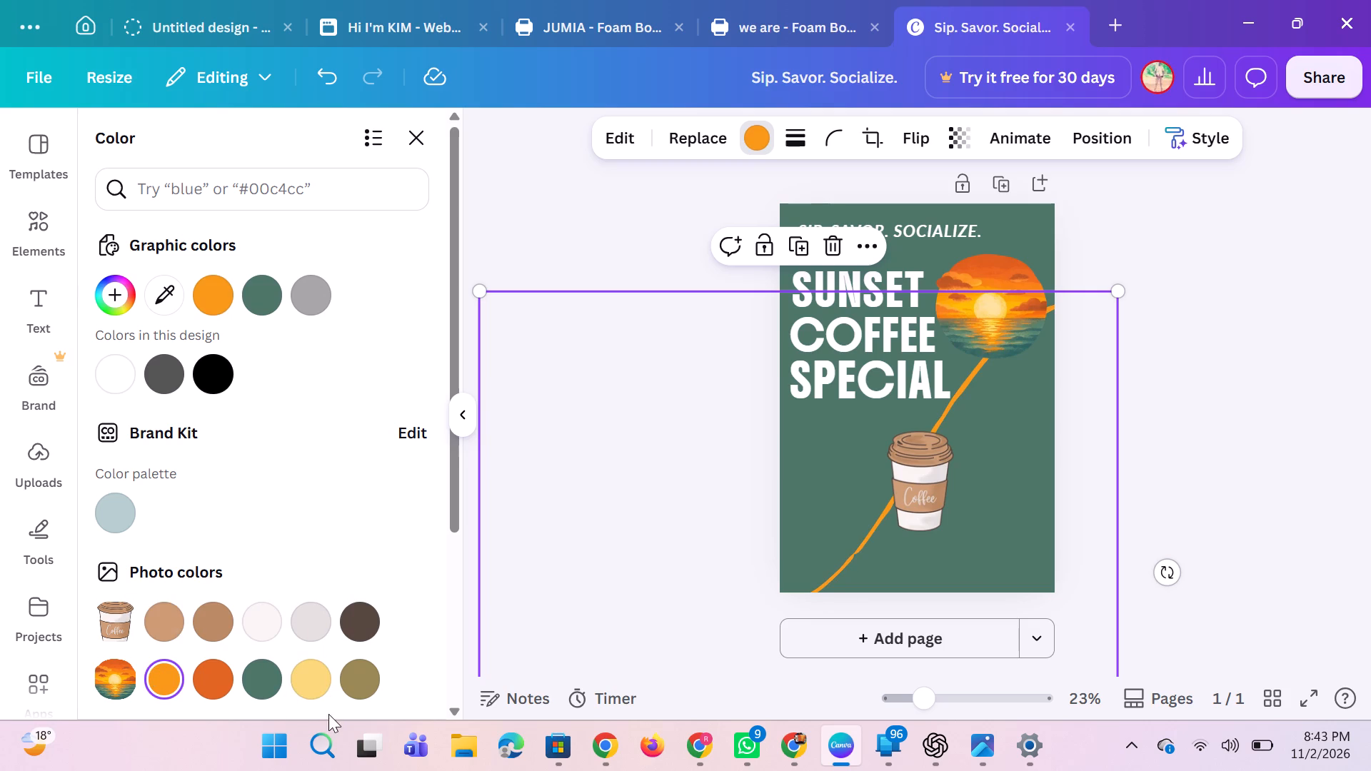
{"action": "left_click", "coordinate": [365, 674]}
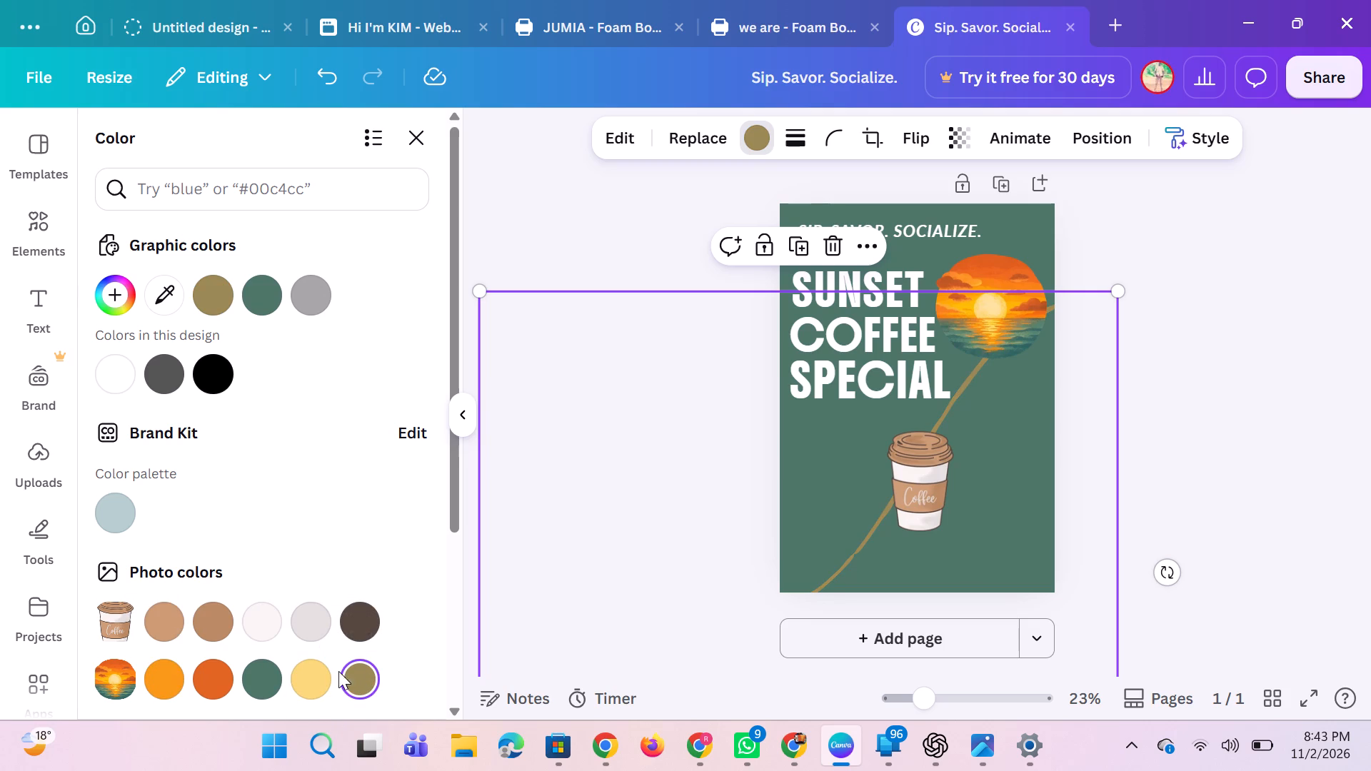
{"action": "left_click", "coordinate": [307, 674]}
{"action": "left_click", "coordinate": [164, 618]}
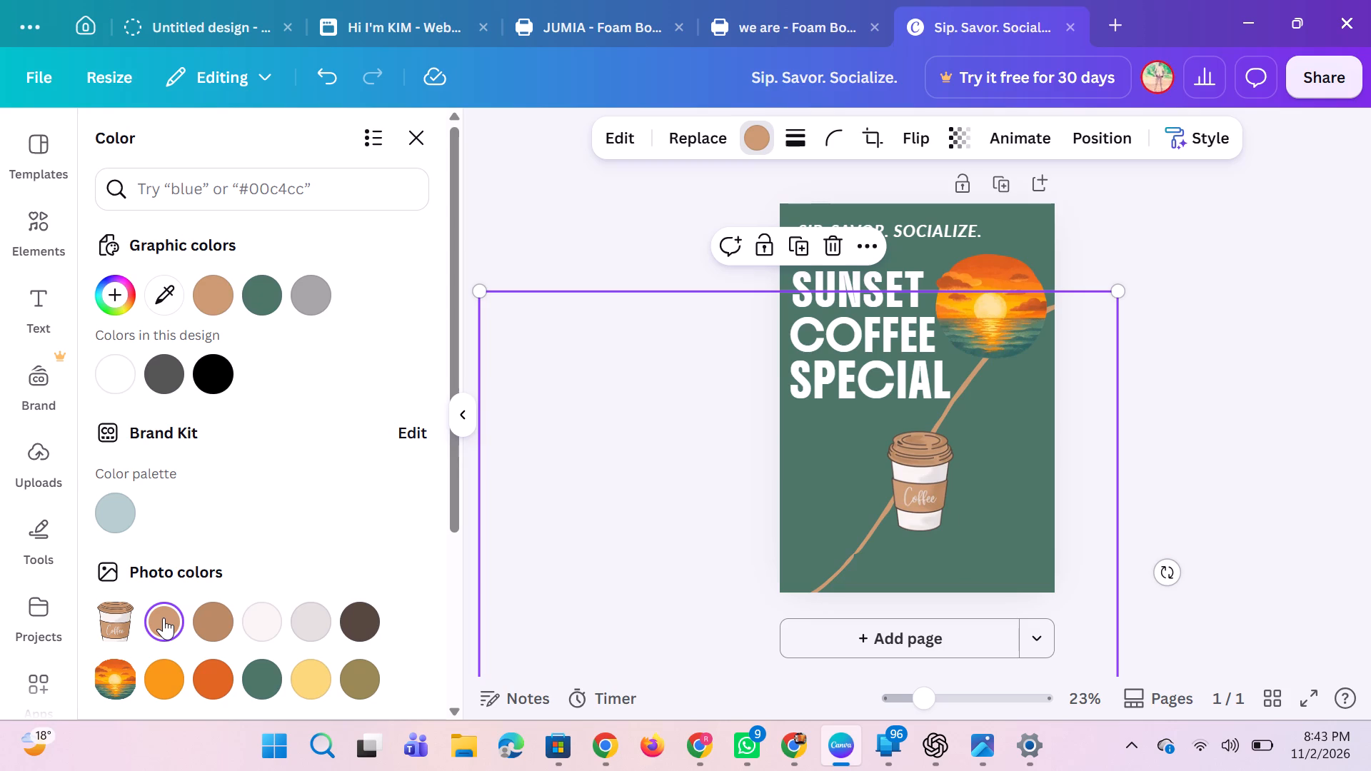
Move the existing COFFEE and SPECIAL lines off the page, leaving only SUNSET as the title.
{"action": "left_click", "coordinate": [880, 343]}
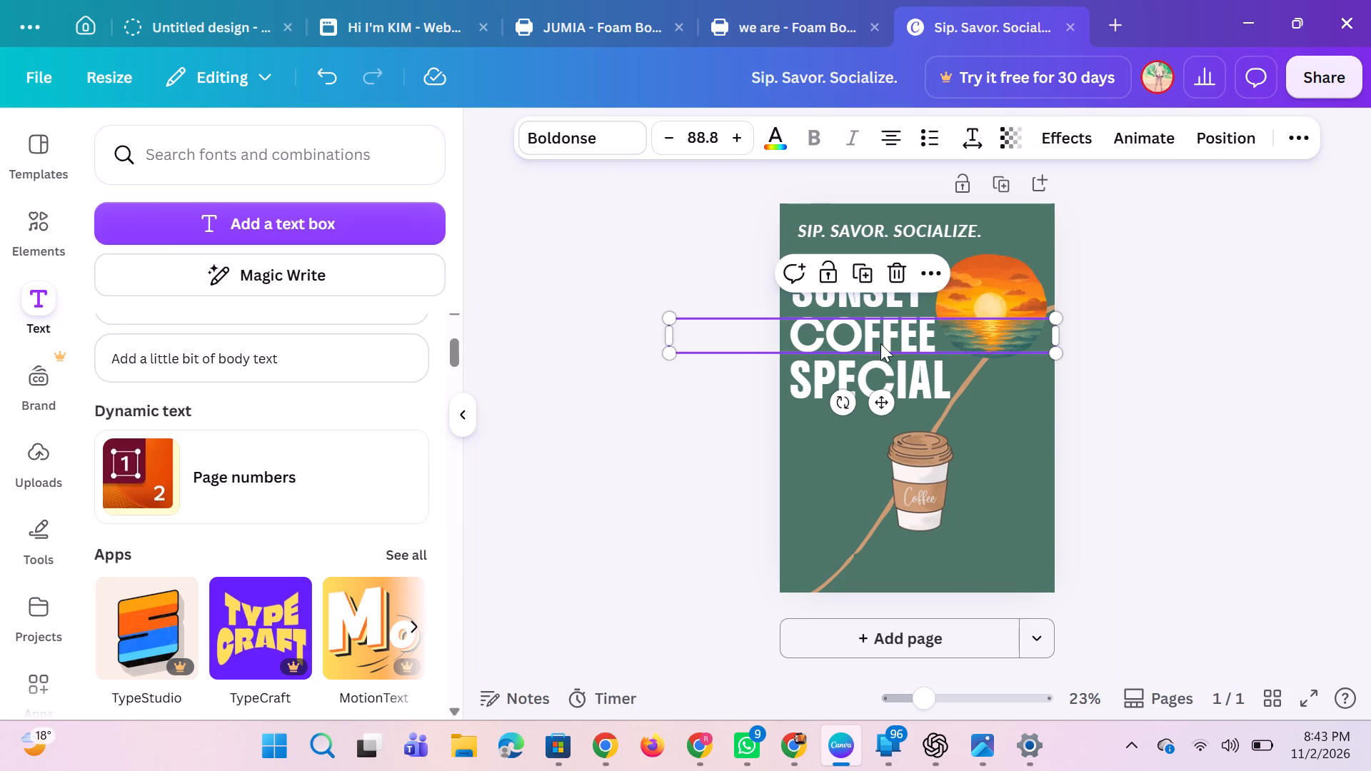
{"action": "left_click_drag", "start_coordinate": [860, 339], "coordinate": [623, 375]}
{"action": "left_click_drag", "start_coordinate": [897, 379], "coordinate": [596, 480]}
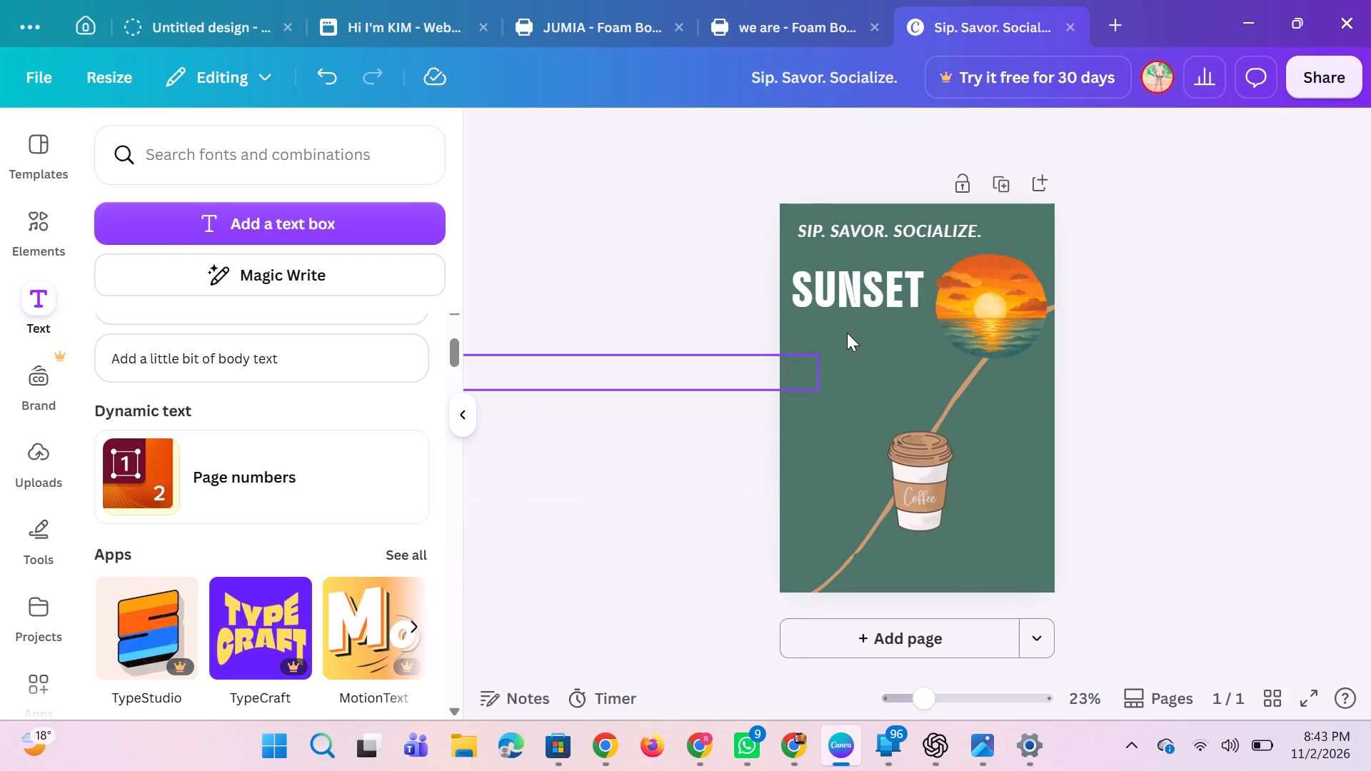
{"action": "left_click_drag", "start_coordinate": [805, 358], "coordinate": [698, 397]}
Duplicate the SUNSET line twice, stacking the copies directly beneath the original with even spacing.
{"action": "left_click", "coordinate": [849, 297]}
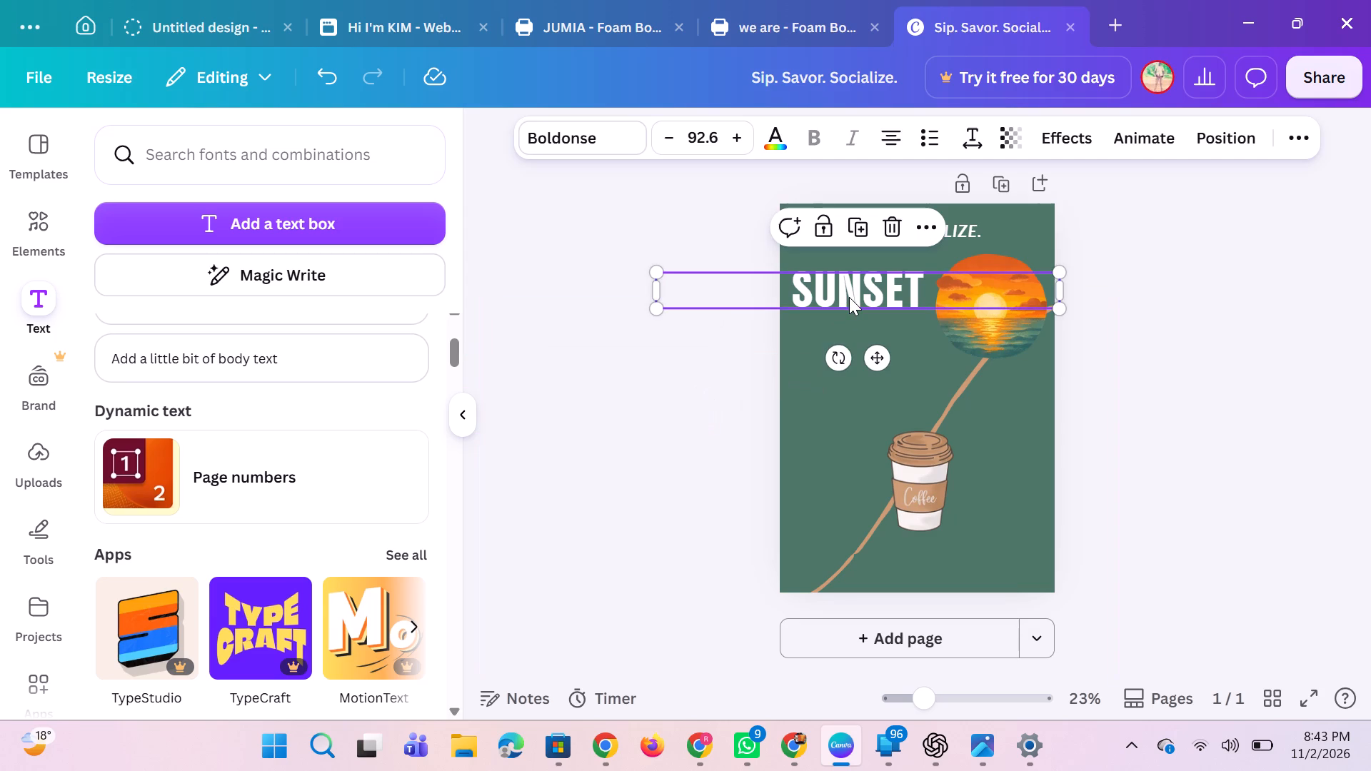
{"action": "left_click", "coordinate": [859, 231]}
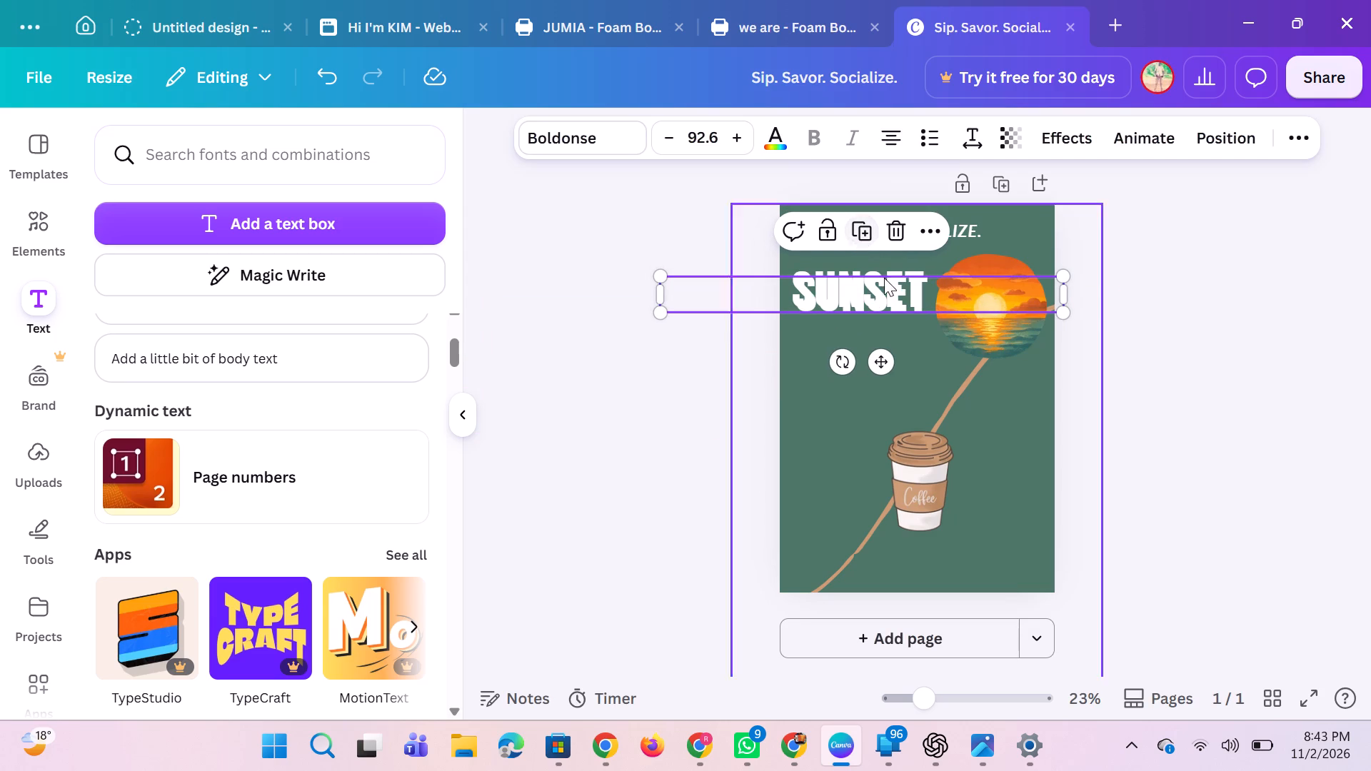
{"action": "left_click_drag", "start_coordinate": [876, 356], "coordinate": [873, 390]}
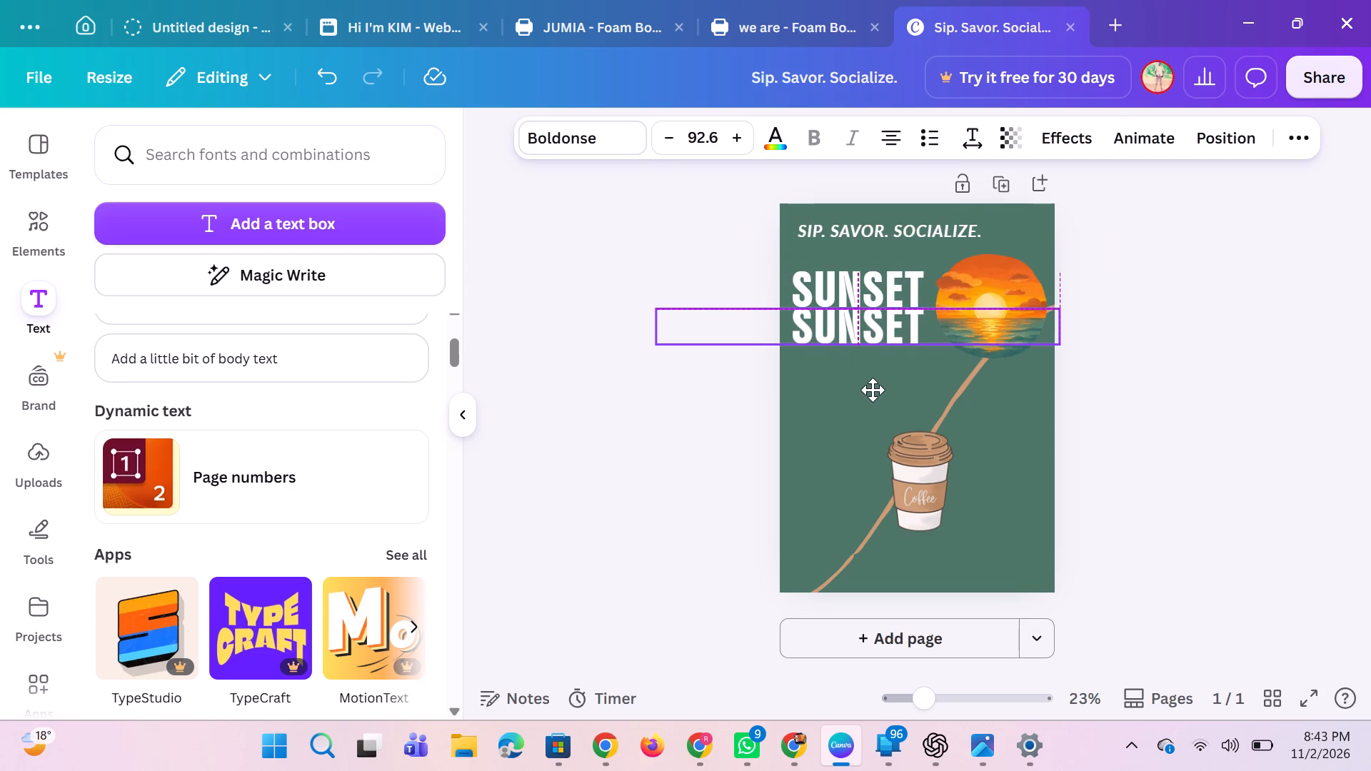
{"action": "left_click_drag", "start_coordinate": [873, 390], "coordinate": [872, 390]}
{"action": "left_click", "coordinate": [860, 261]}
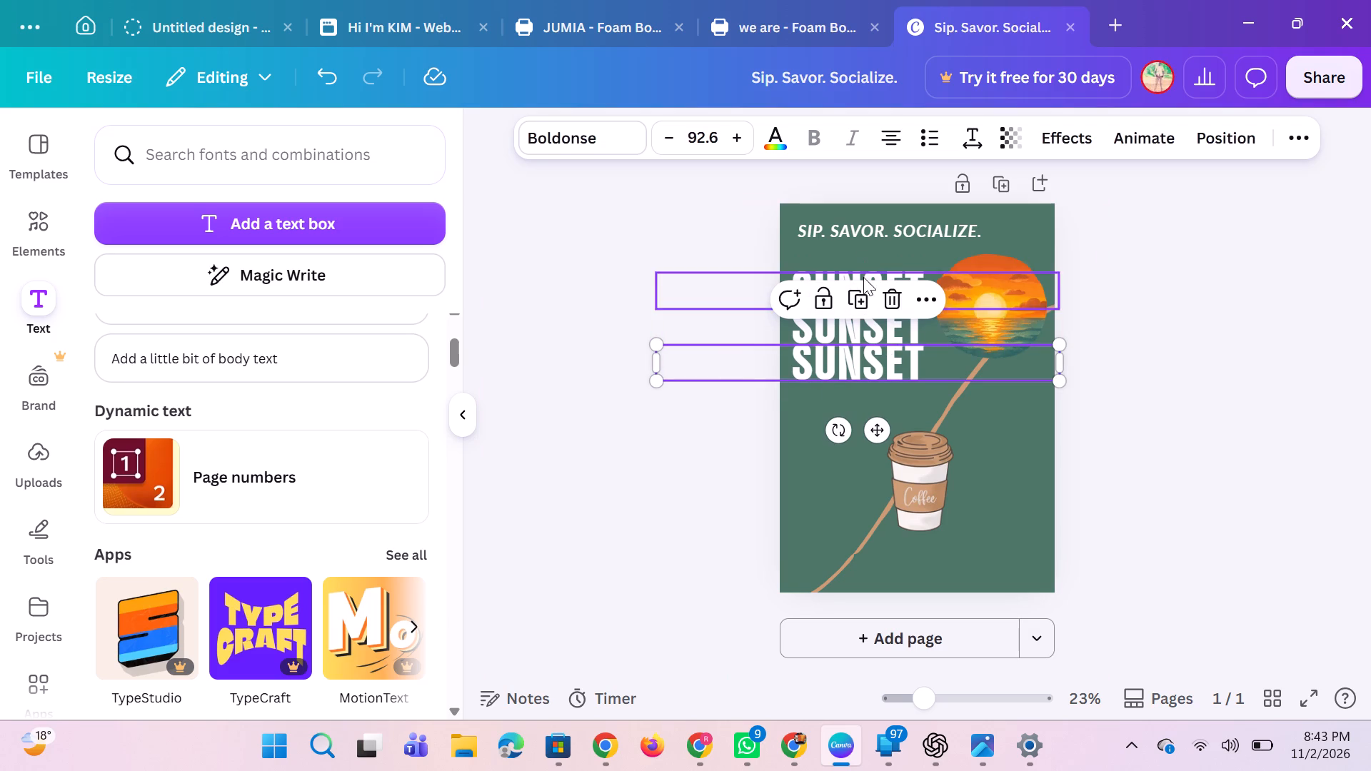
Replace the text of the two SUNSET copies with COFFEE in the middle line and SPECIAL in the bottom line.
{"action": "left_click", "coordinate": [849, 326]}
{"action": "left_click", "coordinate": [849, 326]}
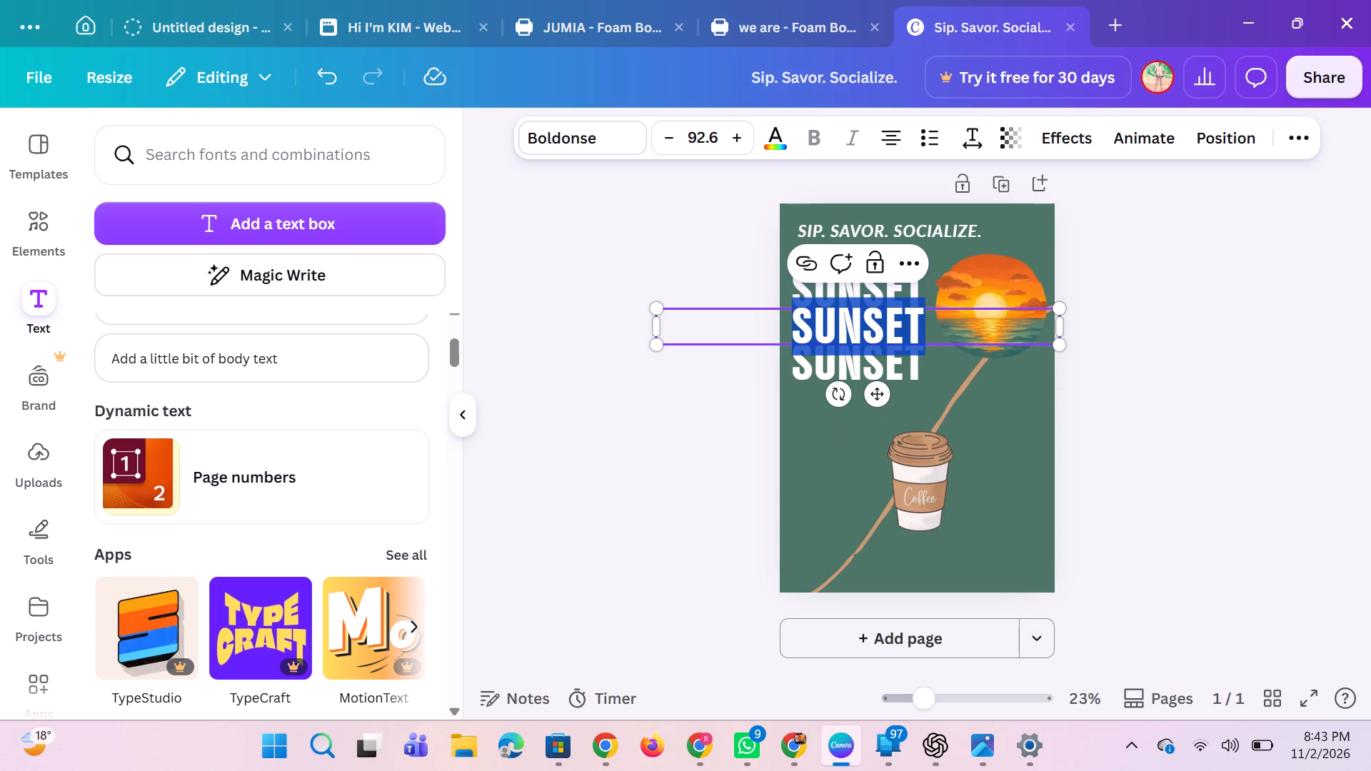
{"action": "type", "text": "COFFEE"}
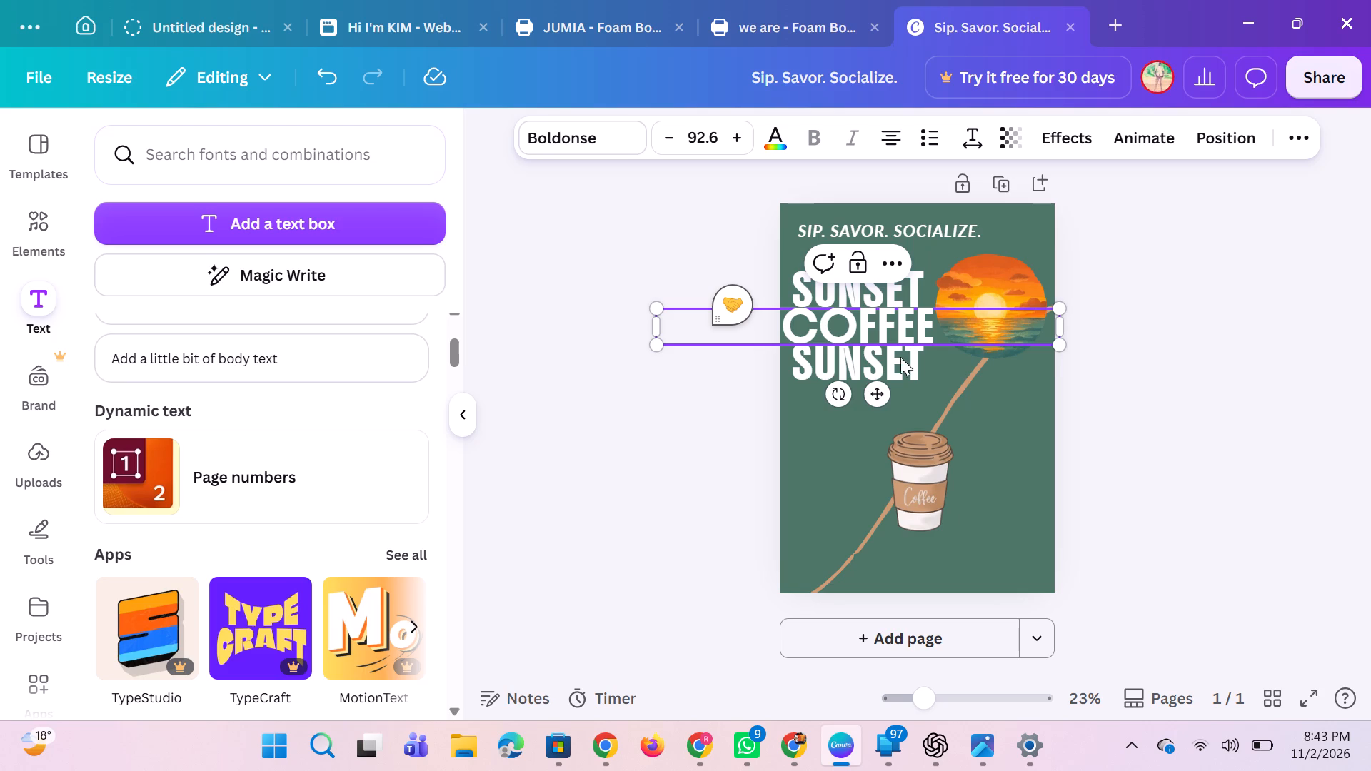
{"action": "left_click", "coordinate": [895, 367]}
{"action": "left_click", "coordinate": [895, 367]}
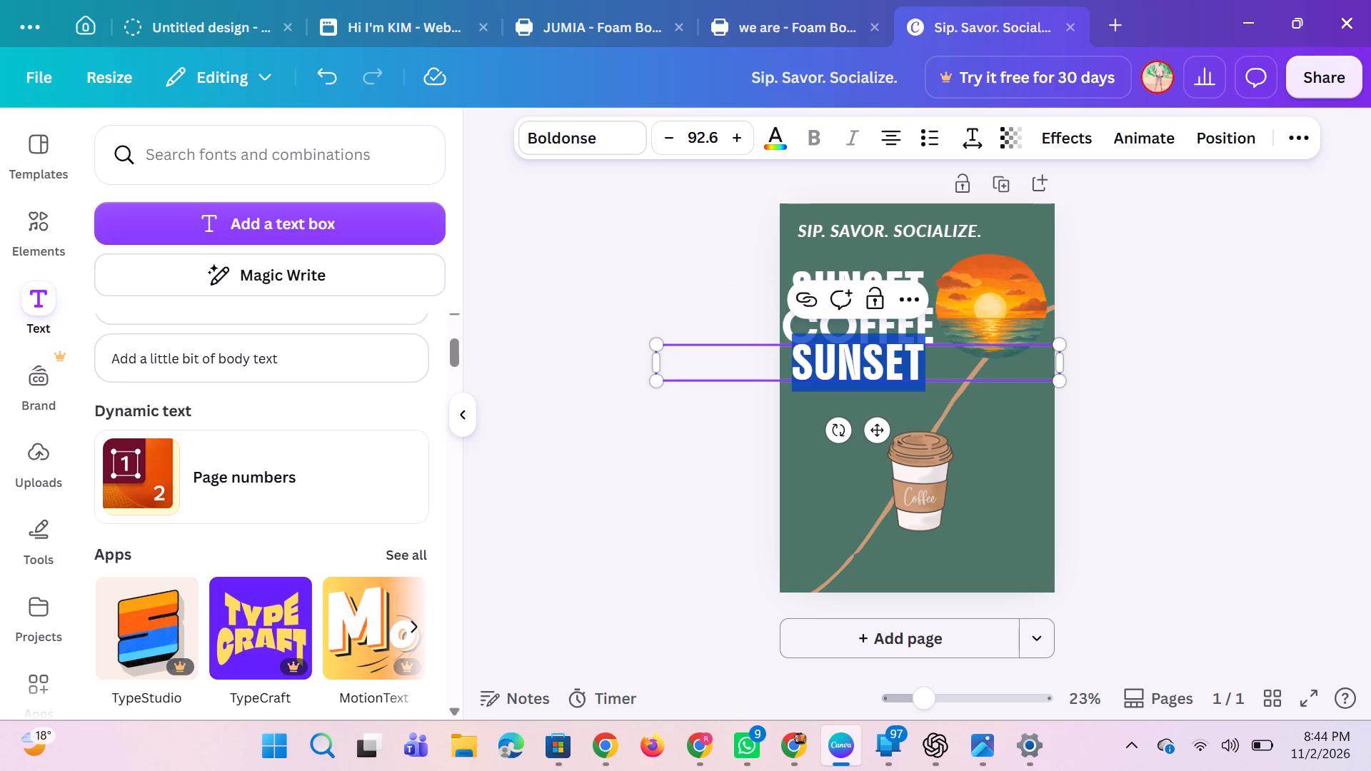
{"action": "type", "text": "SPECIAL"}
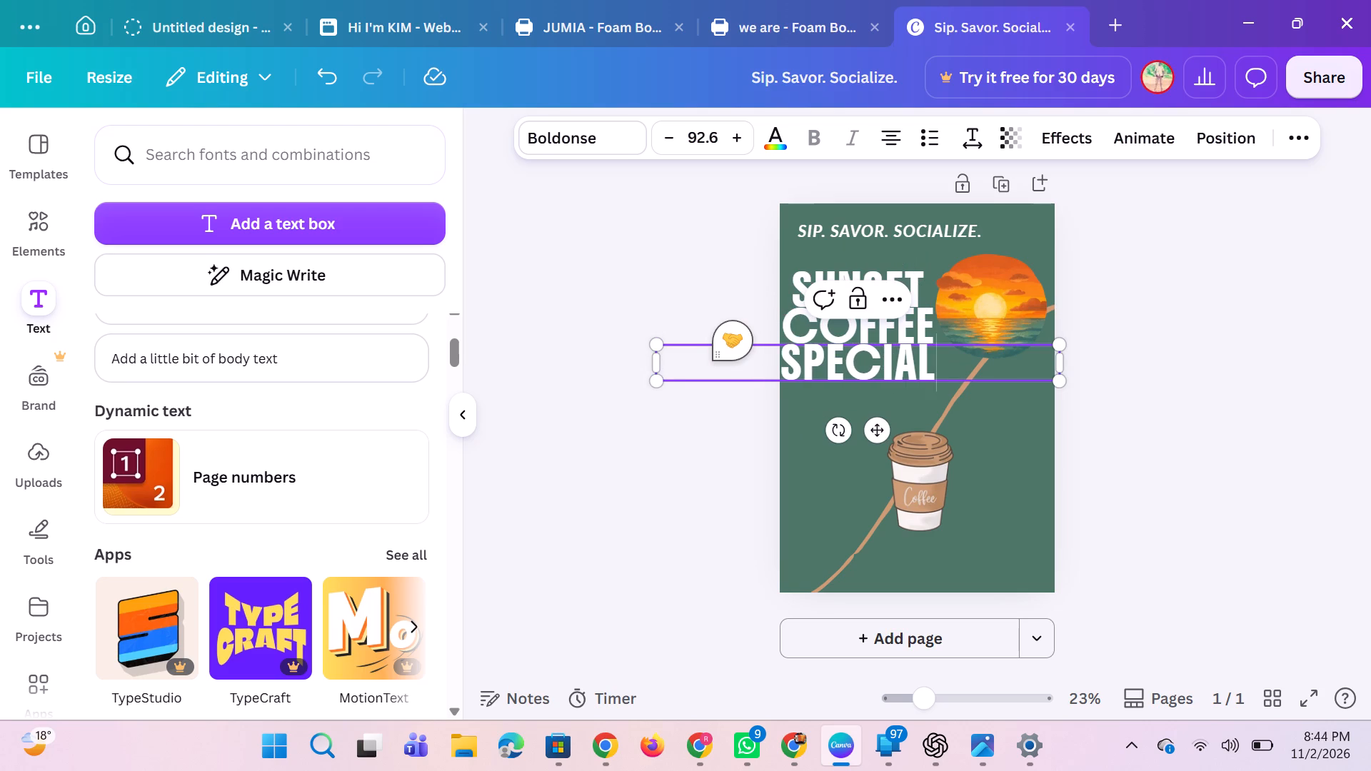
{"action": "left_click", "coordinate": [1116, 398]}
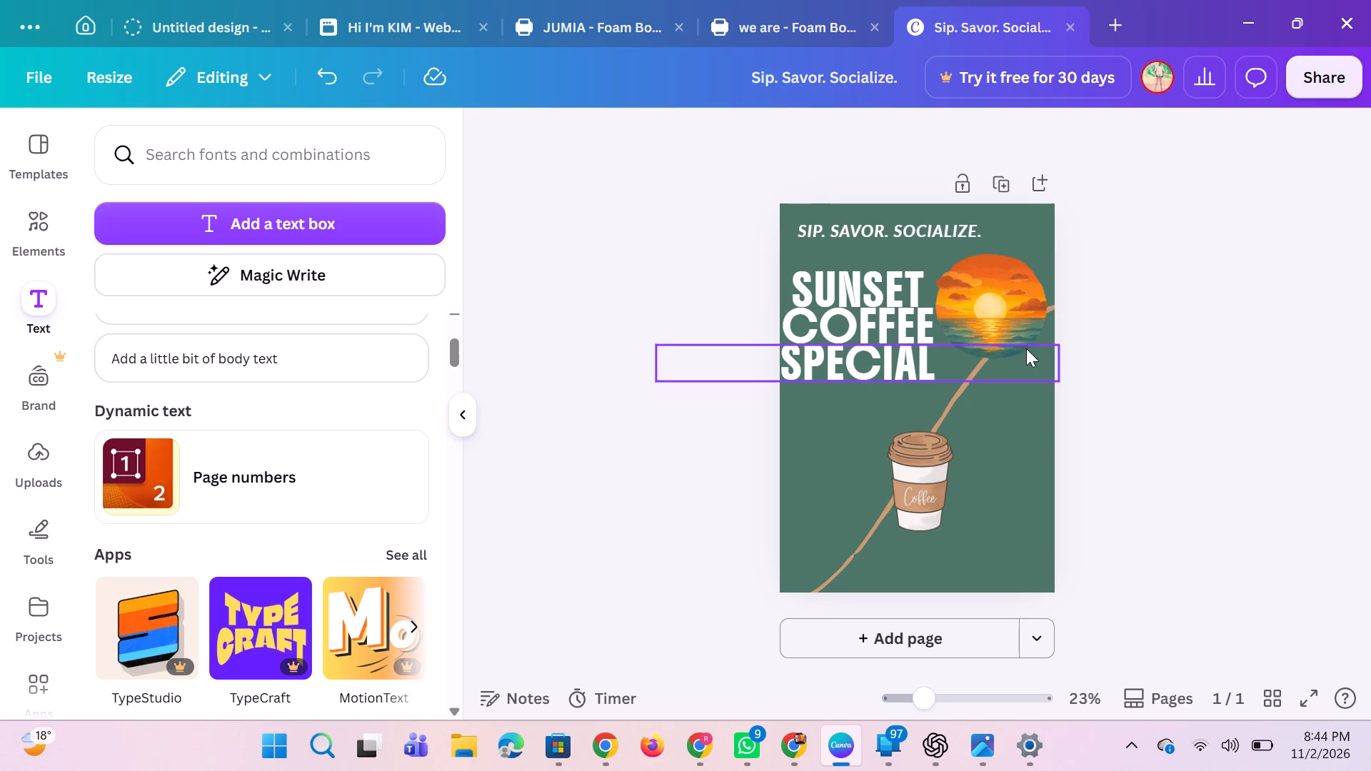
Shrink the COFFEE line to a font size of about 85.2 and nudge it right until it sits inside the page.
{"action": "left_click", "coordinate": [1019, 326]}
{"action": "left_click_drag", "start_coordinate": [1061, 344], "coordinate": [1033, 345]}
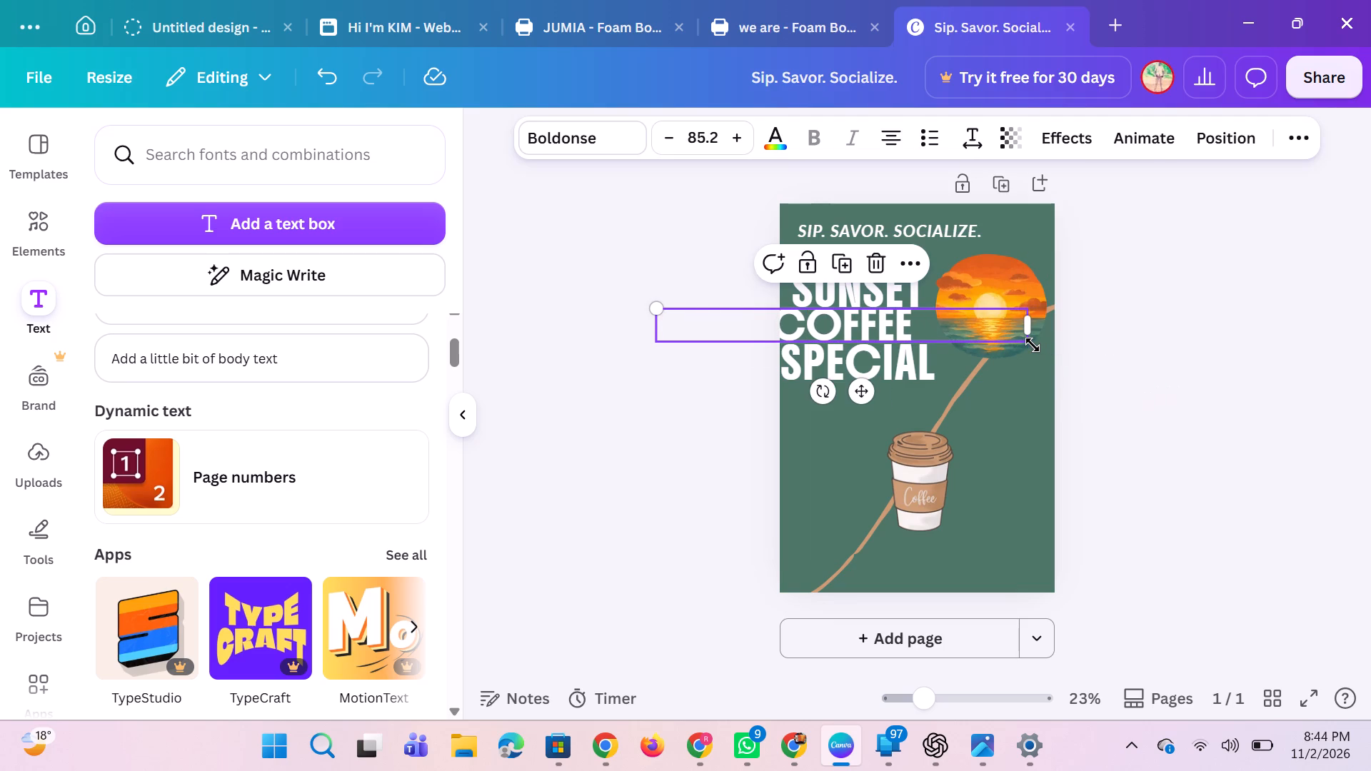
{"action": "key", "text": "Right"}
{"action": "key", "text": "Right"}
{"action": "key", "text": "Right"}
{"action": "key", "text": "Right"}
{"action": "key", "text": "Right"}
{"action": "key", "text": "Right"}
{"action": "key", "text": "Right"}
{"action": "key", "text": "Right"}
{"action": "key", "text": "Right"}
{"action": "key", "text": "Right"}
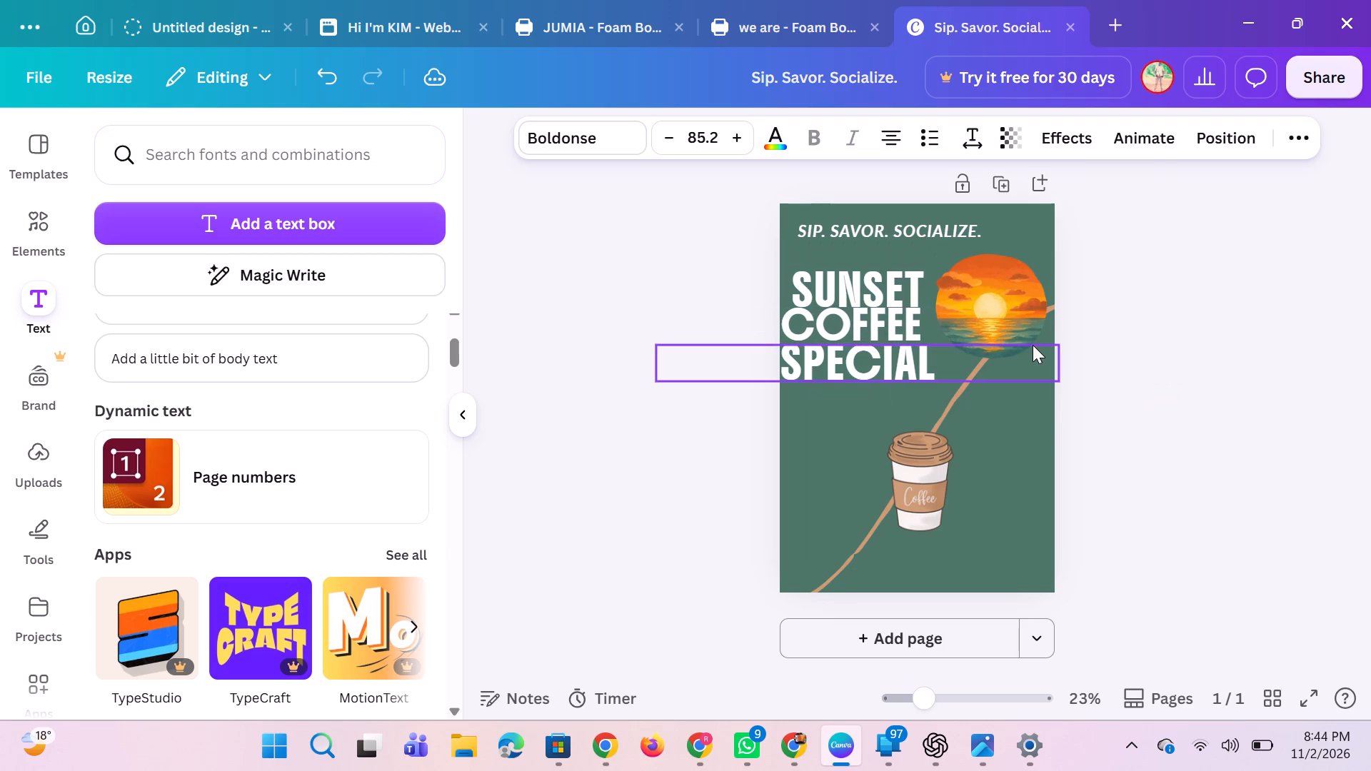
{"action": "key", "text": "Right"}
{"action": "key", "text": "Right"}
{"action": "key", "text": "Right"}
{"action": "key", "text": "Right"}
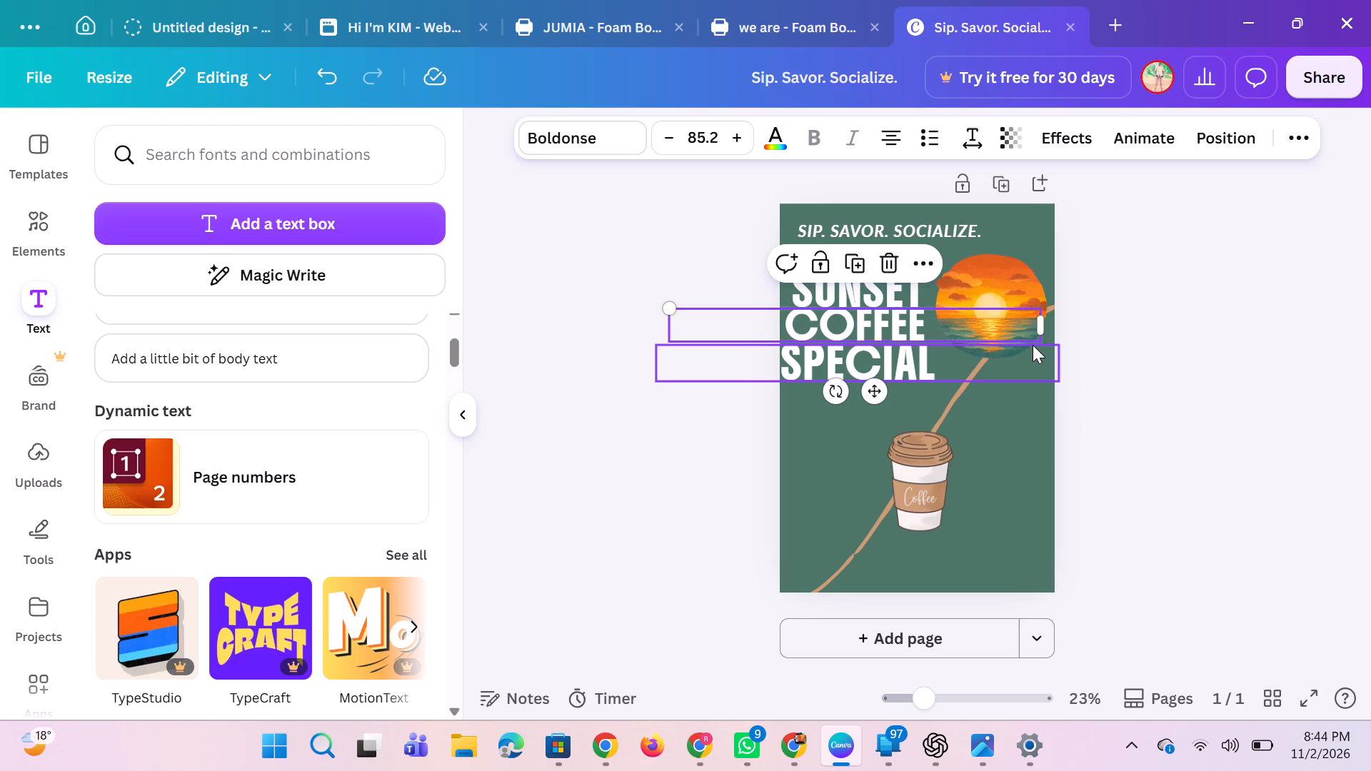
{"action": "key", "text": "Left"}
Nudge the COFFEE line down slightly to widen the gap beneath SUNSET.
{"action": "key", "text": "Down"}
{"action": "key", "text": "Down"}
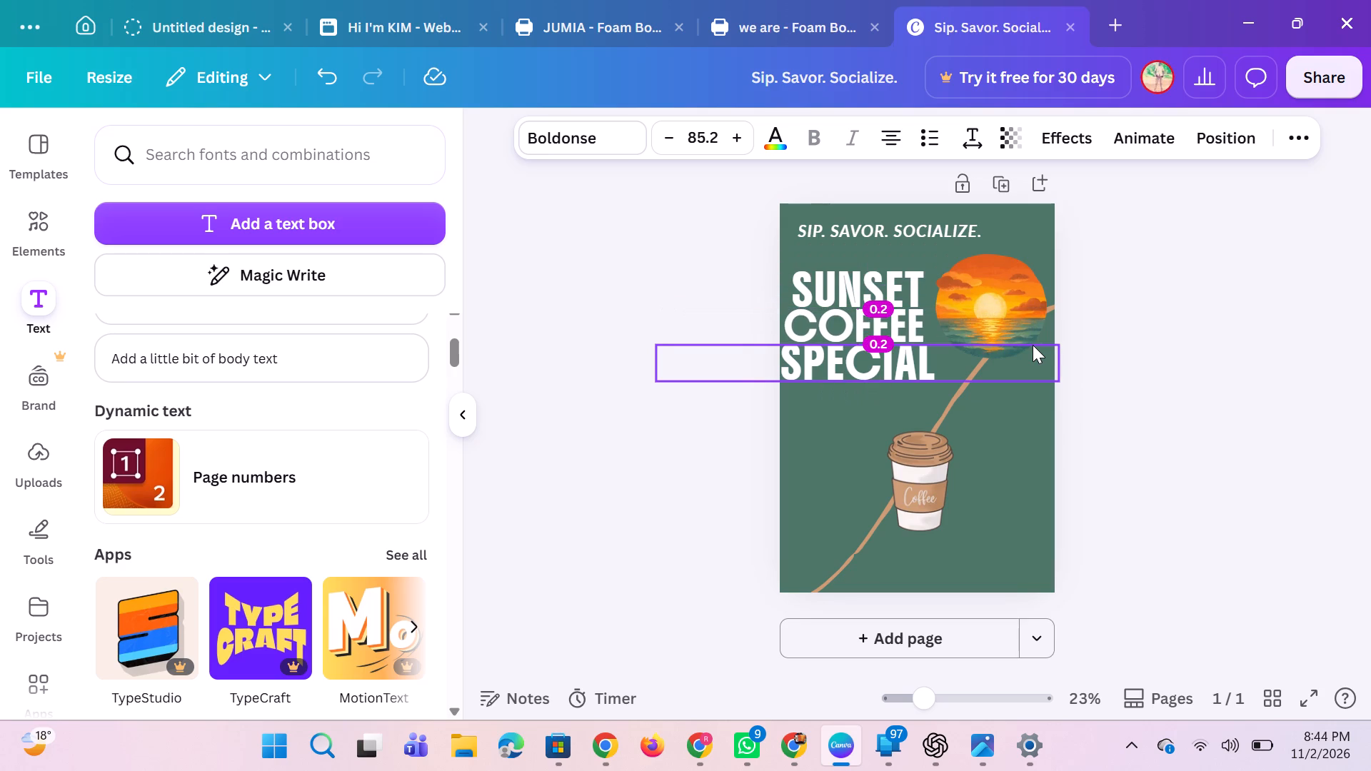
{"action": "key", "text": "Down"}
{"action": "key", "text": "Down"}
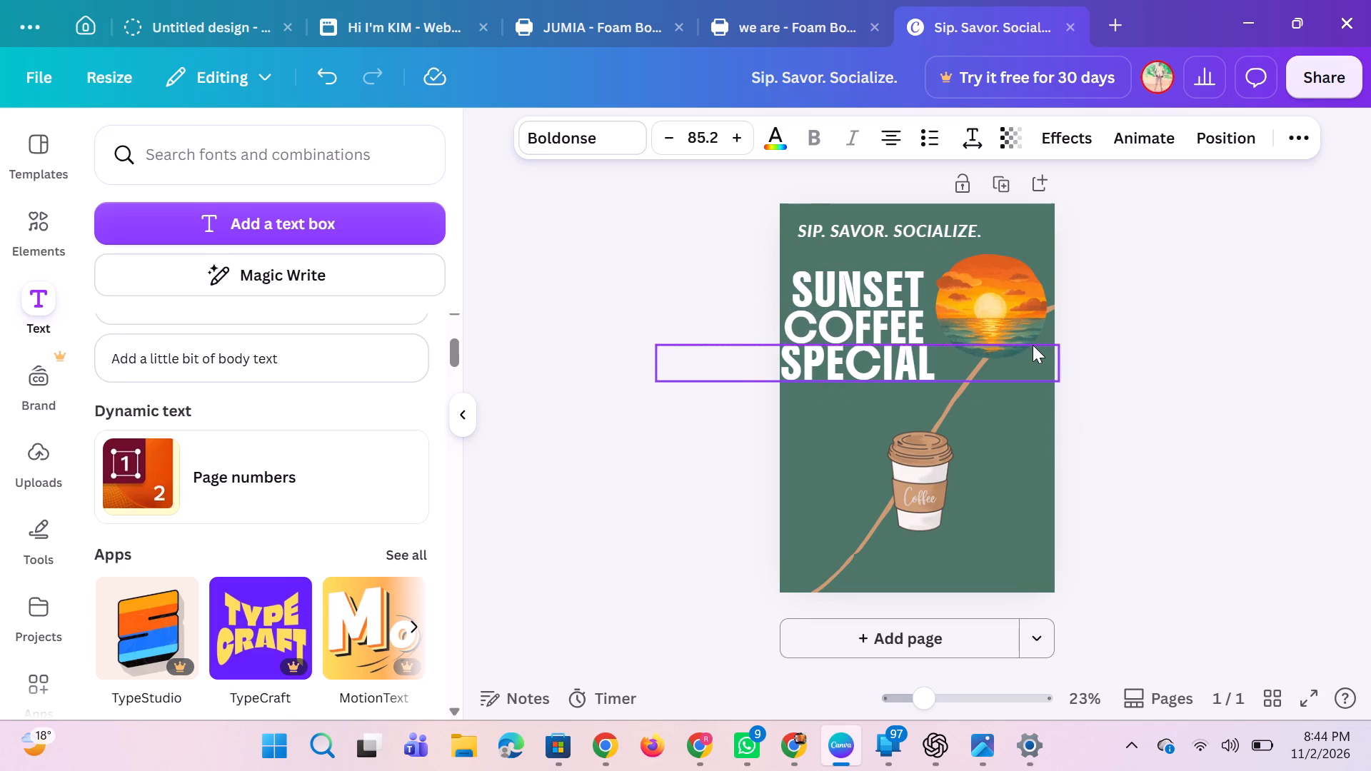
{"action": "key", "text": "Down"}
{"action": "key", "text": "Down"}
{"action": "key", "text": "Down"}
{"action": "key", "text": "Up"}
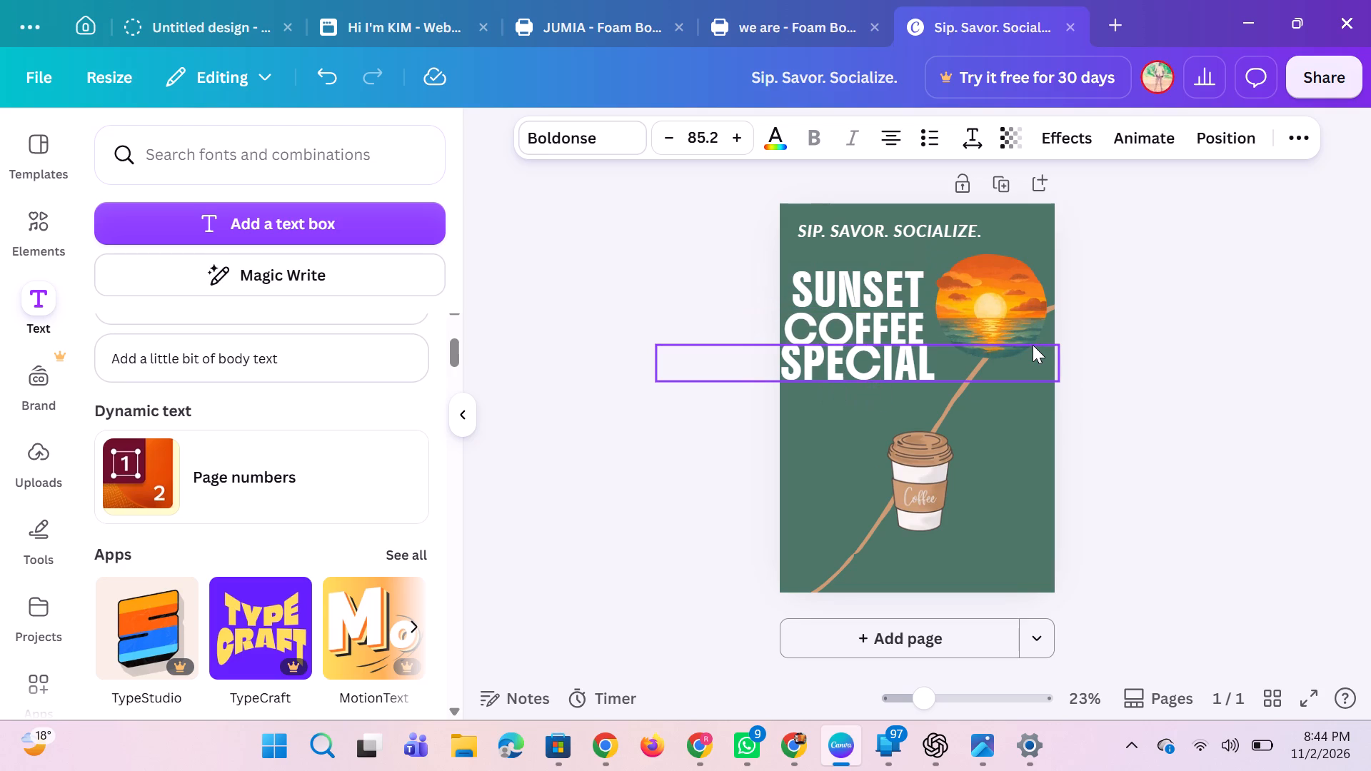
Nudge the SPECIAL line down slightly to separate it from COFFEE.
{"action": "left_click", "coordinate": [898, 362]}
{"action": "key", "text": "Down"}
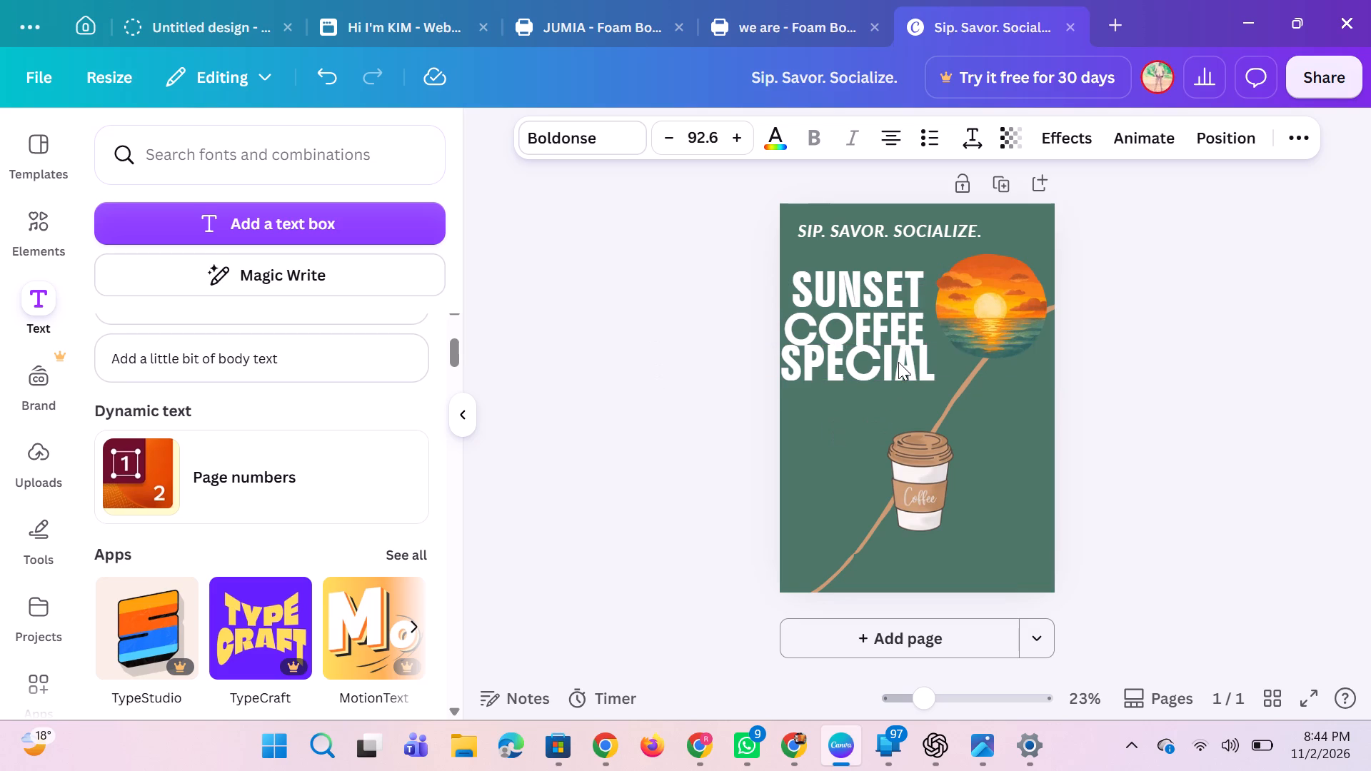
{"action": "key", "text": "Down"}
{"action": "key", "text": "Down"}
{"action": "key", "text": "Down"}
{"action": "key", "text": "Down"}
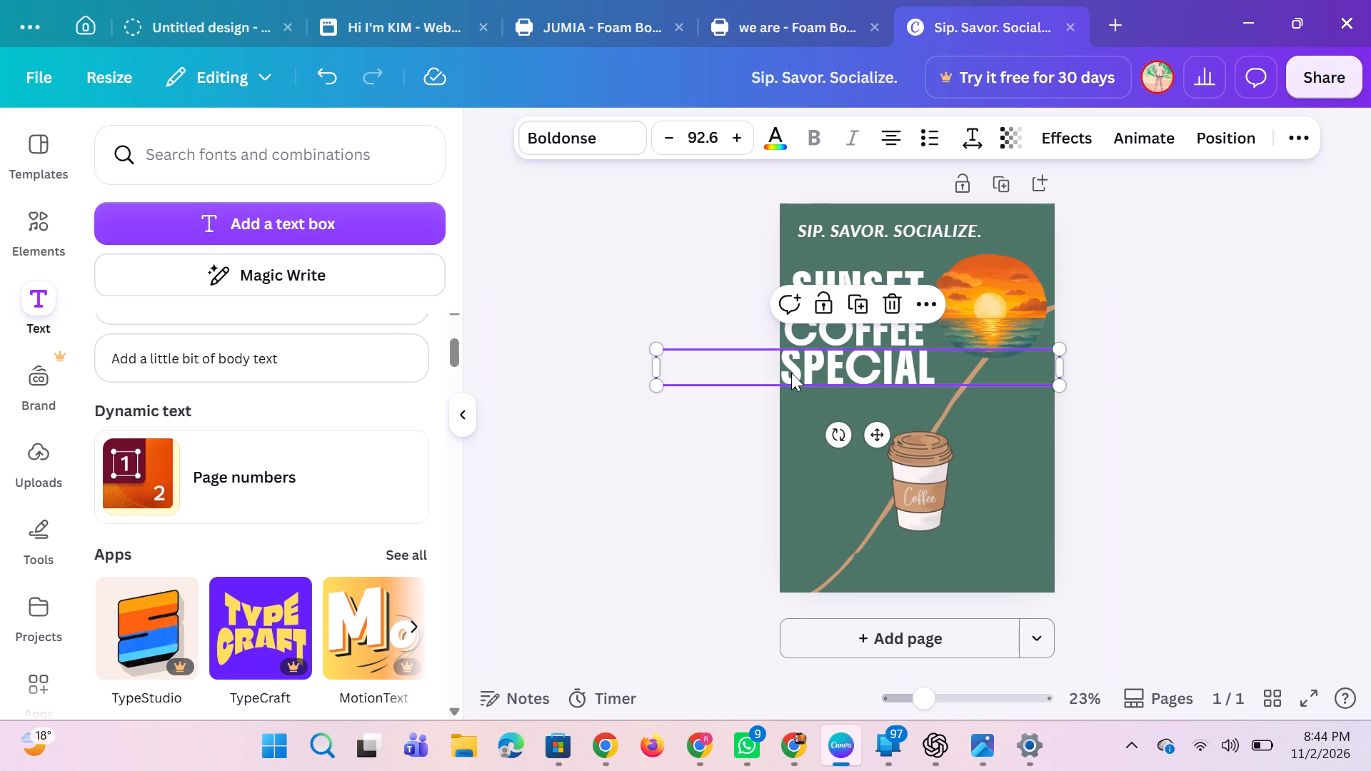
Shrink the SPECIAL line from its lower-left corner to a font size of about 87.7.
{"action": "left_click", "coordinate": [811, 368]}
{"action": "left_click_drag", "start_coordinate": [653, 390], "coordinate": [668, 390]}
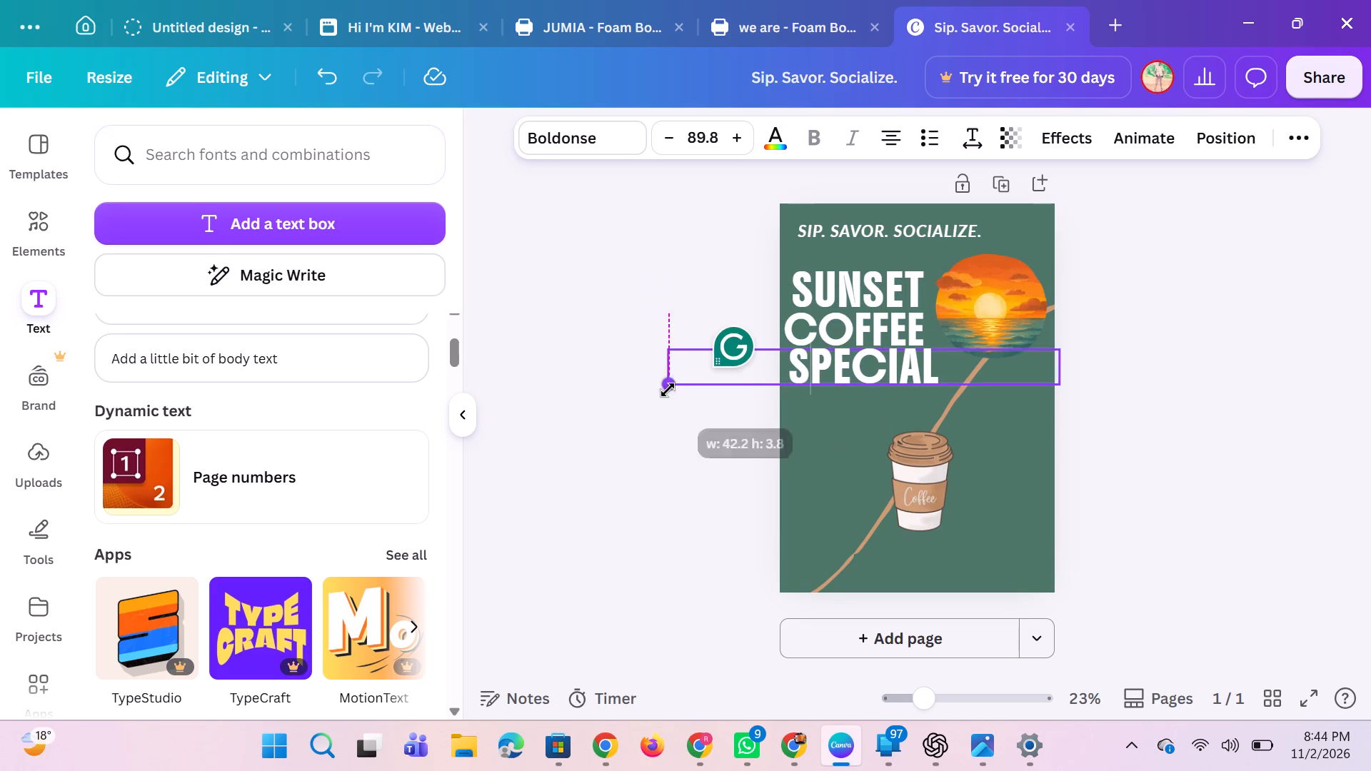
{"action": "left_click_drag", "start_coordinate": [668, 390], "coordinate": [674, 387]}
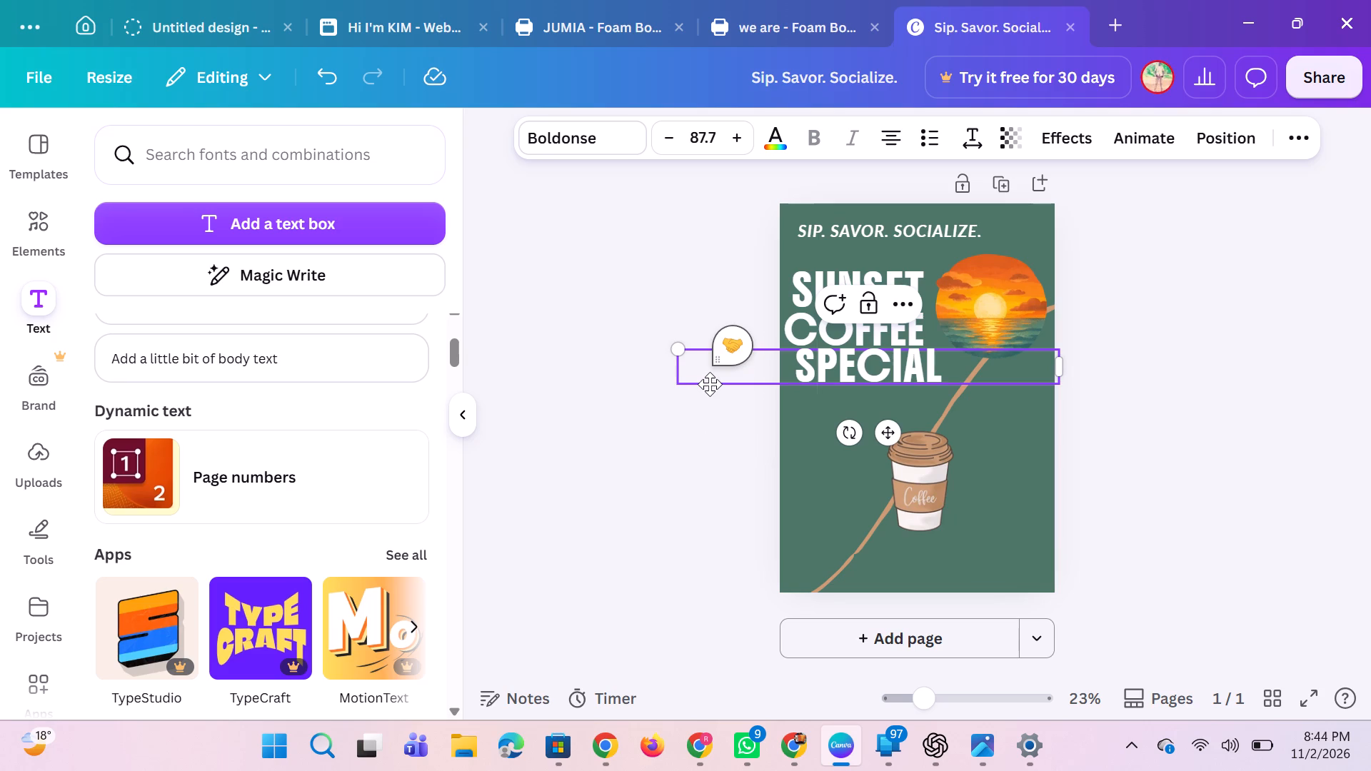
Nudge the SPECIAL line left so its start lines up with SUNSET.
{"action": "key", "text": "Left"}
{"action": "key", "text": "Left"}
{"action": "key", "text": "Left"}
{"action": "key", "text": "Left"}
{"action": "left_click", "coordinate": [697, 421]}
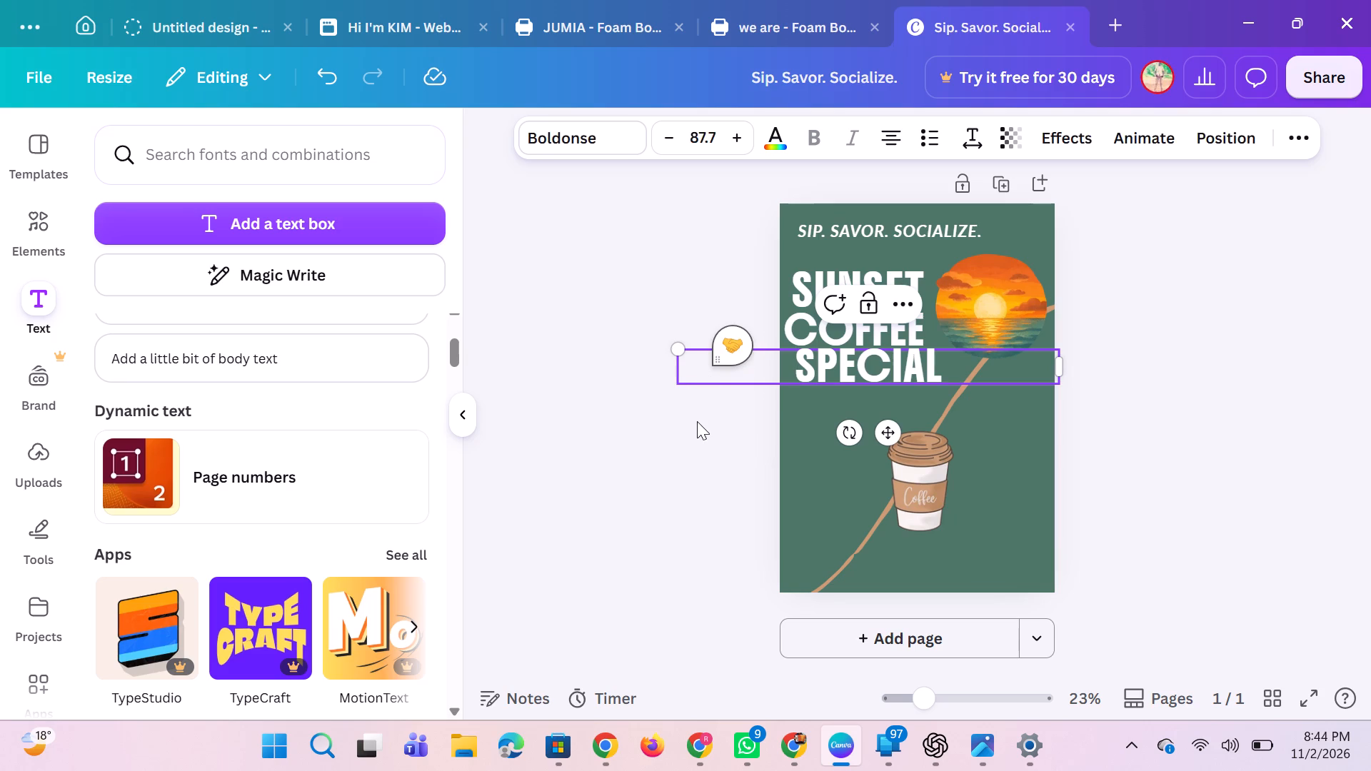
{"action": "left_click", "coordinate": [844, 356]}
{"action": "key", "text": "Left"}
{"action": "key", "text": "Left"}
{"action": "key", "text": "Left"}
{"action": "key", "text": "Left"}
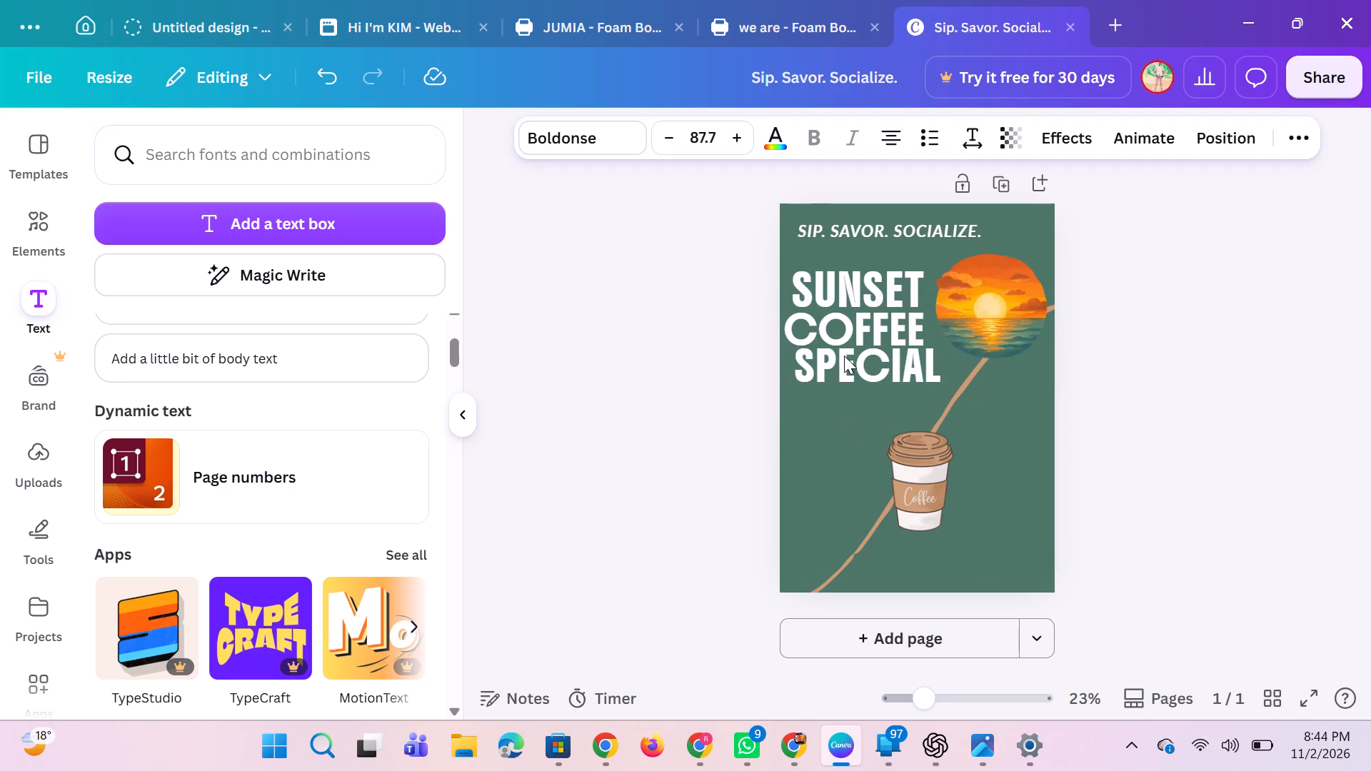
{"action": "key", "text": "Left"}
{"action": "key", "text": "Left"}
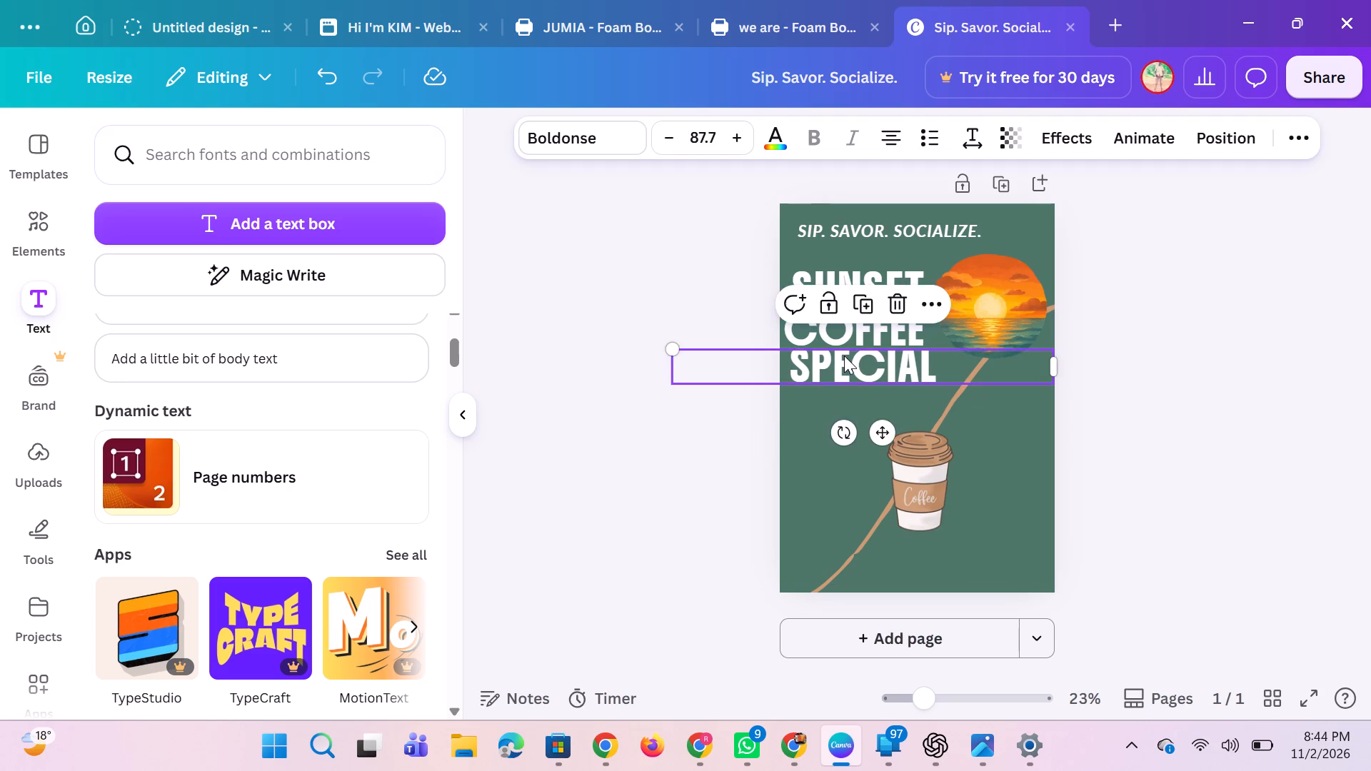
Nudge the SPECIAL line slightly left so its start lines up with the COFFEE line.
{"action": "key", "text": "Left"}
{"action": "key", "text": "Left"}
{"action": "key", "text": "Left"}
{"action": "key", "text": "Left"}
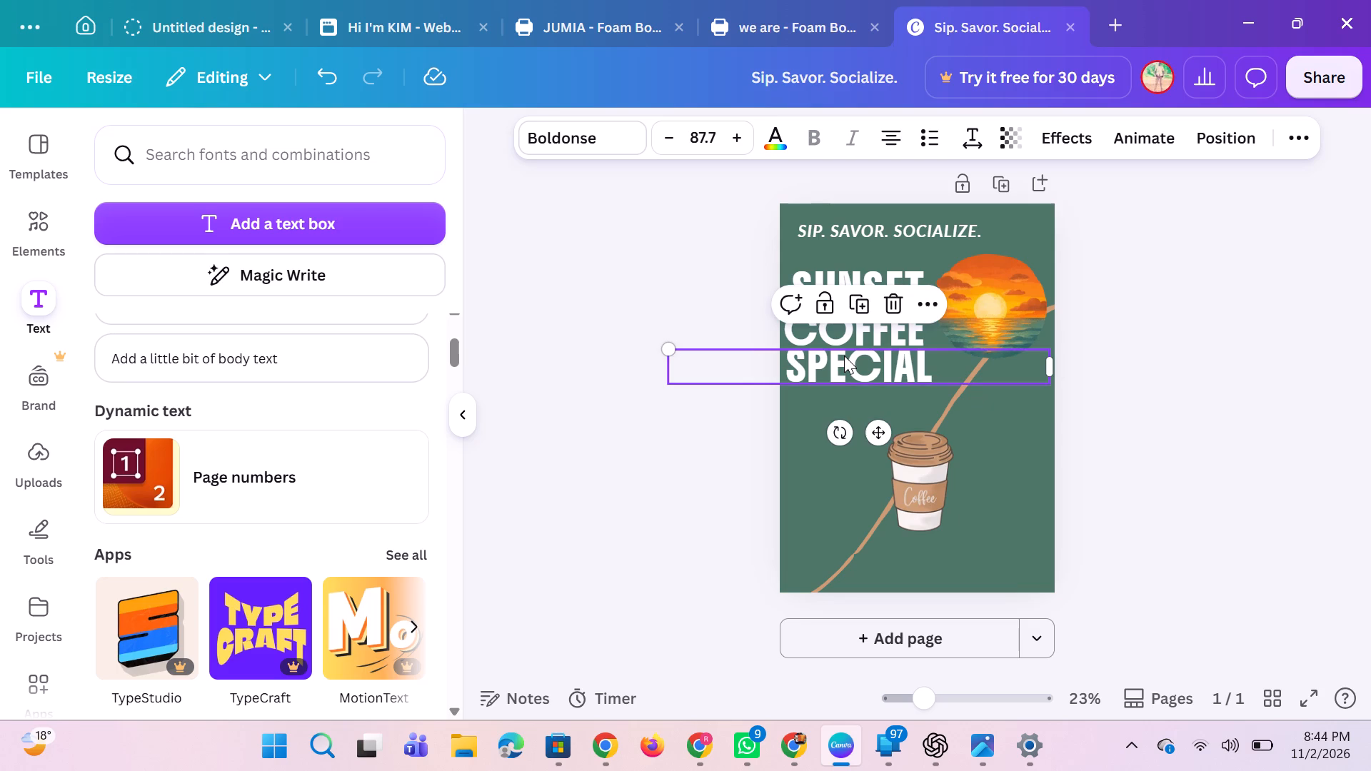
{"action": "left_click", "coordinate": [1253, 360]}
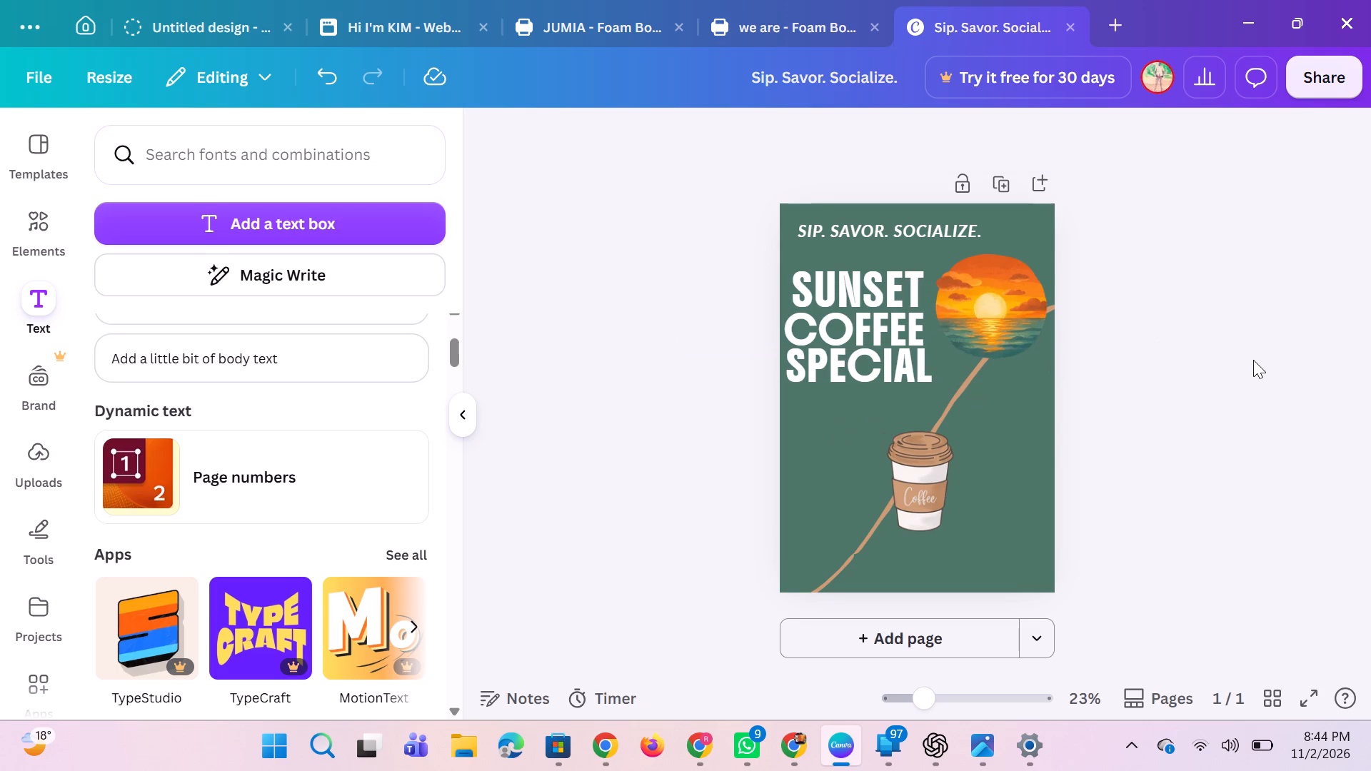
{"action": "left_click", "coordinate": [913, 336]}
{"action": "left_click", "coordinate": [1370, 384]}
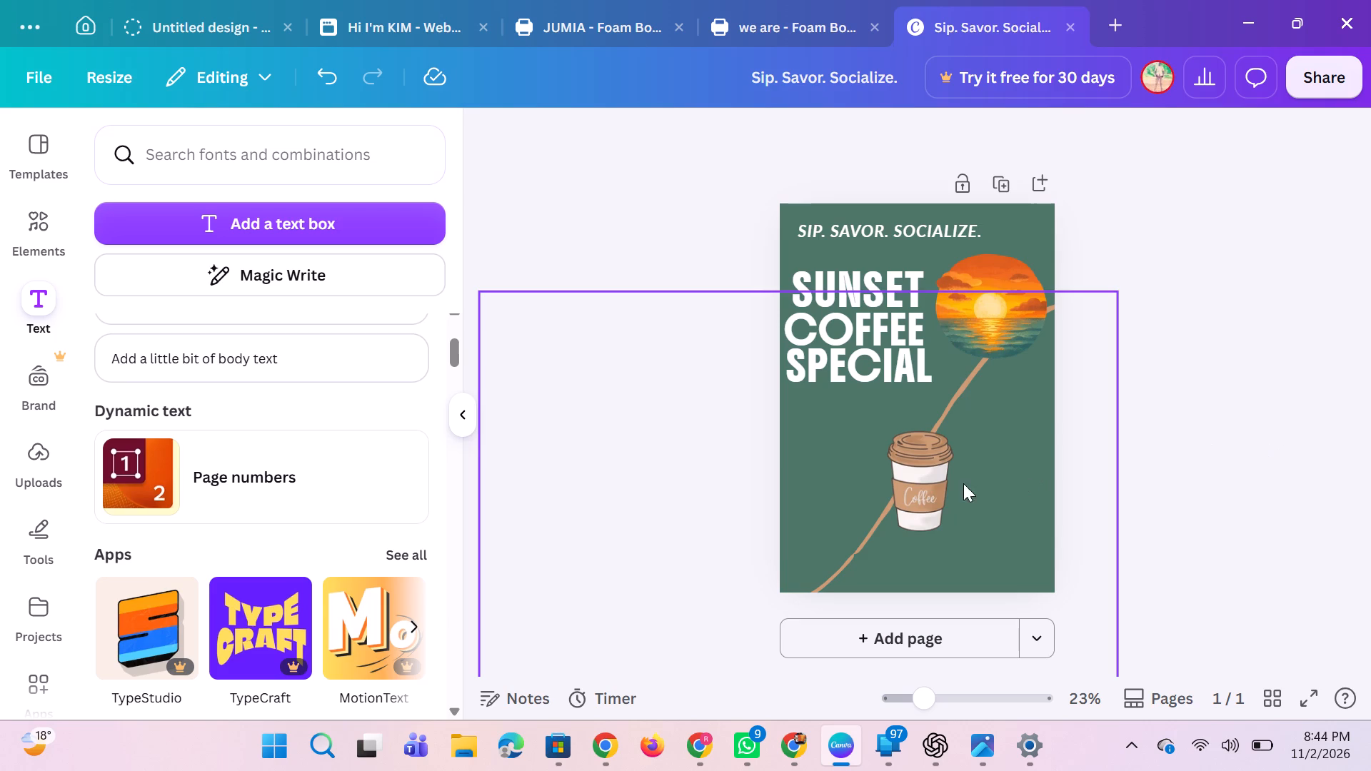
Move the takeaway coffee cup graphic completely off the poster page.
{"action": "left_click", "coordinate": [921, 490]}
{"action": "left_click_drag", "start_coordinate": [921, 490], "coordinate": [1208, 520]}
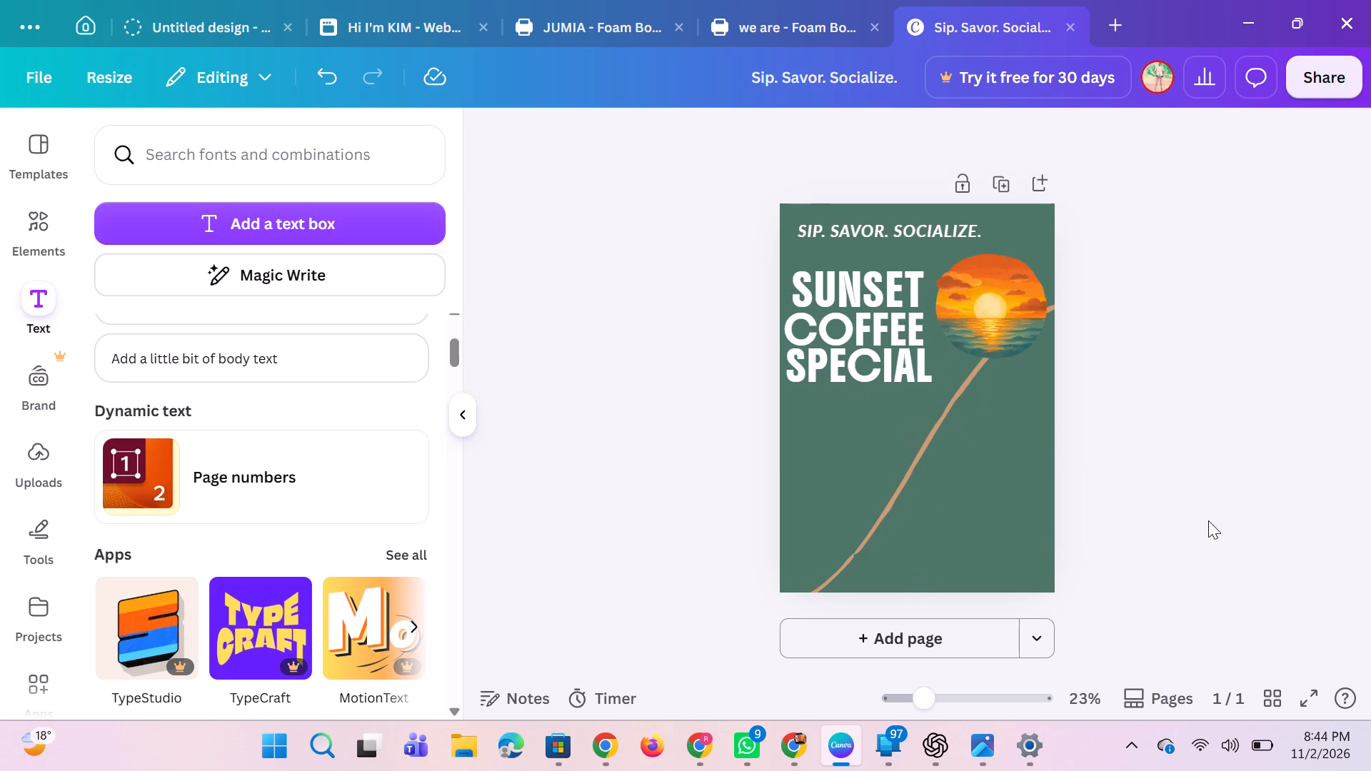
Replace the sunset search in the graphics library with "coffee cup illustration".
{"action": "left_click_drag", "start_coordinate": [4, 179], "coordinate": [43, 220]}
{"action": "left_click", "coordinate": [43, 220]}
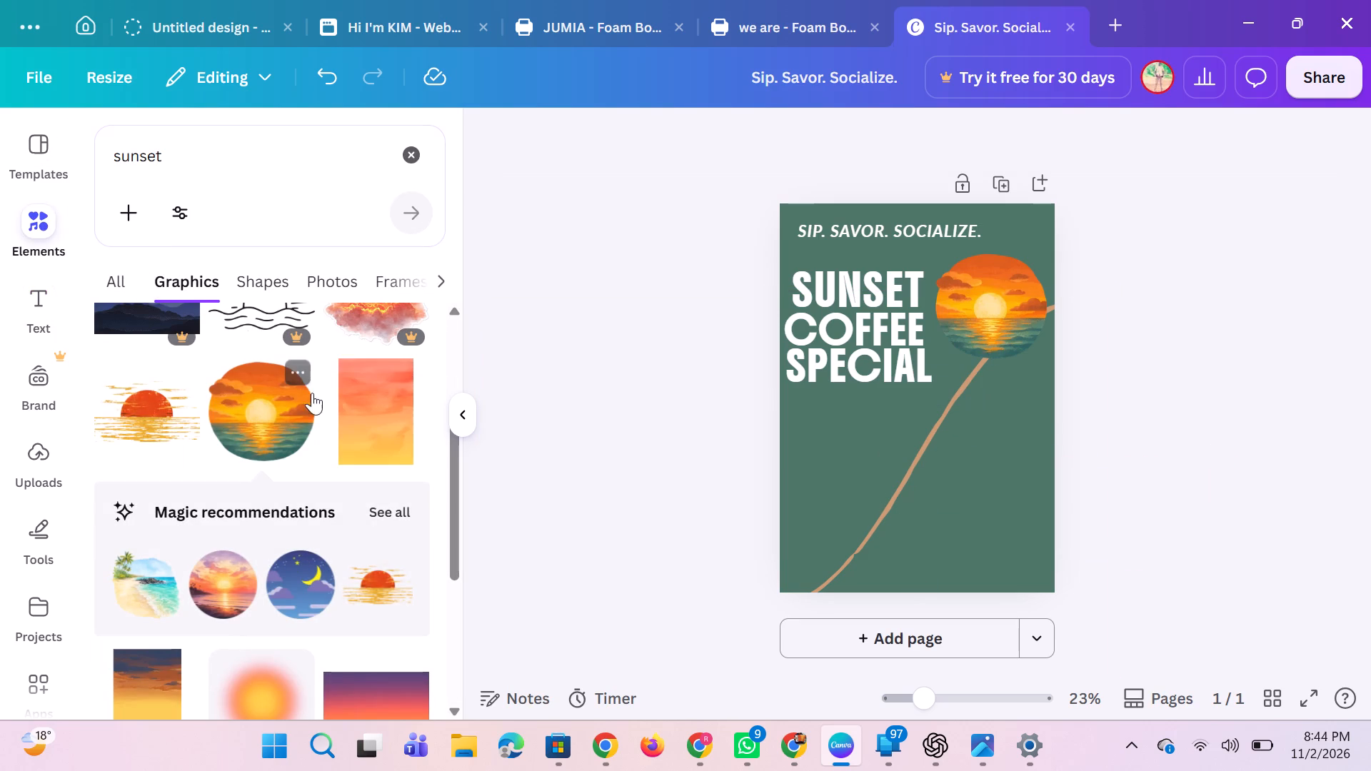
{"action": "scroll", "coordinate": [256, 440], "scroll_direction": "up", "scroll_amount": 4}
{"action": "scroll", "coordinate": [256, 440], "scroll_direction": "down", "scroll_amount": 1}
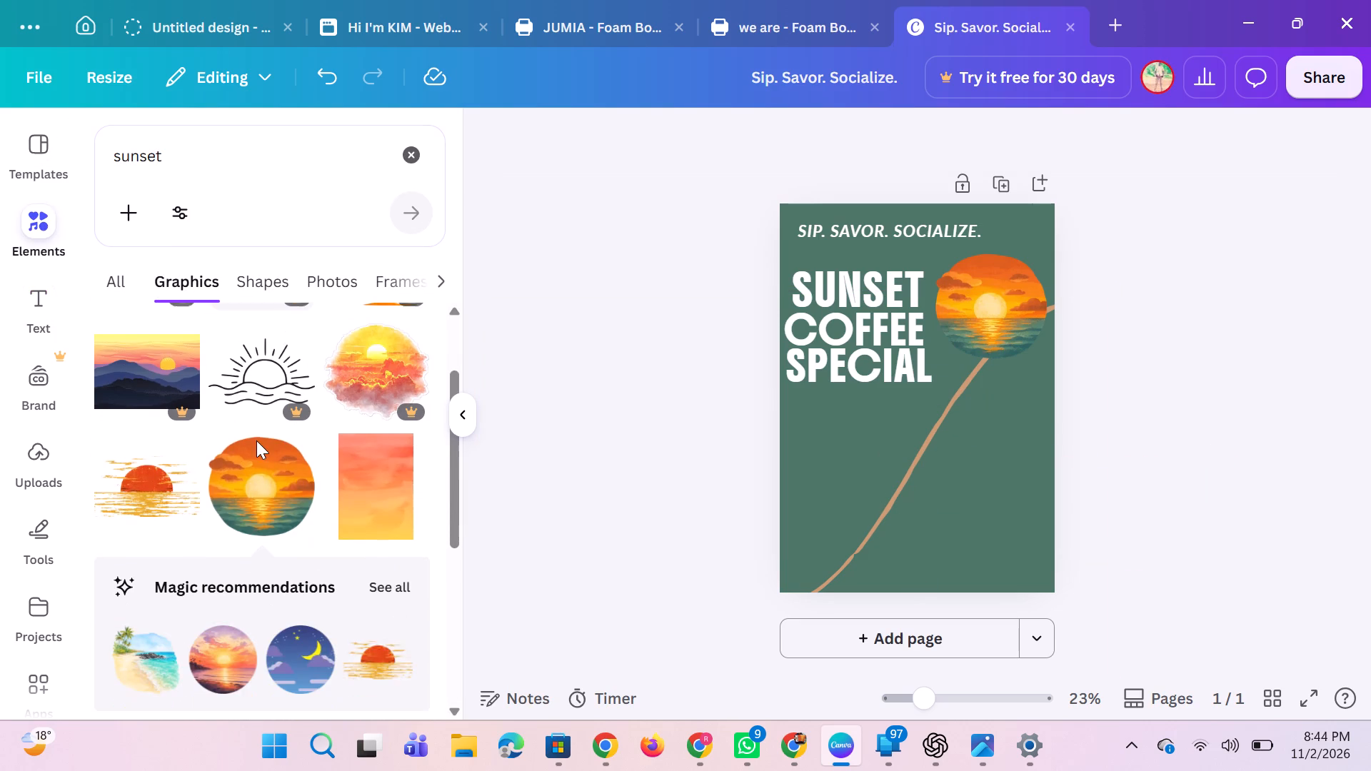
{"action": "scroll", "coordinate": [256, 440], "scroll_direction": "down", "scroll_amount": 3}
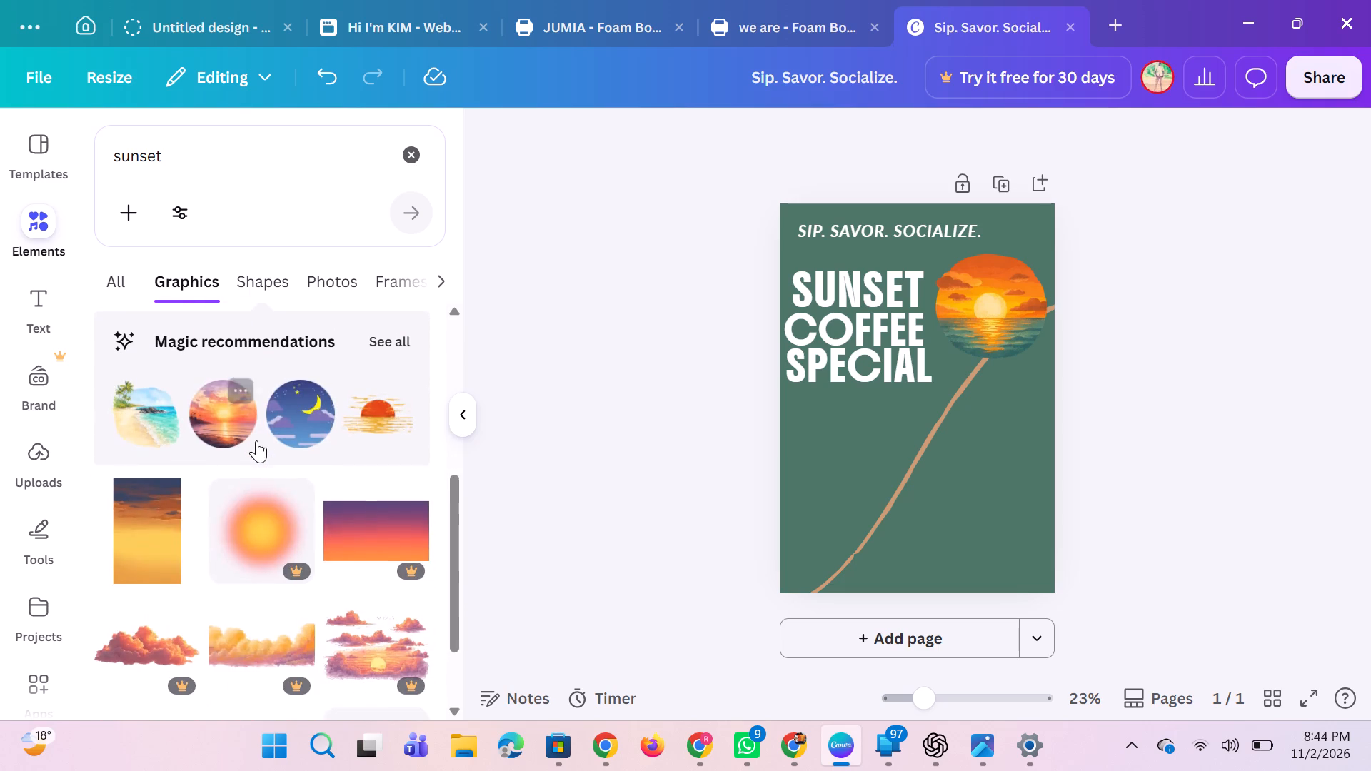
{"action": "scroll", "coordinate": [256, 440], "scroll_direction": "down", "scroll_amount": 1}
{"action": "triple_click", "coordinate": [196, 139]}
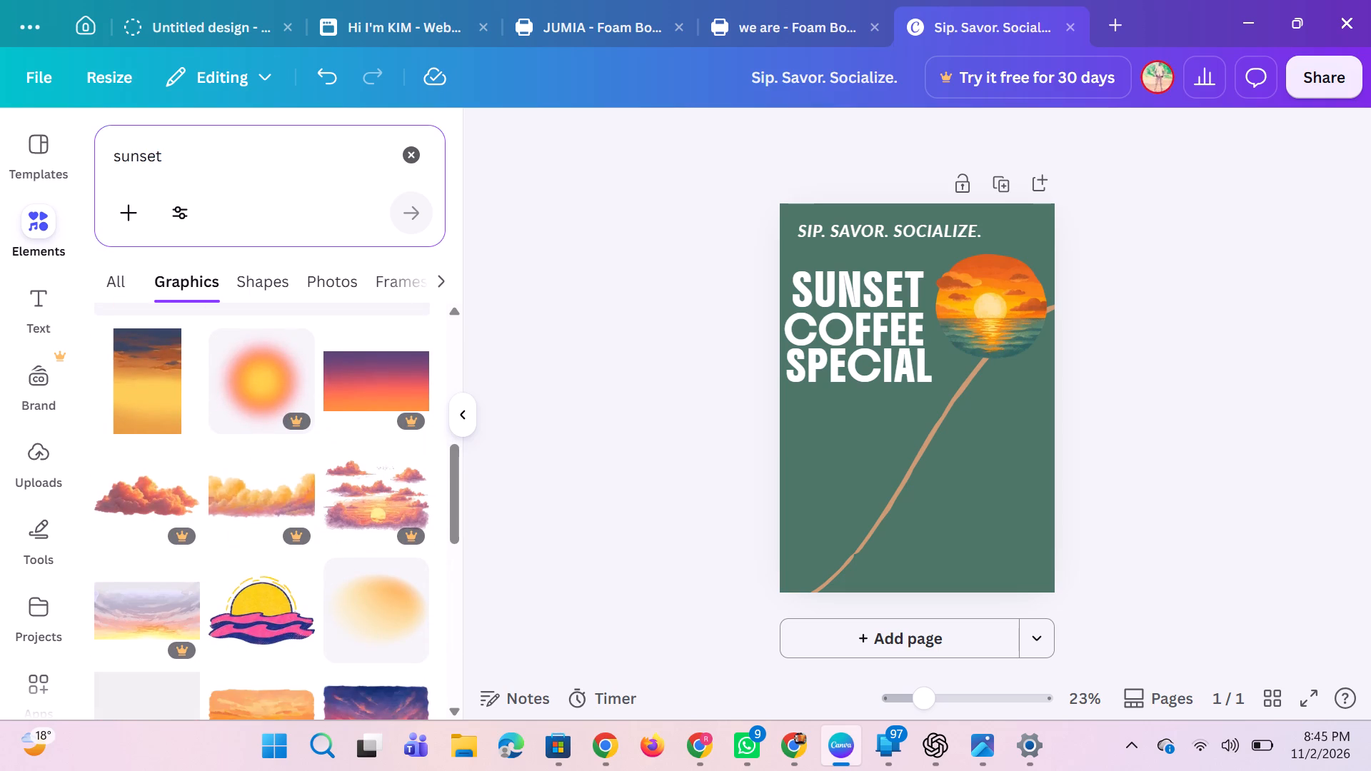
{"action": "triple_click", "coordinate": [185, 150]}
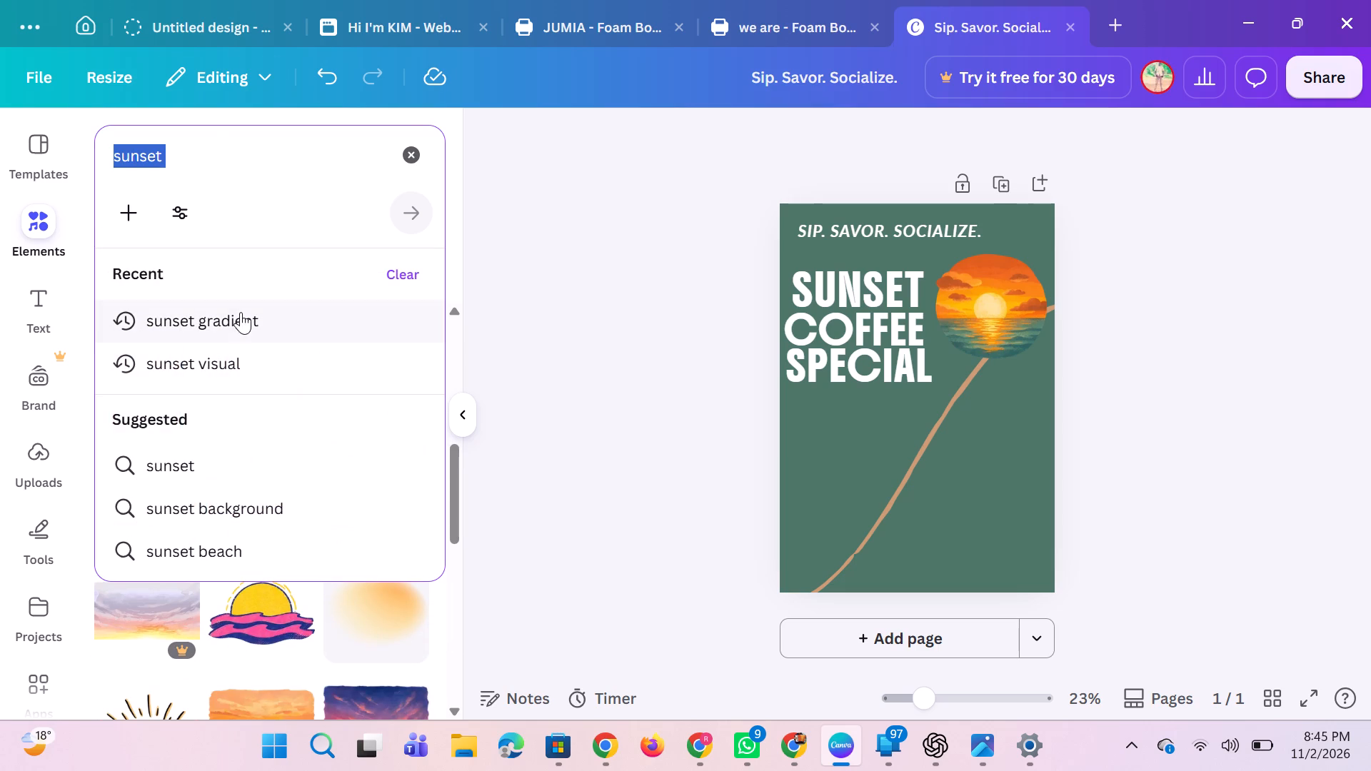
{"action": "key", "text": "BackSpace"}
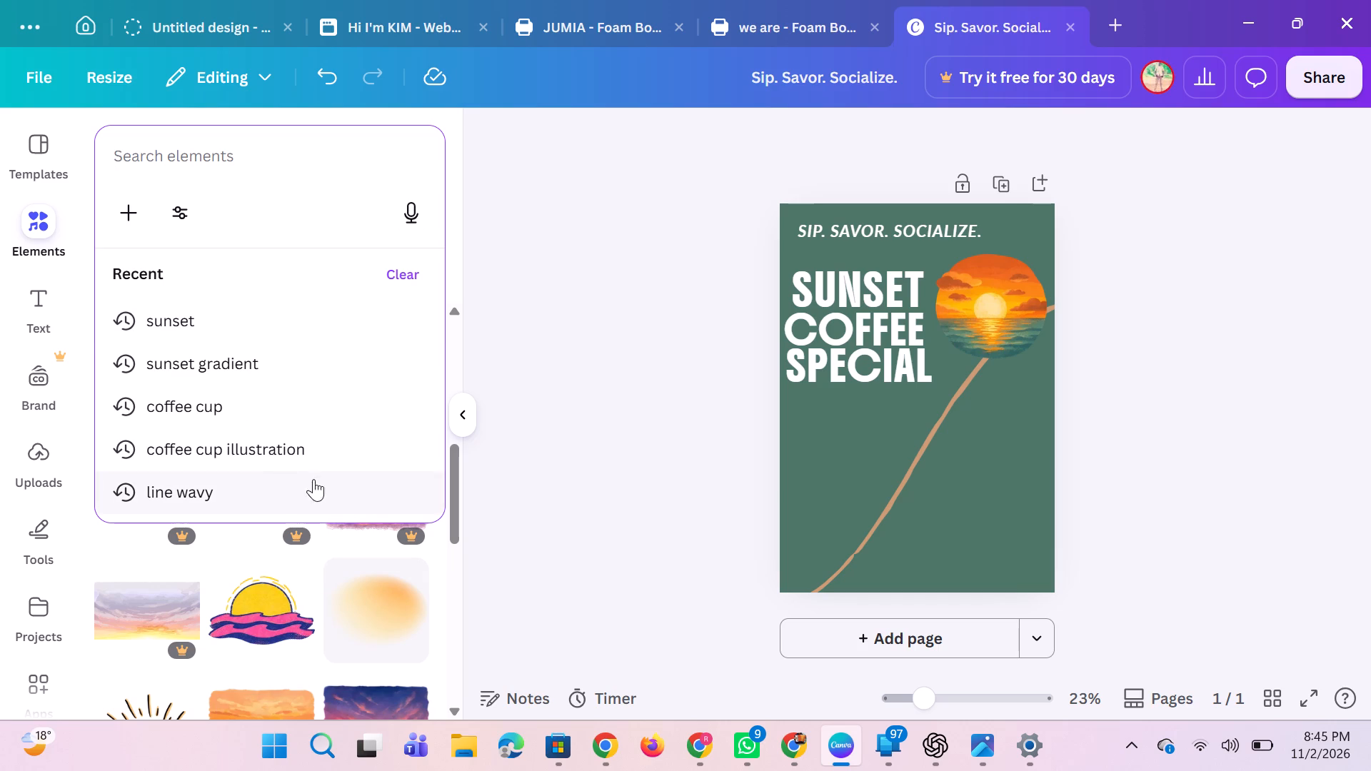
{"action": "left_click", "coordinate": [253, 448]}
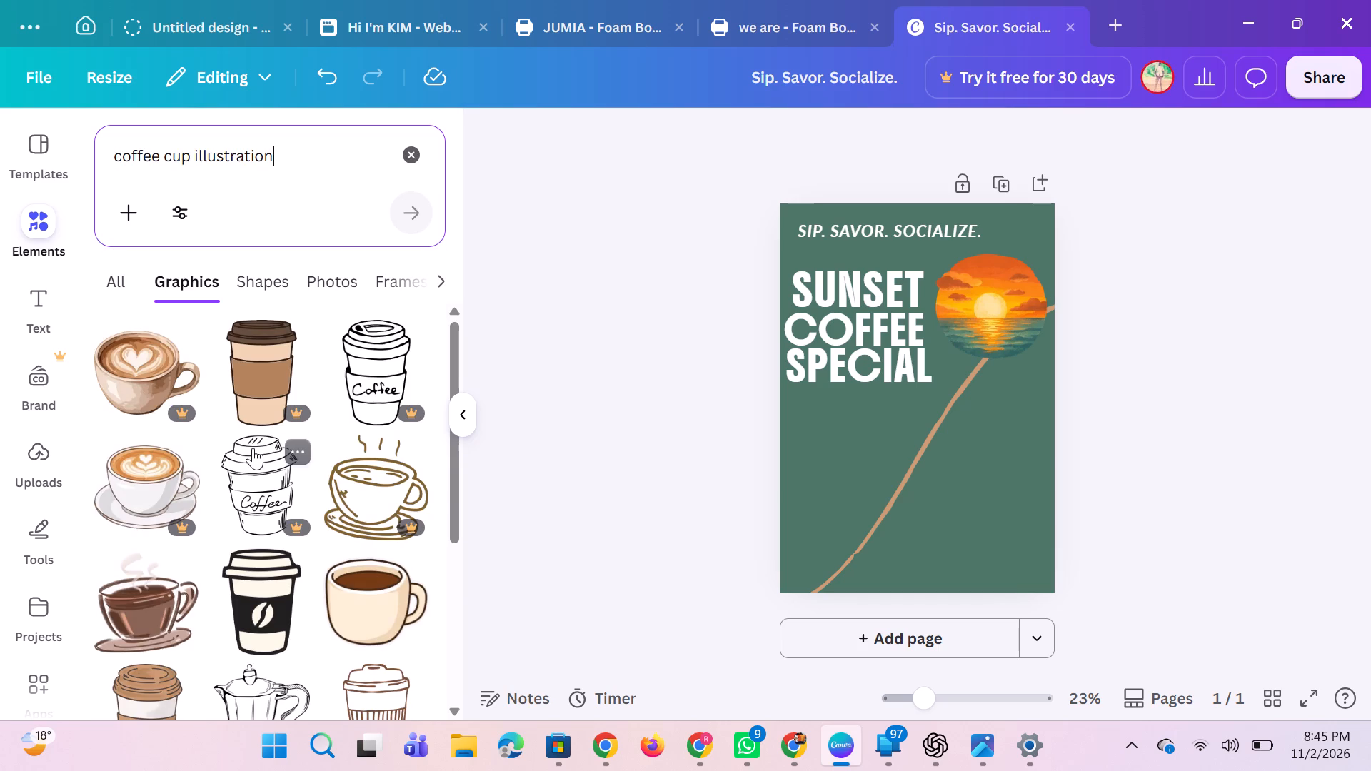
Add the brown steaming cup-and-saucer graphic and place it below the SPECIAL line, over the tan wavy line.
{"action": "scroll", "coordinate": [246, 365], "scroll_direction": "down", "scroll_amount": 1}
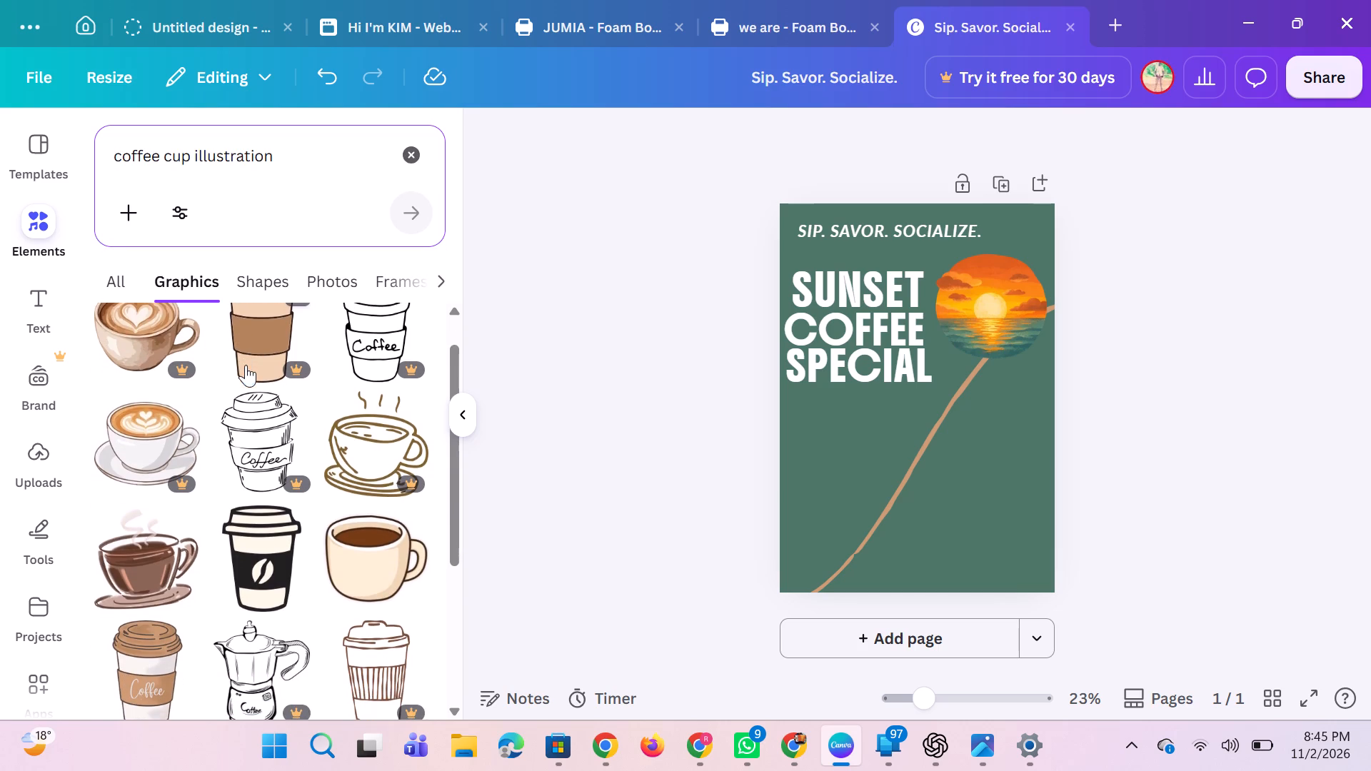
{"action": "scroll", "coordinate": [246, 365], "scroll_direction": "down", "scroll_amount": 2}
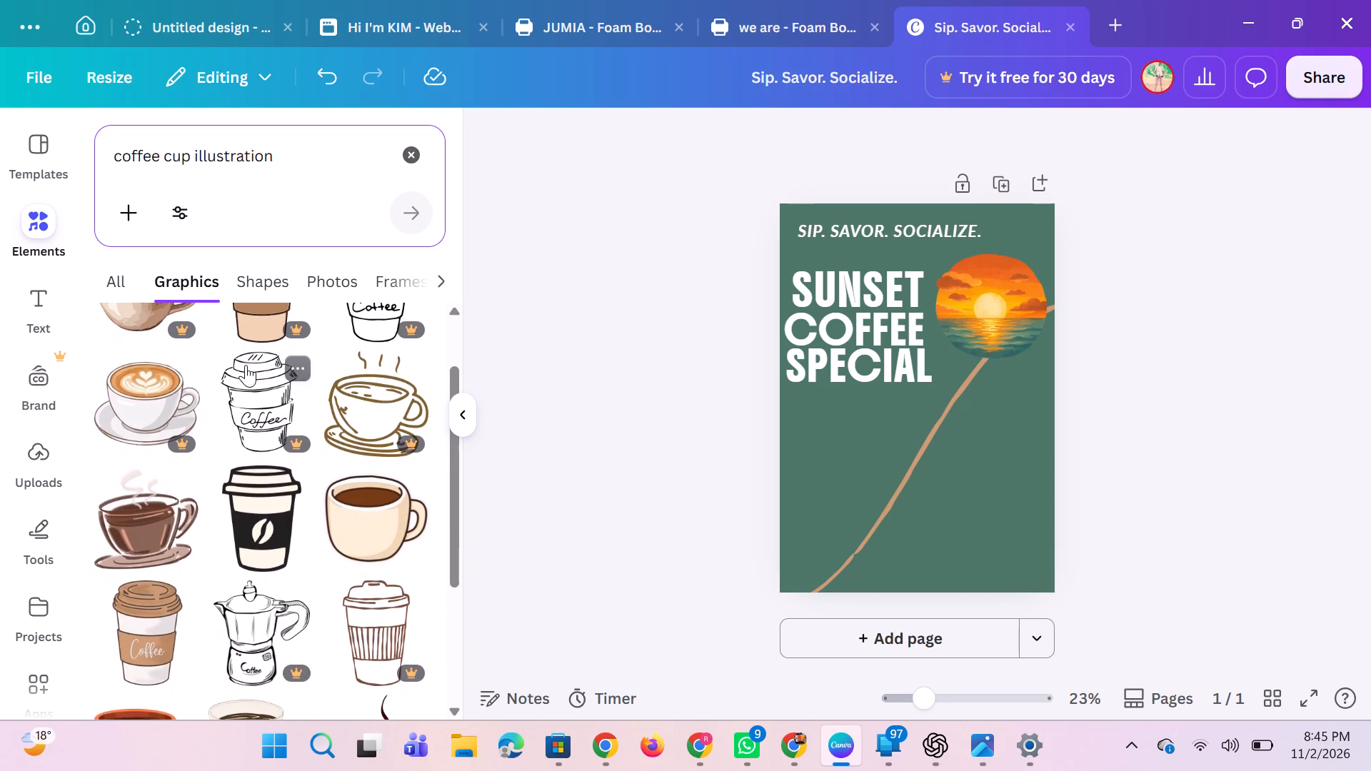
{"action": "scroll", "coordinate": [246, 365], "scroll_direction": "down", "scroll_amount": 3}
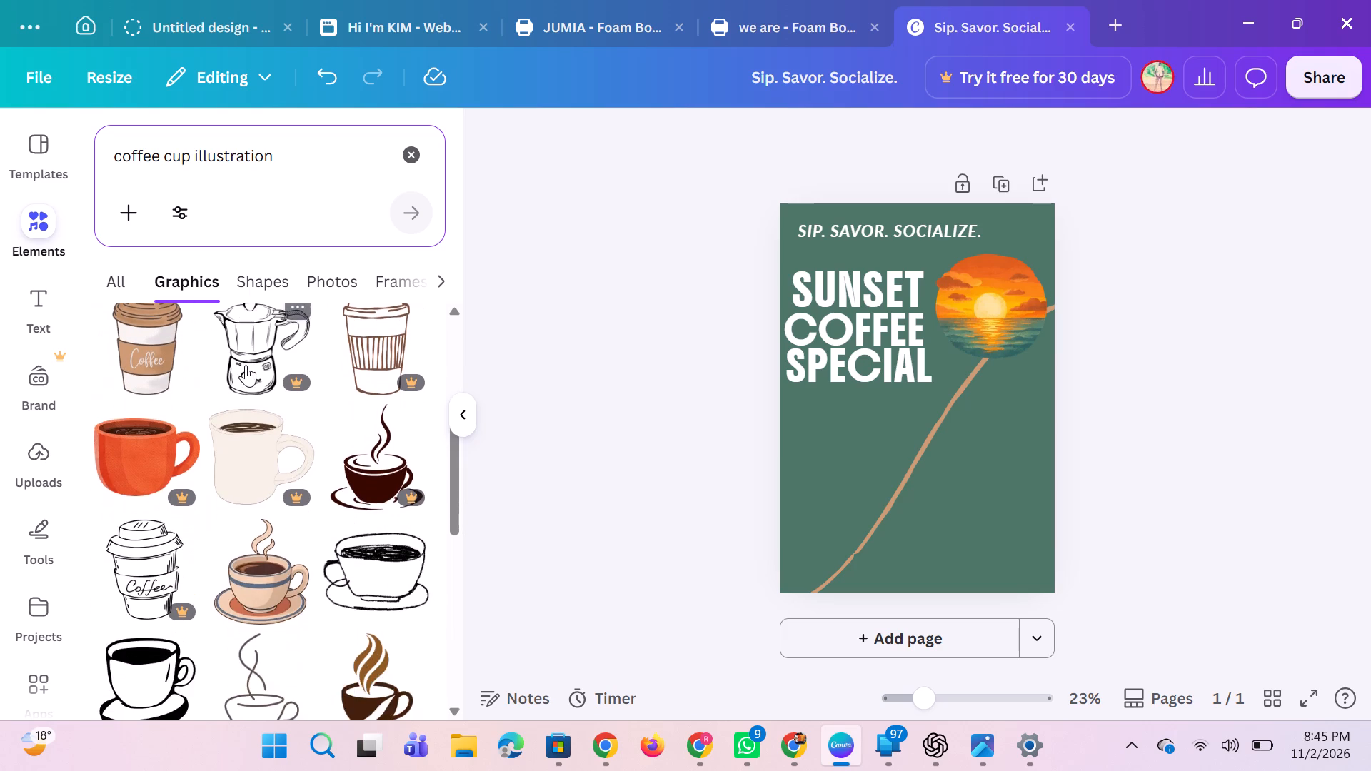
{"action": "scroll", "coordinate": [246, 365], "scroll_direction": "down", "scroll_amount": 2}
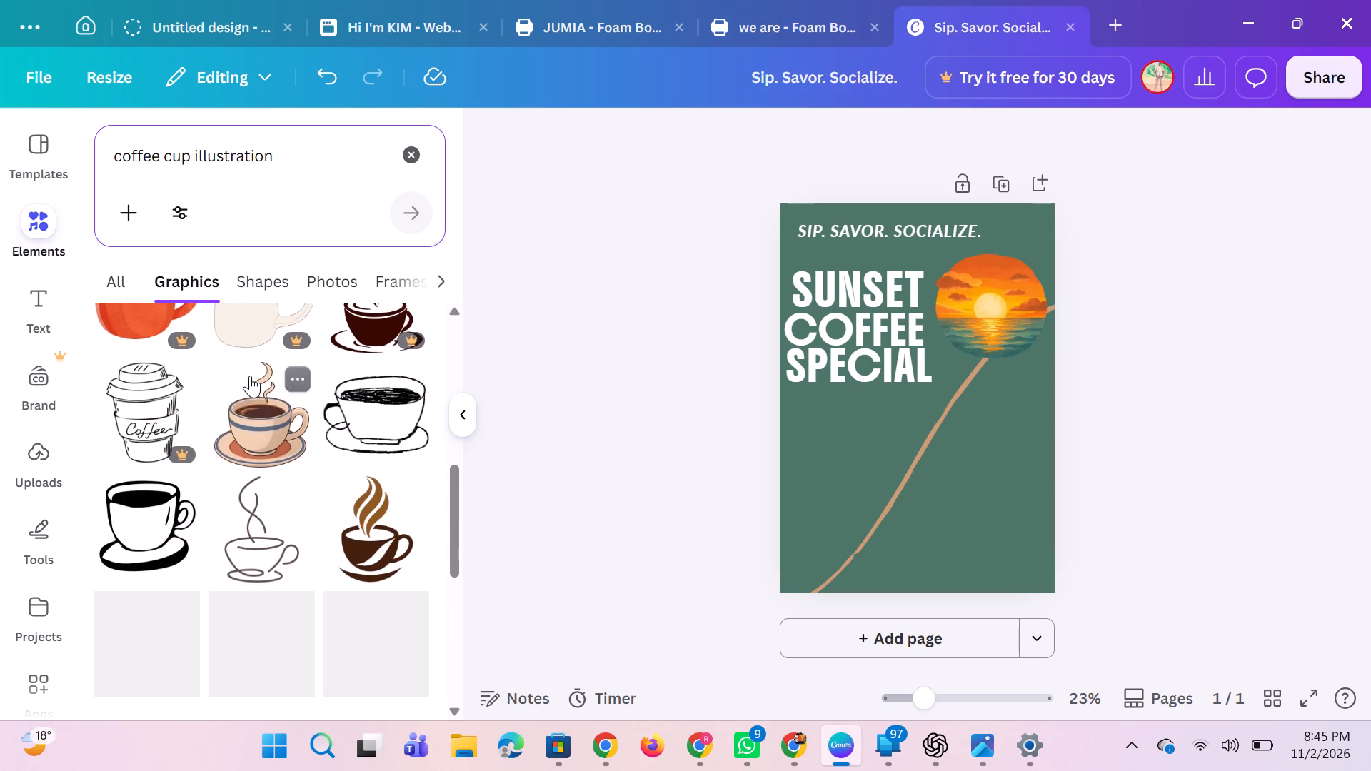
{"action": "left_click", "coordinate": [356, 524]}
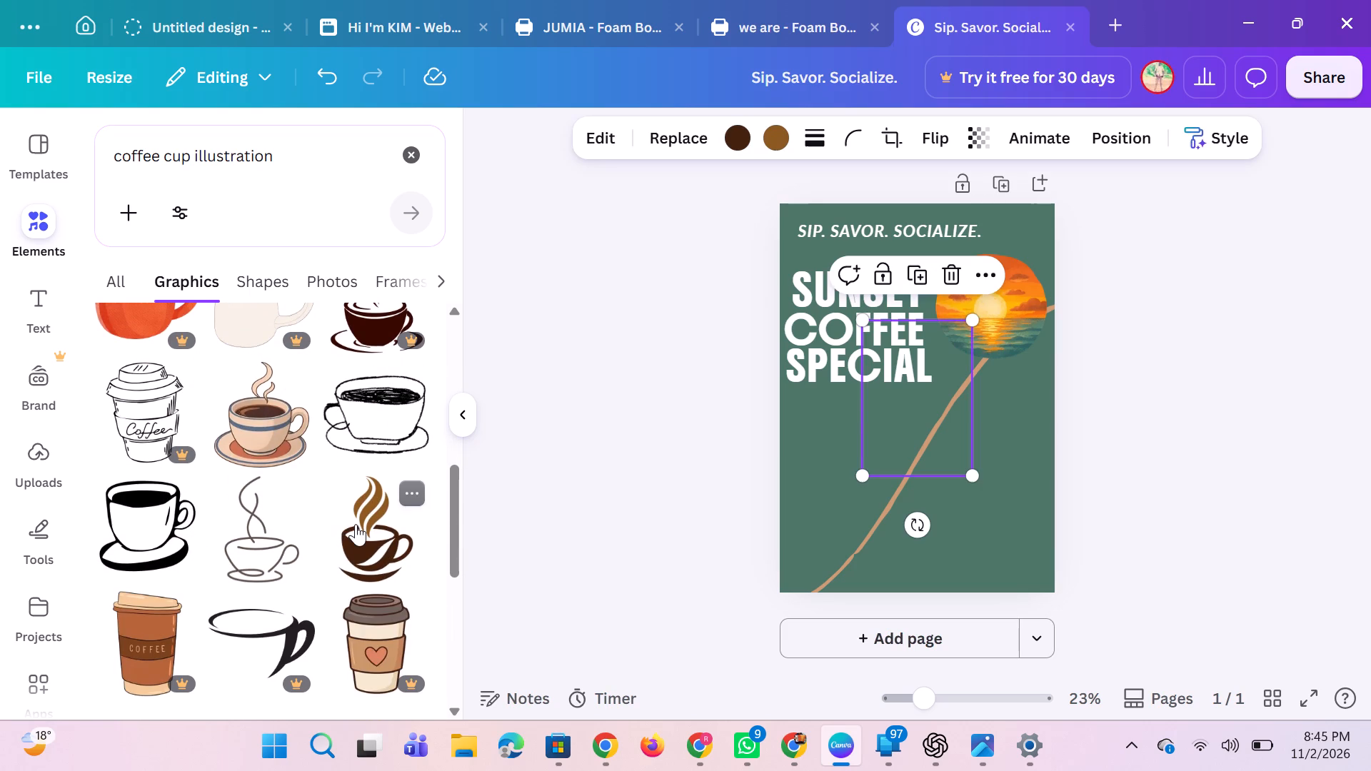
{"action": "left_click_drag", "start_coordinate": [912, 448], "coordinate": [945, 514]}
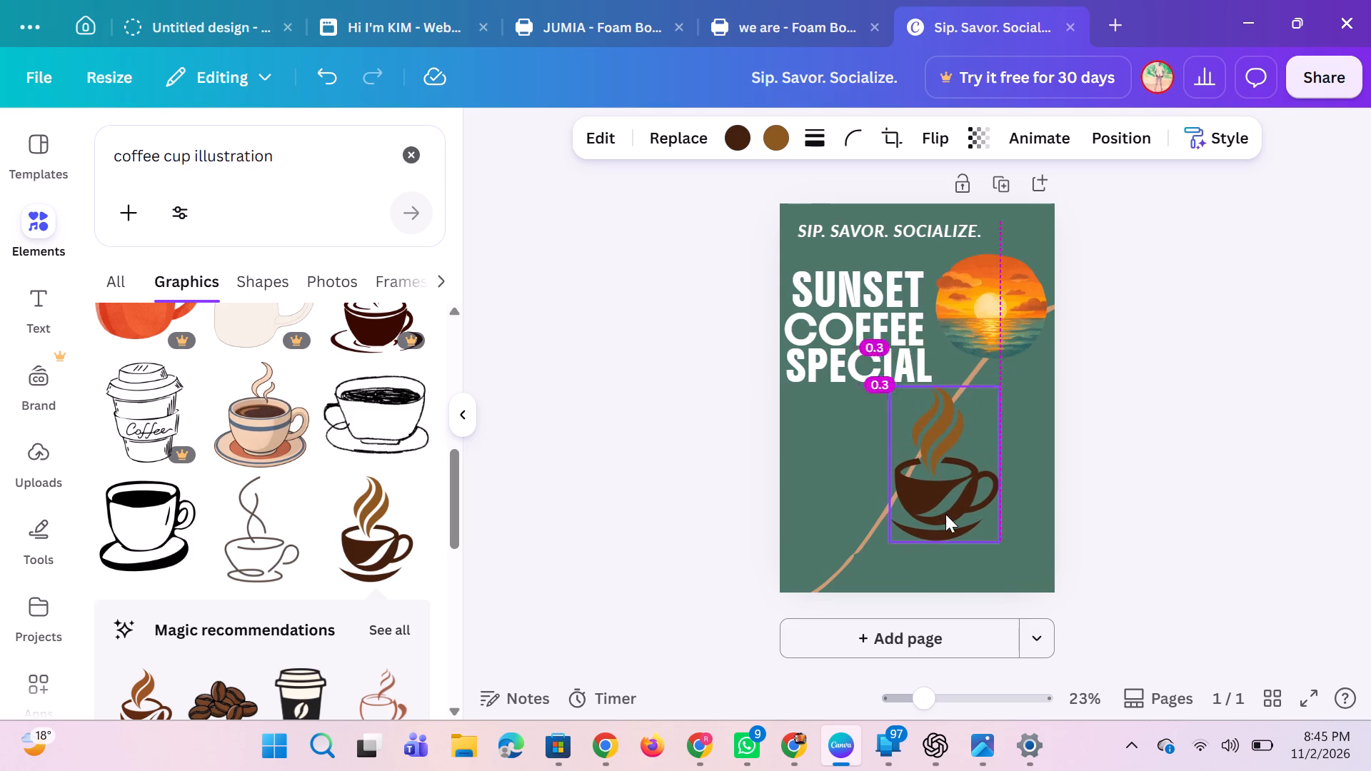
Recolour the dark brown cup and saucer of the coffee graphic black.
{"action": "left_click", "coordinate": [723, 136]}
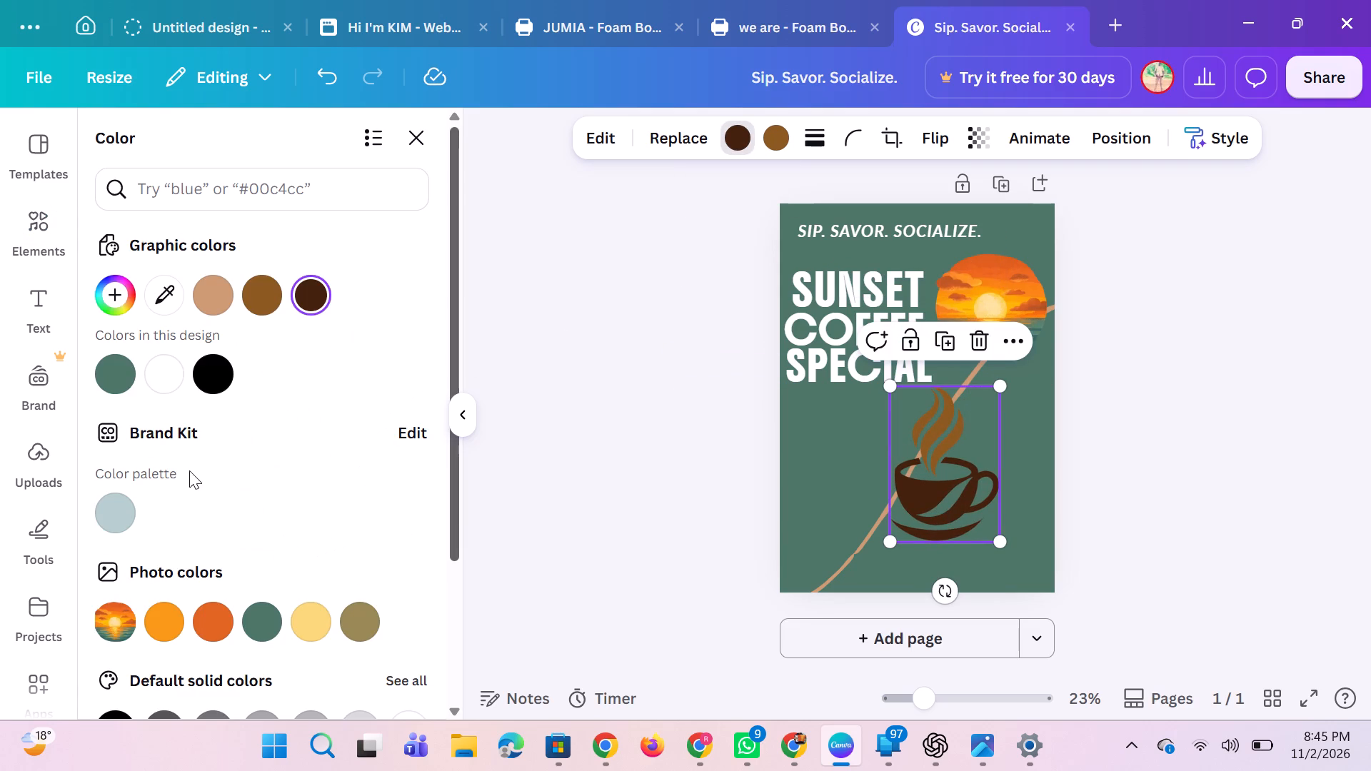
{"action": "left_click", "coordinate": [119, 383]}
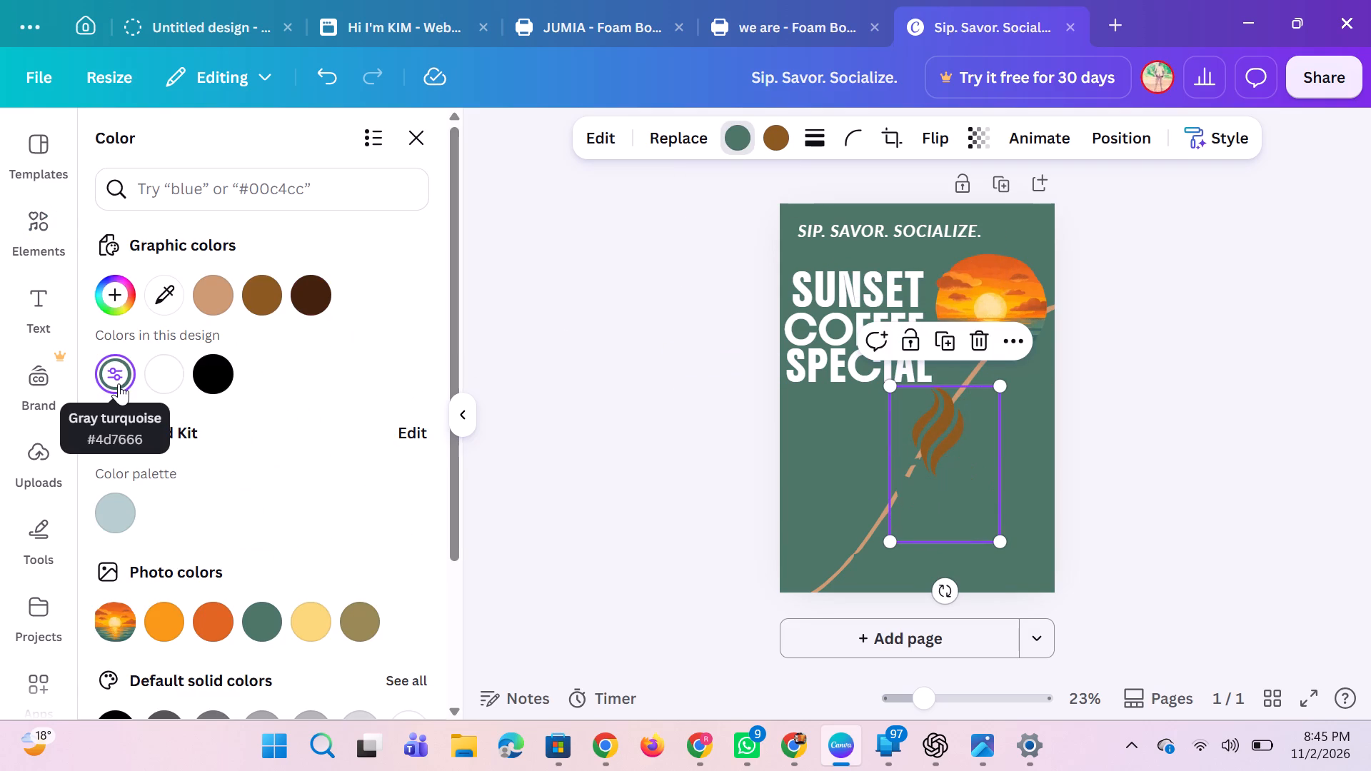
{"action": "left_click", "coordinate": [166, 379]}
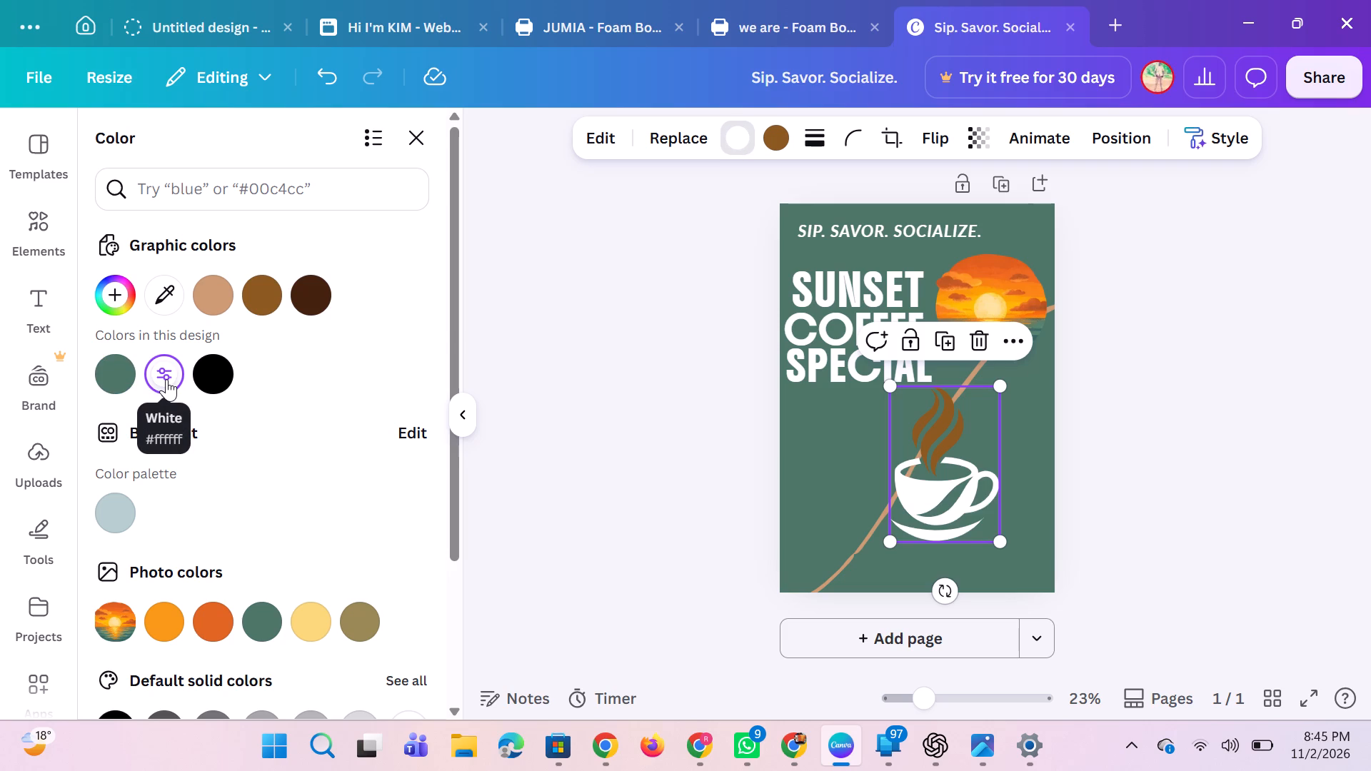
{"action": "left_click", "coordinate": [216, 375]}
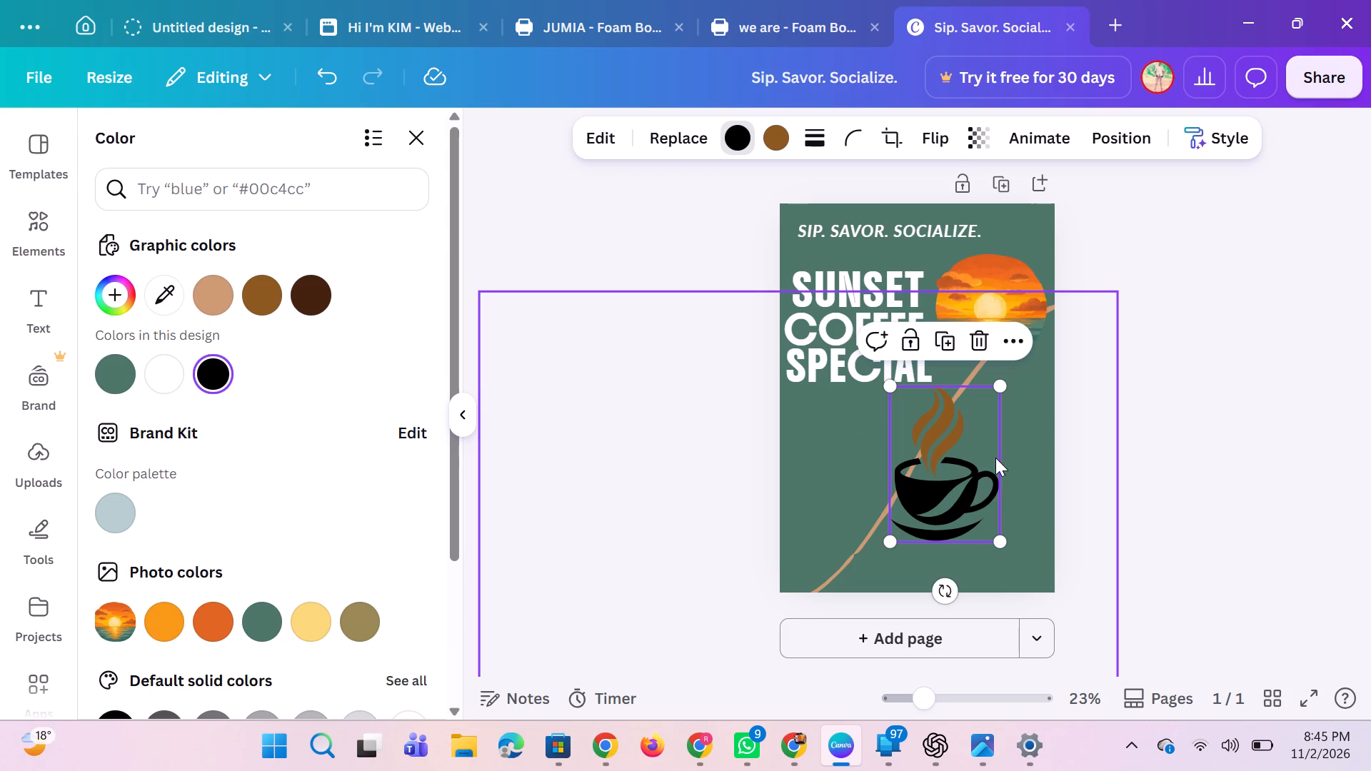
Reposition the coffee cup graphic over the wavy line in the poster's lower half and shrink it slightly from its lower-right corner.
{"action": "left_click_drag", "start_coordinate": [968, 487], "coordinate": [998, 510]}
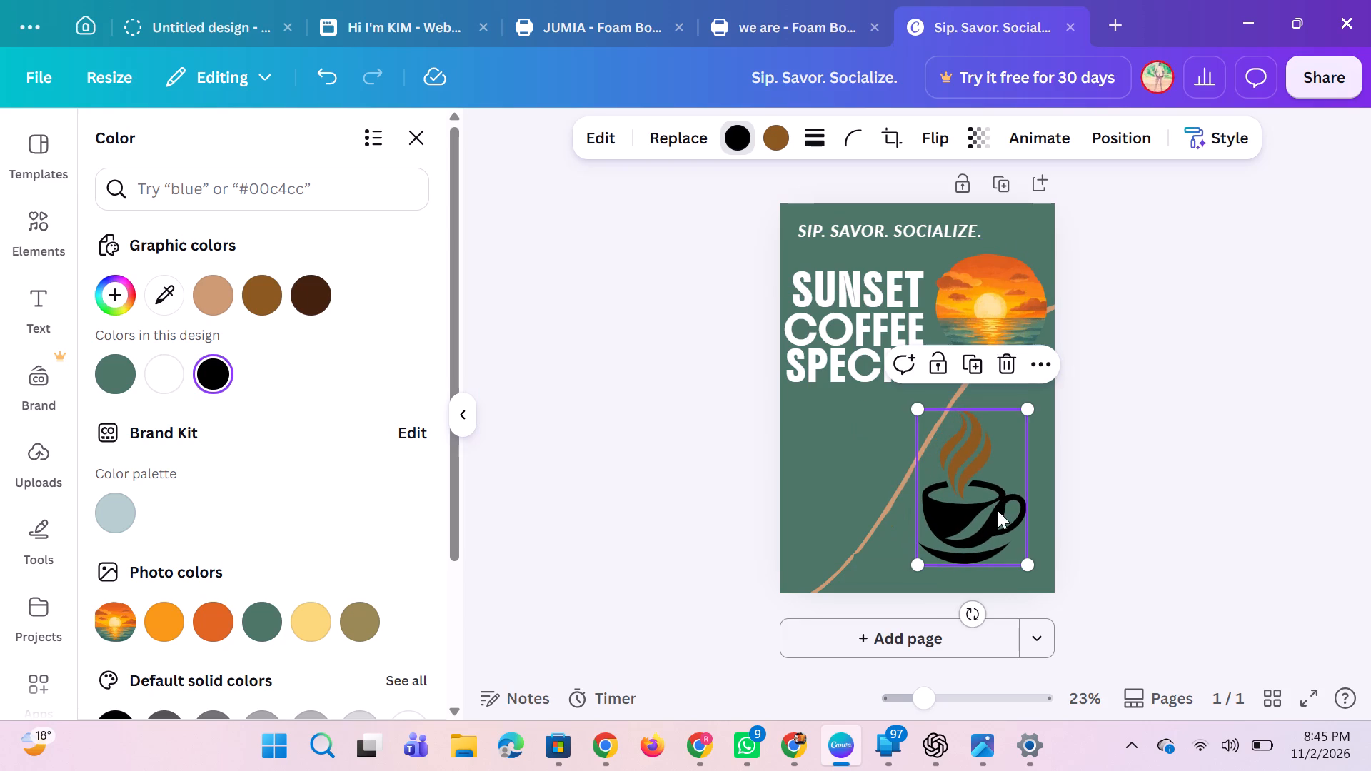
{"action": "left_click_drag", "start_coordinate": [949, 488], "coordinate": [863, 473]}
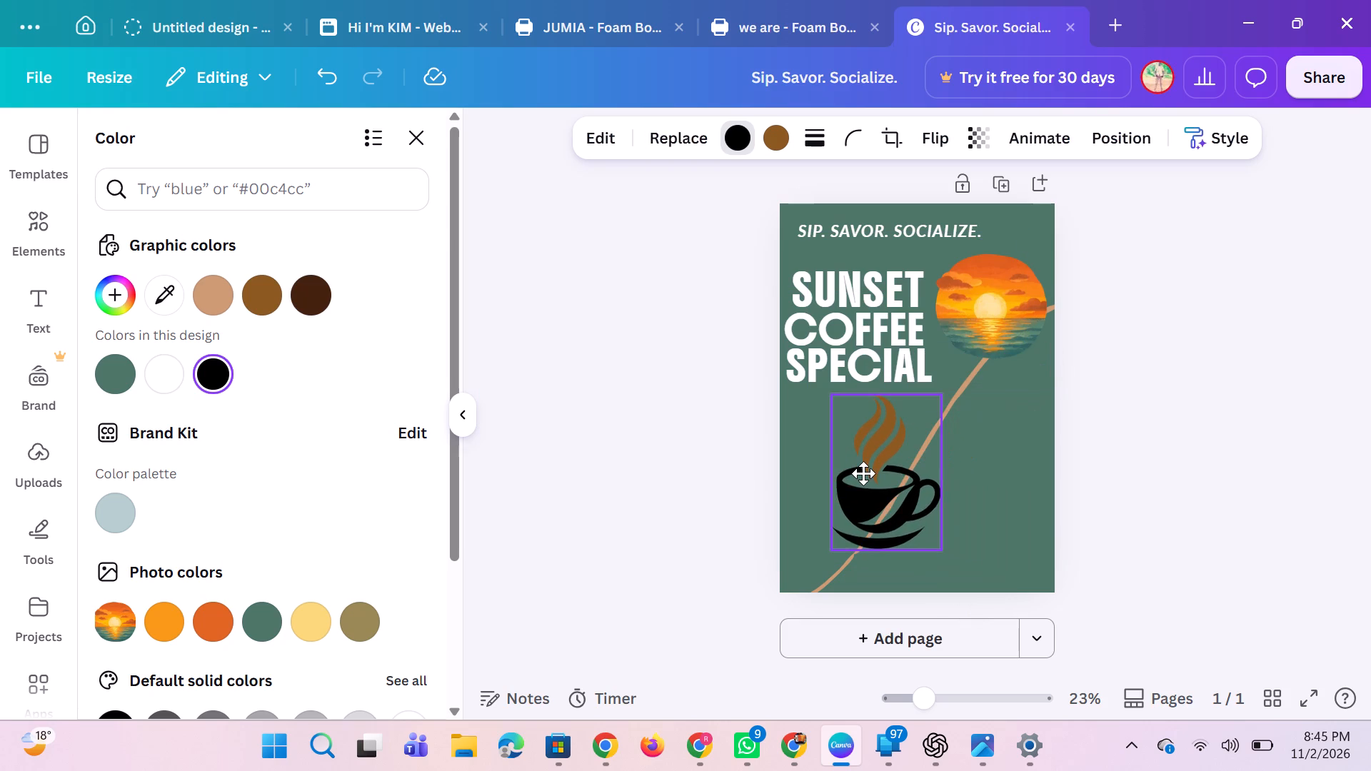
{"action": "left_click_drag", "start_coordinate": [863, 473], "coordinate": [971, 504]}
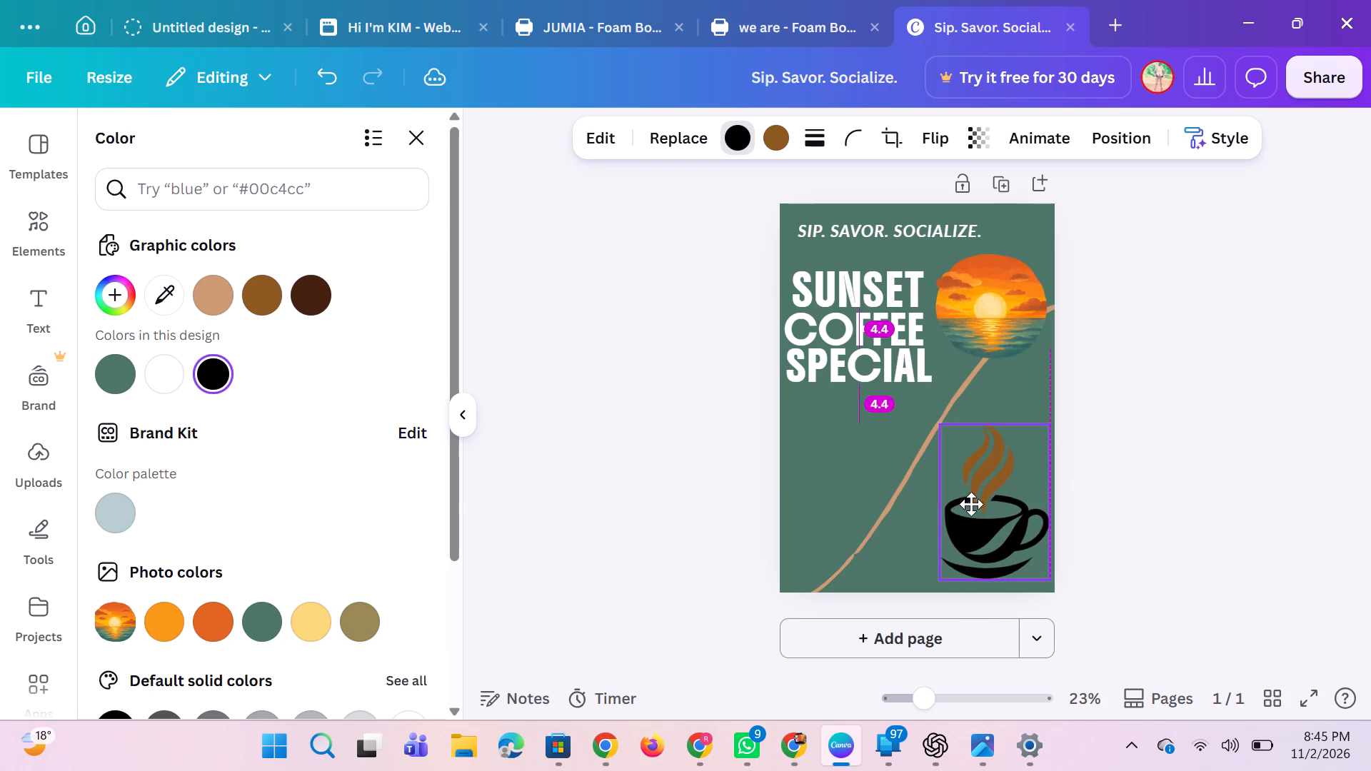
{"action": "left_click_drag", "start_coordinate": [971, 504], "coordinate": [925, 490]}
{"action": "left_click_drag", "start_coordinate": [1004, 563], "coordinate": [970, 553]}
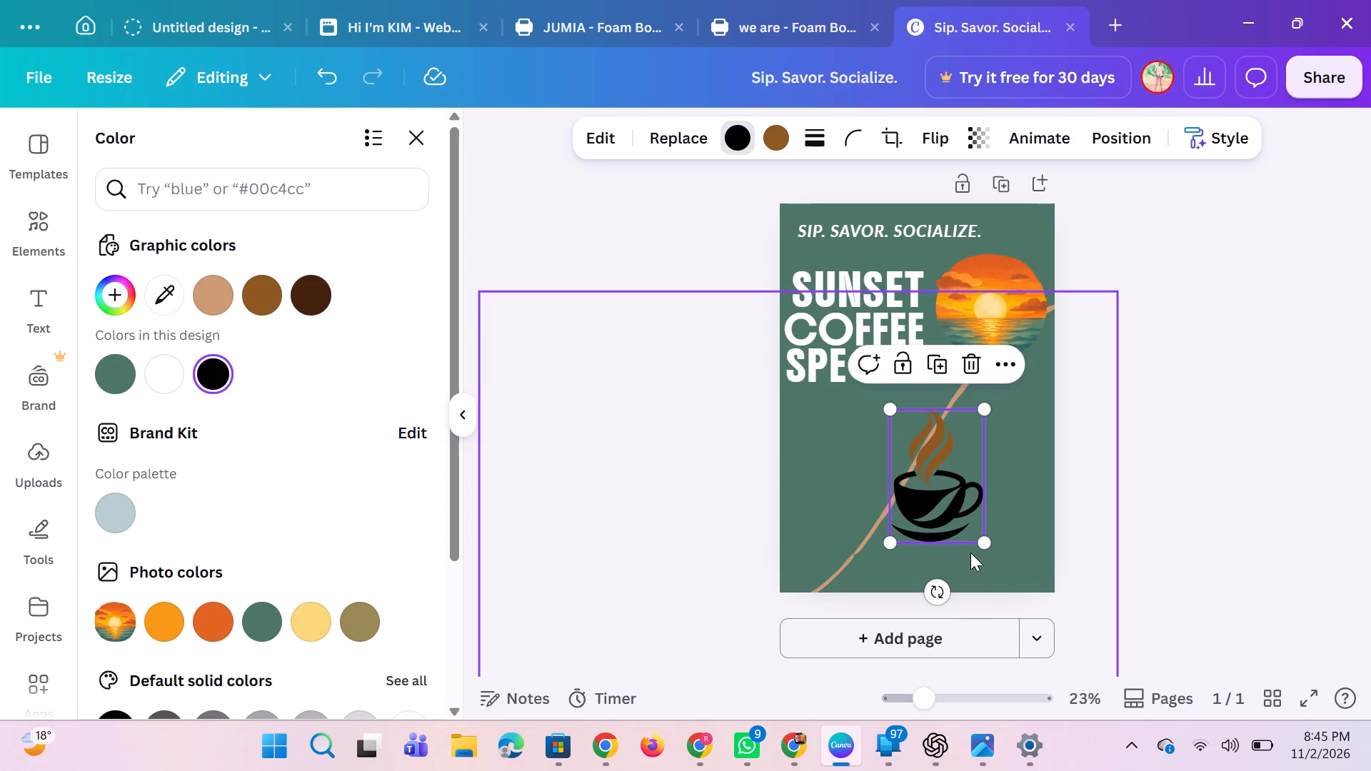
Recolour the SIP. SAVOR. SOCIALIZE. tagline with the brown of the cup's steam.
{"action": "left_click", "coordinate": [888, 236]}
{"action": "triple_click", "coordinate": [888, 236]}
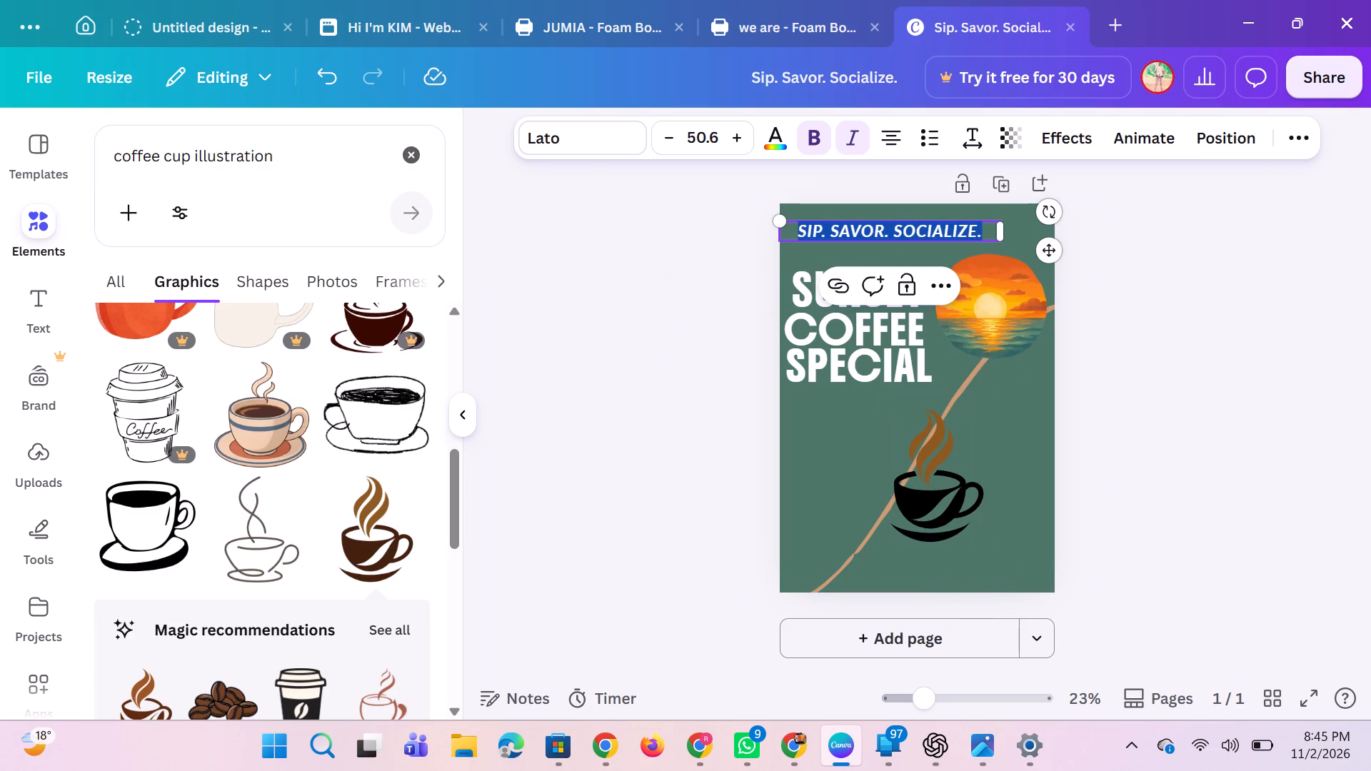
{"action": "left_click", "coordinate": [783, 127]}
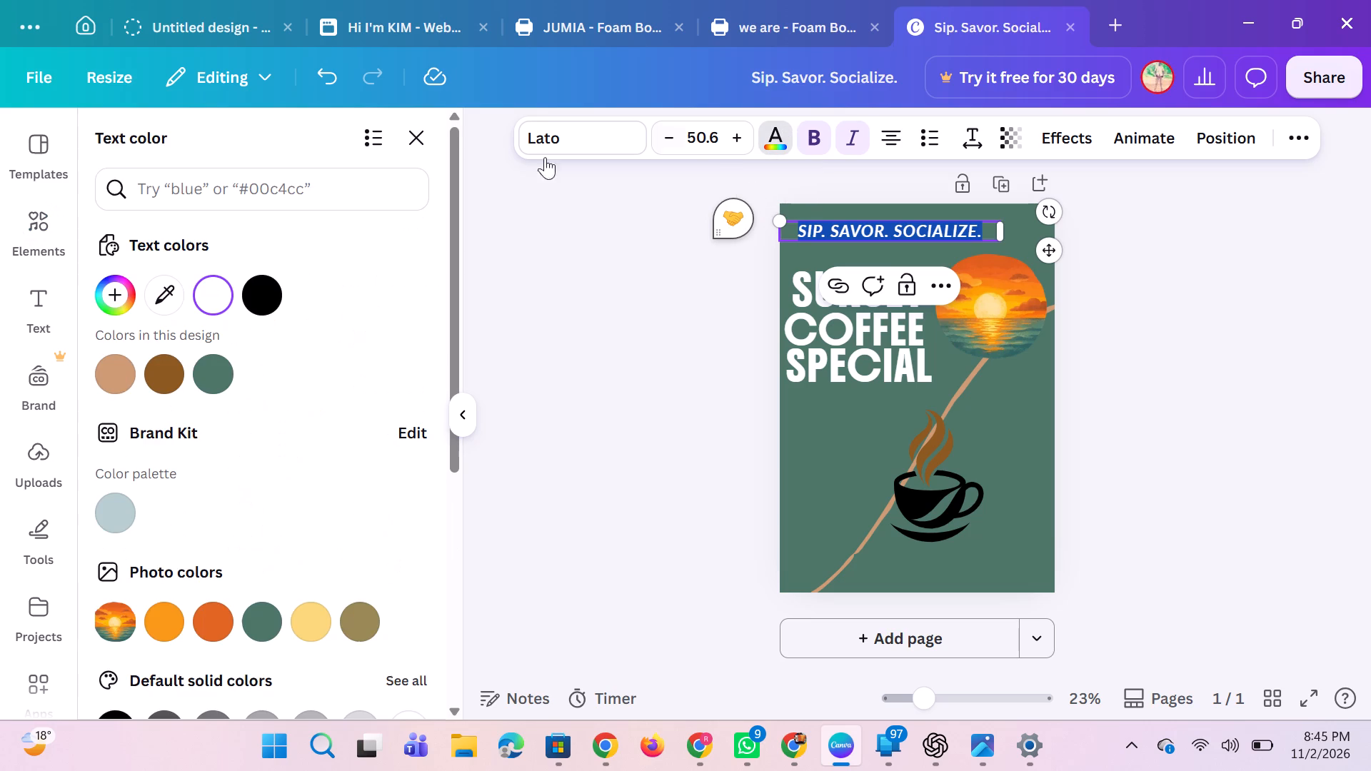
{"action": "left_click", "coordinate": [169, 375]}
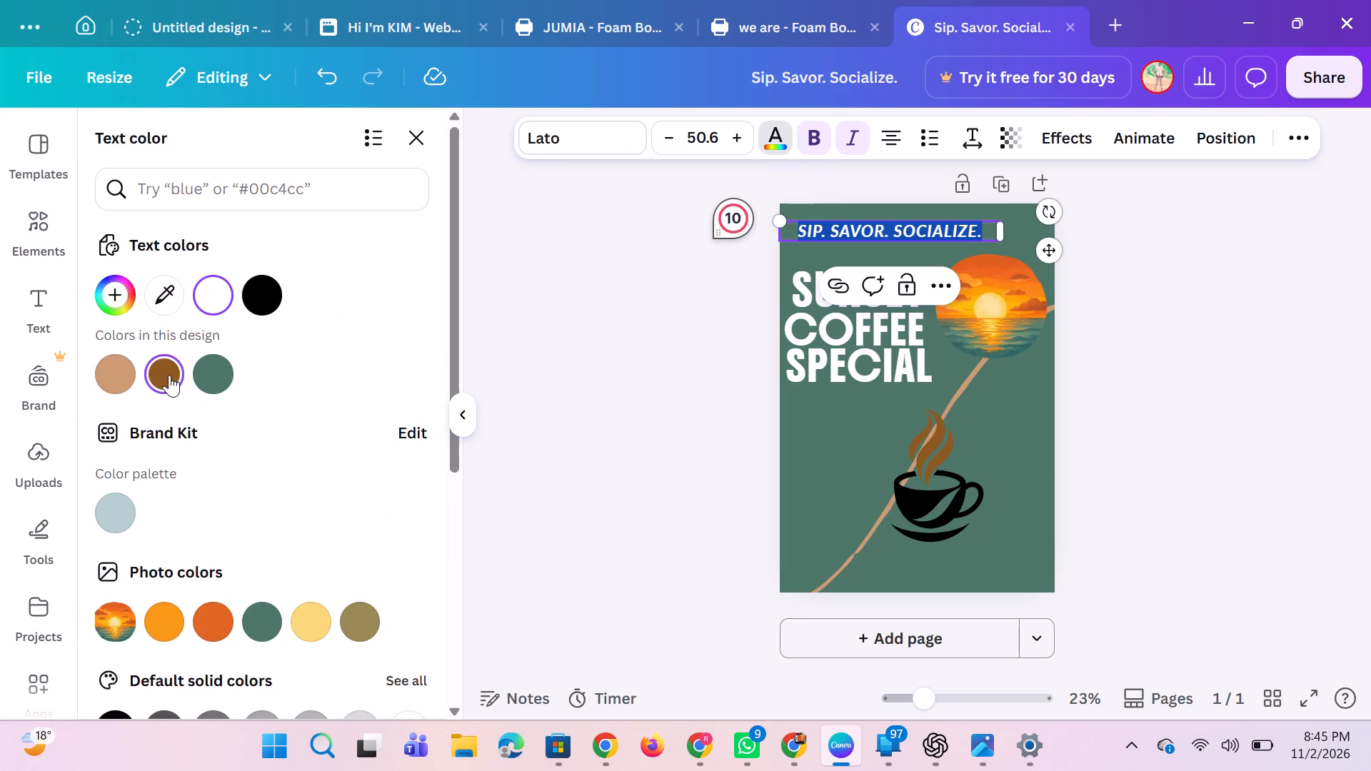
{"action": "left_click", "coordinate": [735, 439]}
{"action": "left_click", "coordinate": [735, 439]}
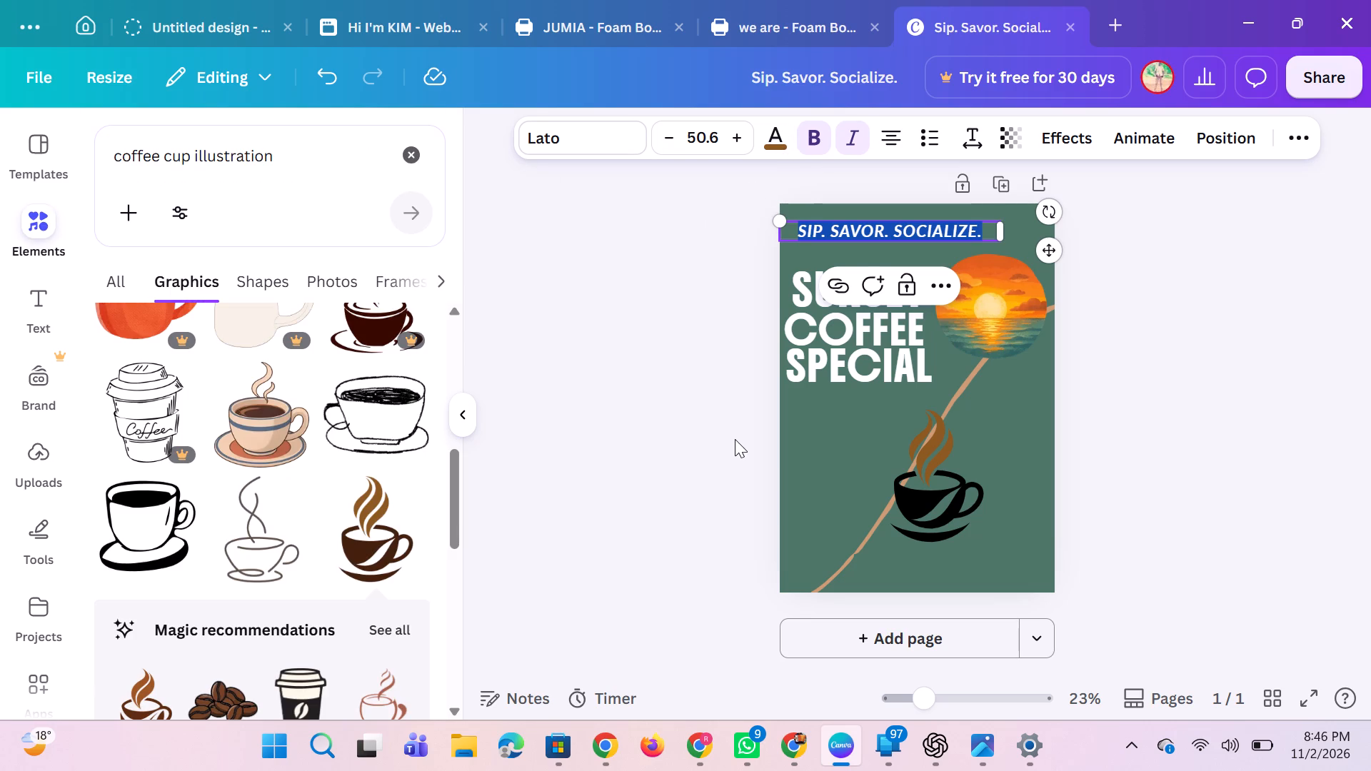
Recolour the SIP. SAVOR. SOCIALIZE. tagline gray orange (#cb9b73) to match the wavy line.
{"action": "left_click", "coordinate": [863, 236]}
{"action": "left_click", "coordinate": [863, 236]}
{"action": "triple_click", "coordinate": [863, 236]}
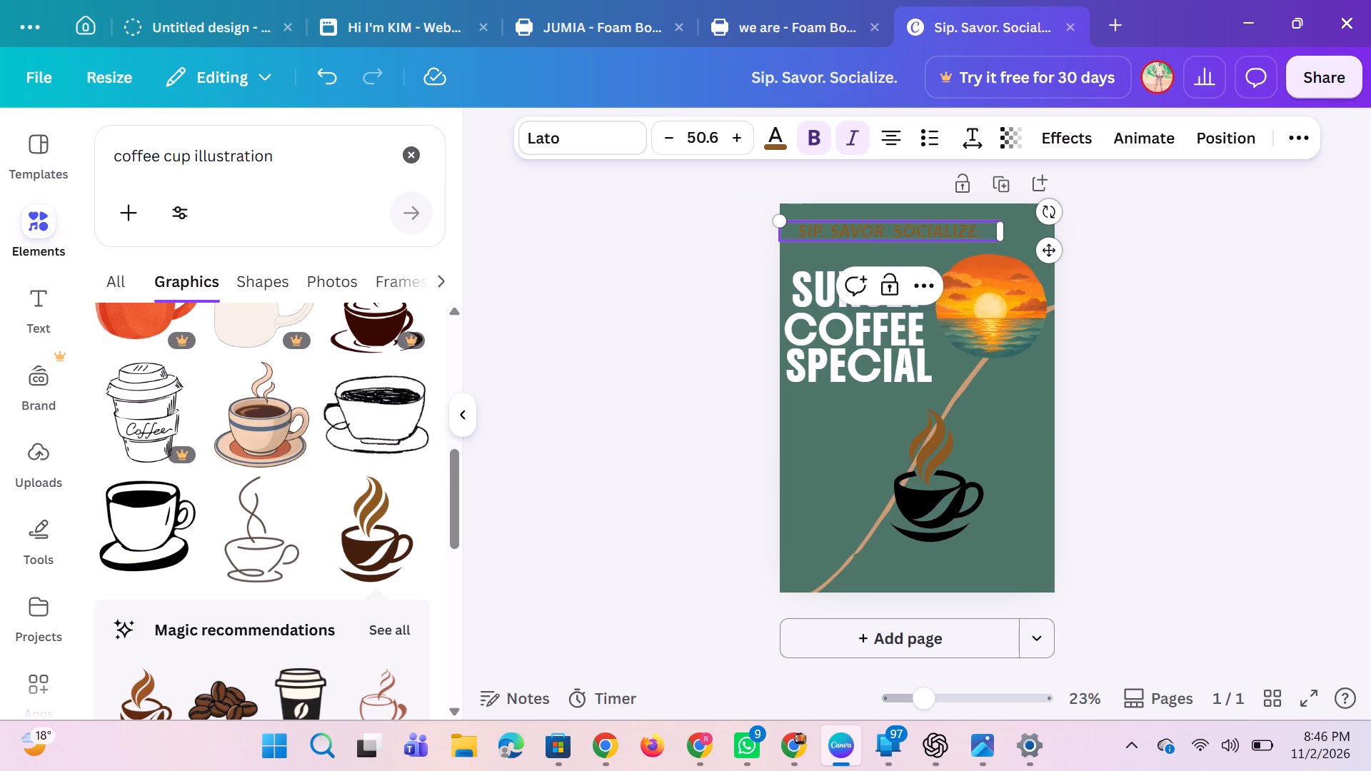
{"action": "left_click", "coordinate": [863, 236]}
{"action": "left_click", "coordinate": [775, 143]}
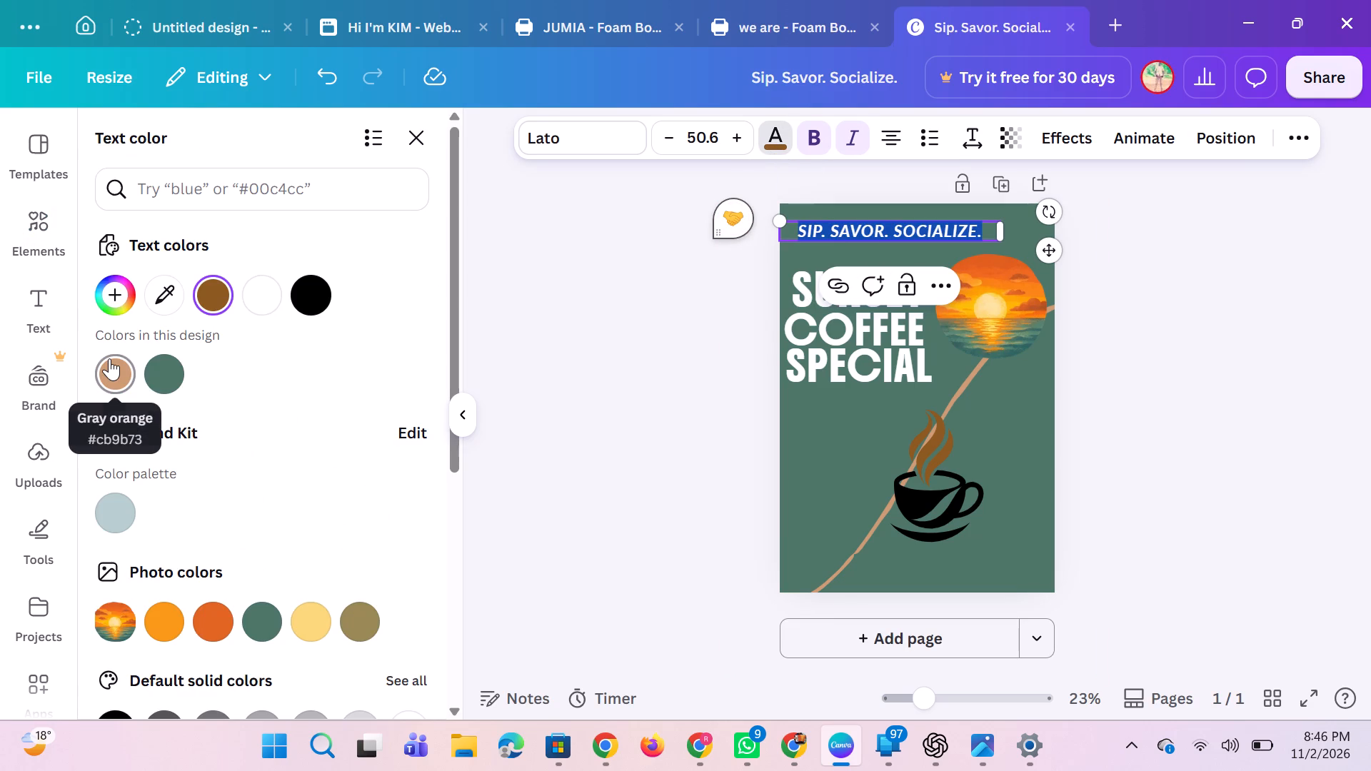
{"action": "left_click", "coordinate": [109, 358]}
{"action": "left_click", "coordinate": [574, 296]}
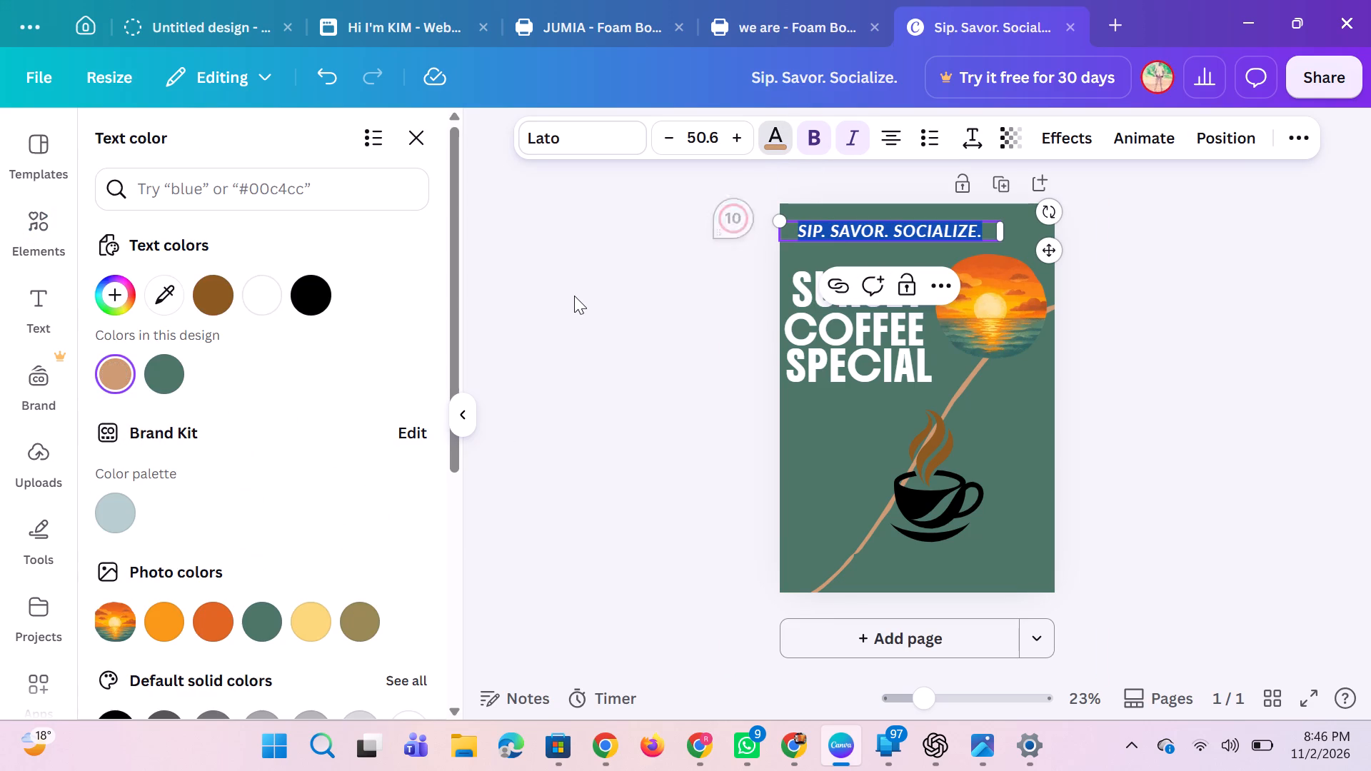
{"action": "left_click", "coordinate": [574, 296]}
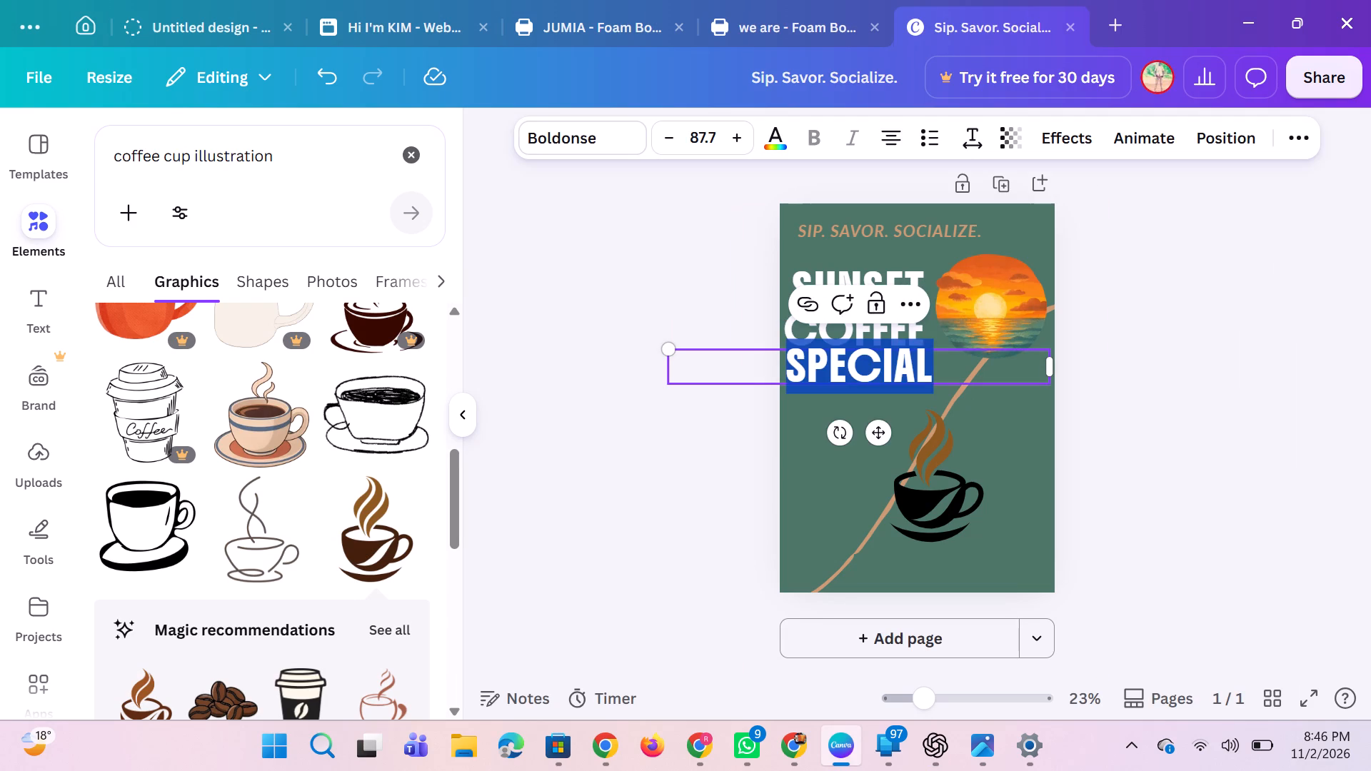
{"action": "type", "text": "SOCIAL"}
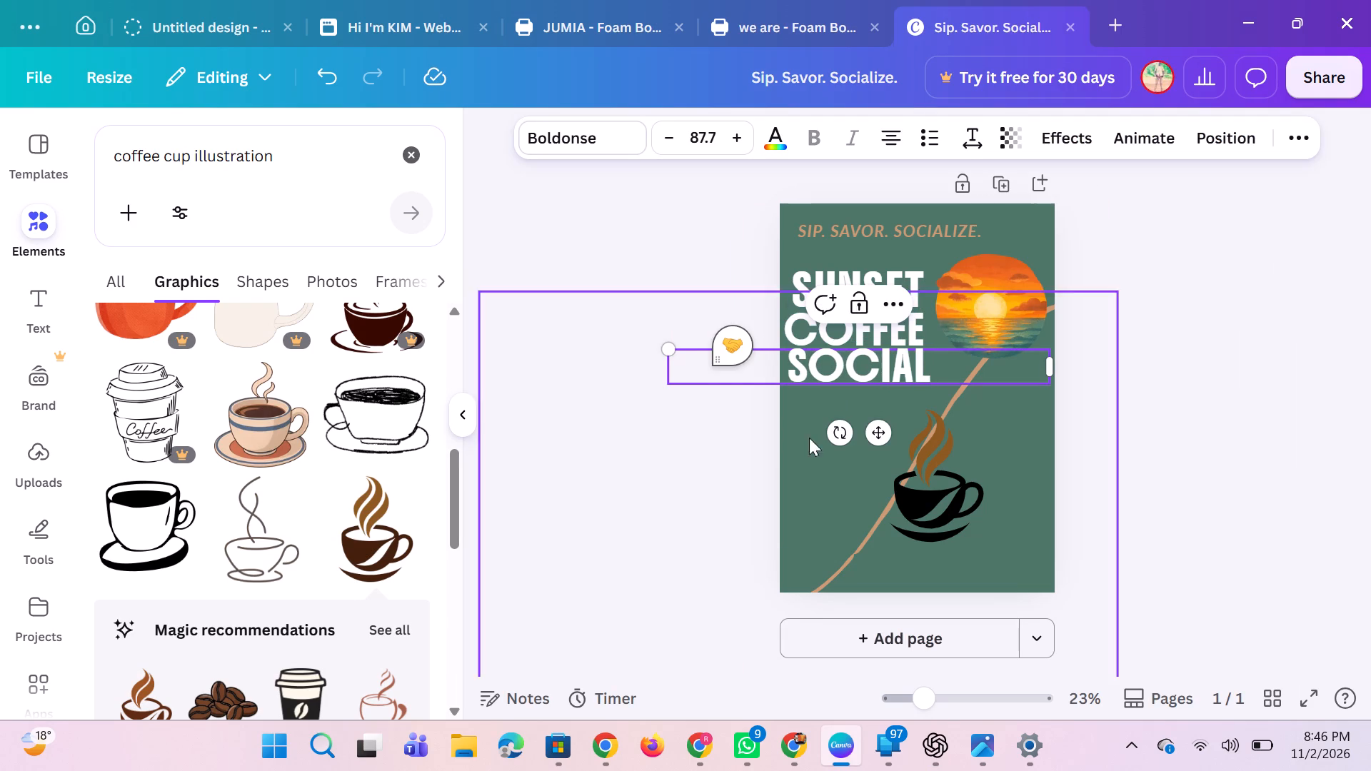
{"action": "left_click", "coordinate": [735, 468]}
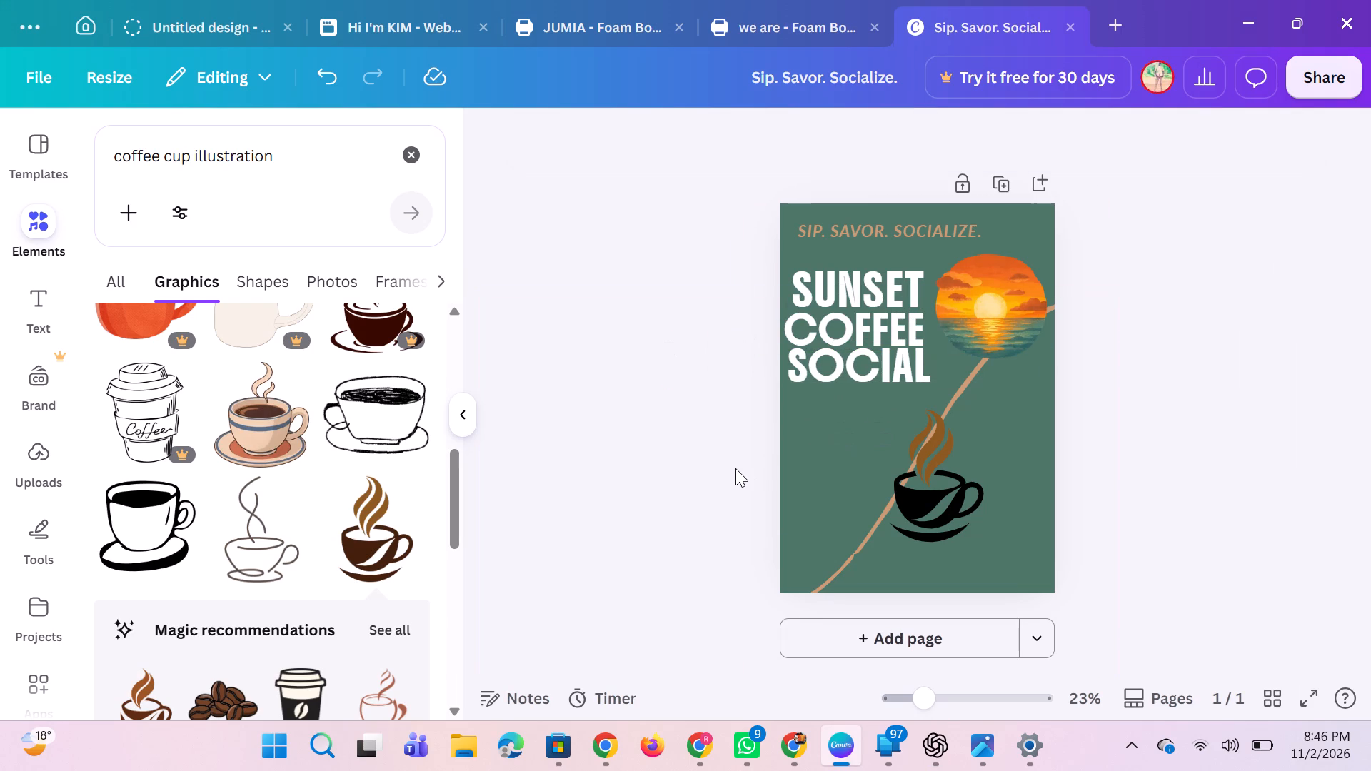
Nudge the SUNSET line slightly up and the COFFEE and SOCIAL lines slightly down to space the stacked title evenly.
{"action": "left_click", "coordinate": [887, 298]}
{"action": "key", "text": "Up"}
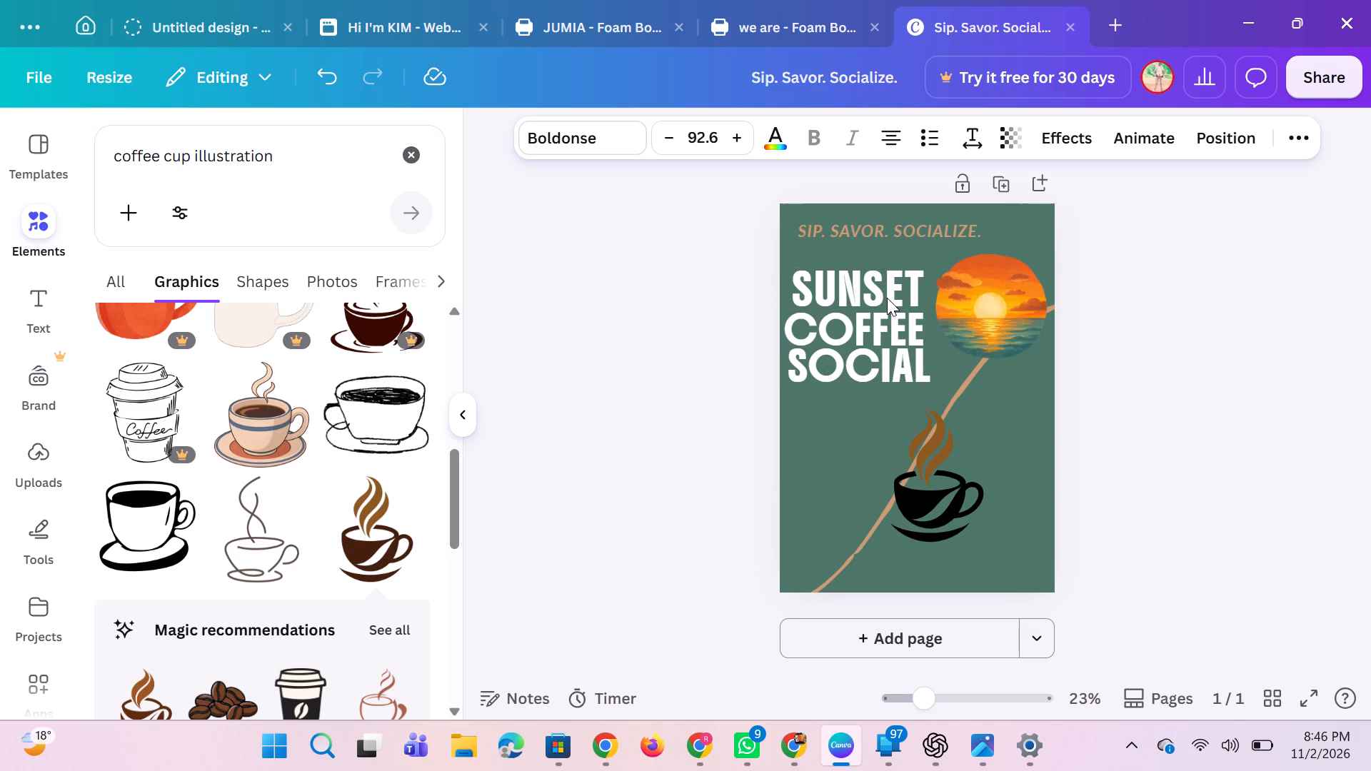
{"action": "key", "text": "Up"}
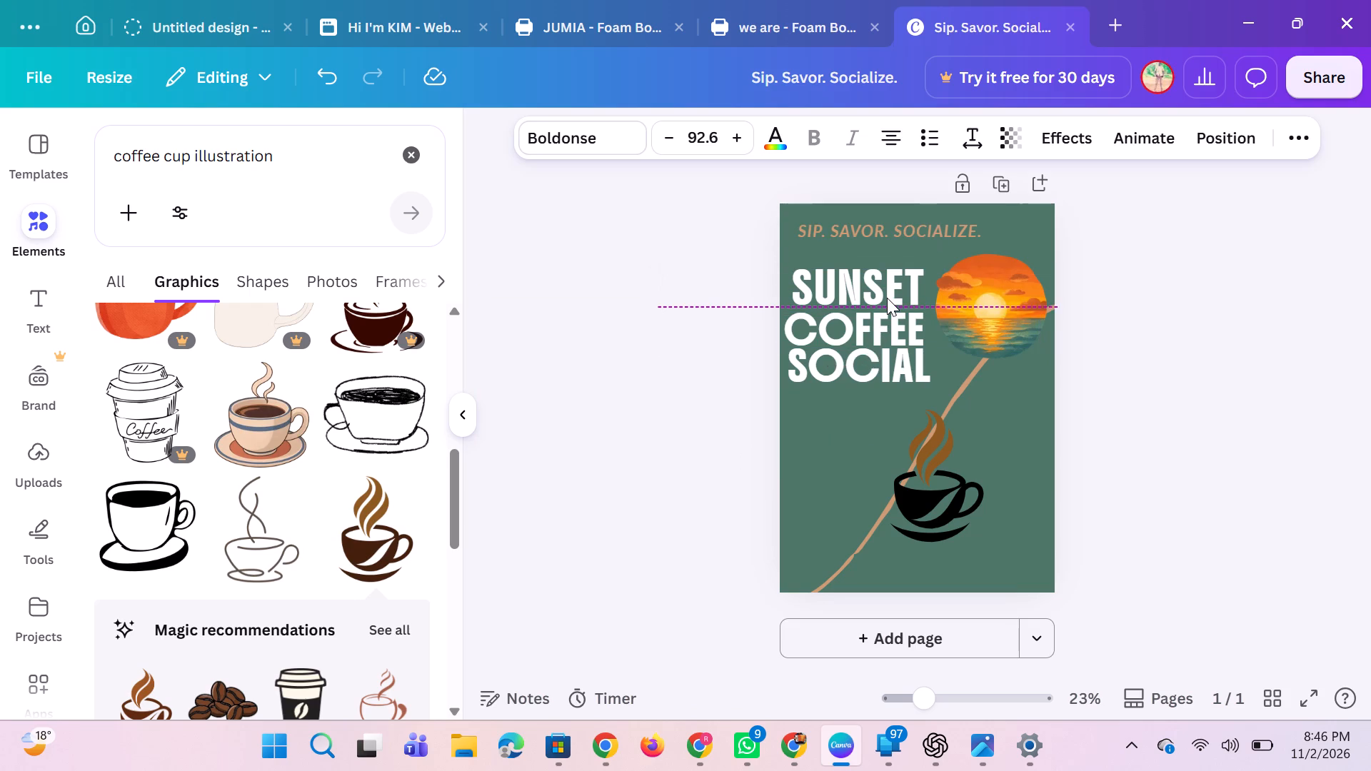
{"action": "left_click", "coordinate": [896, 336]}
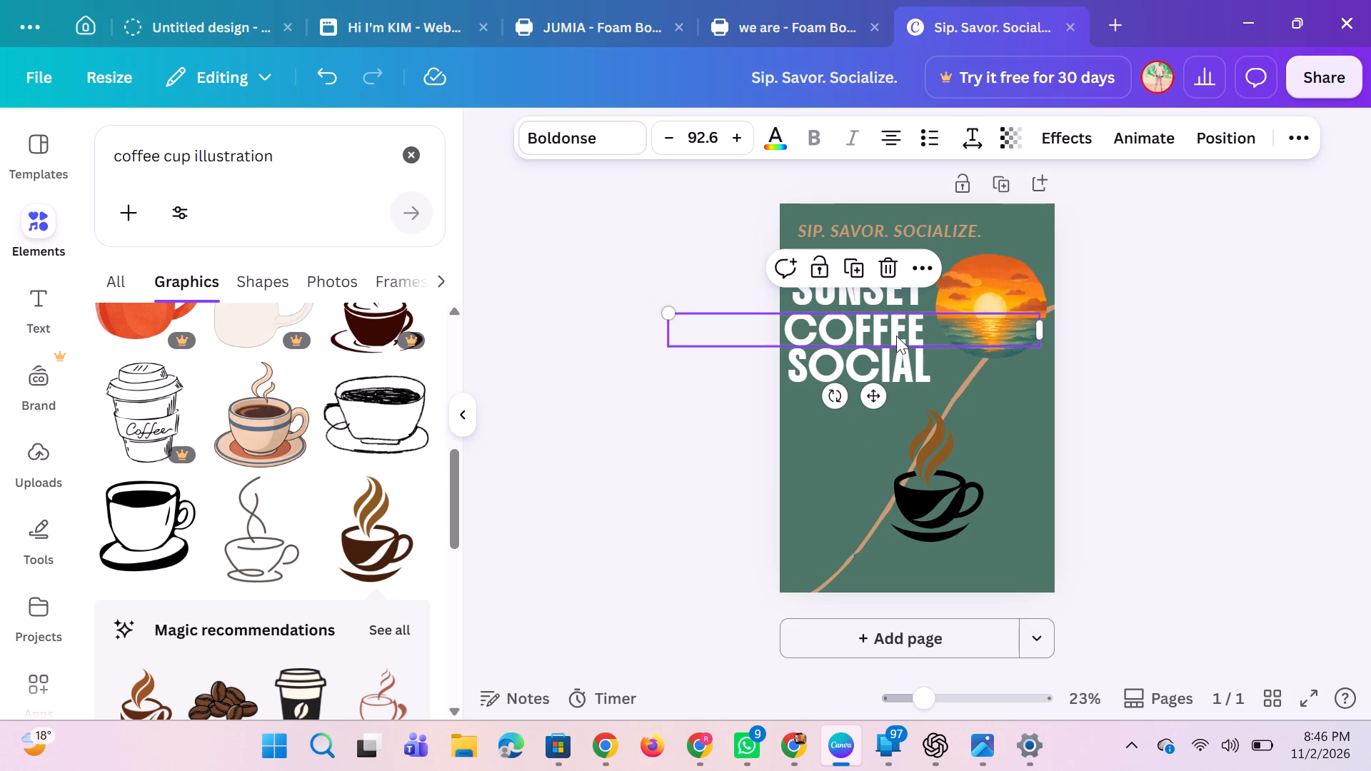
{"action": "key", "text": "Down"}
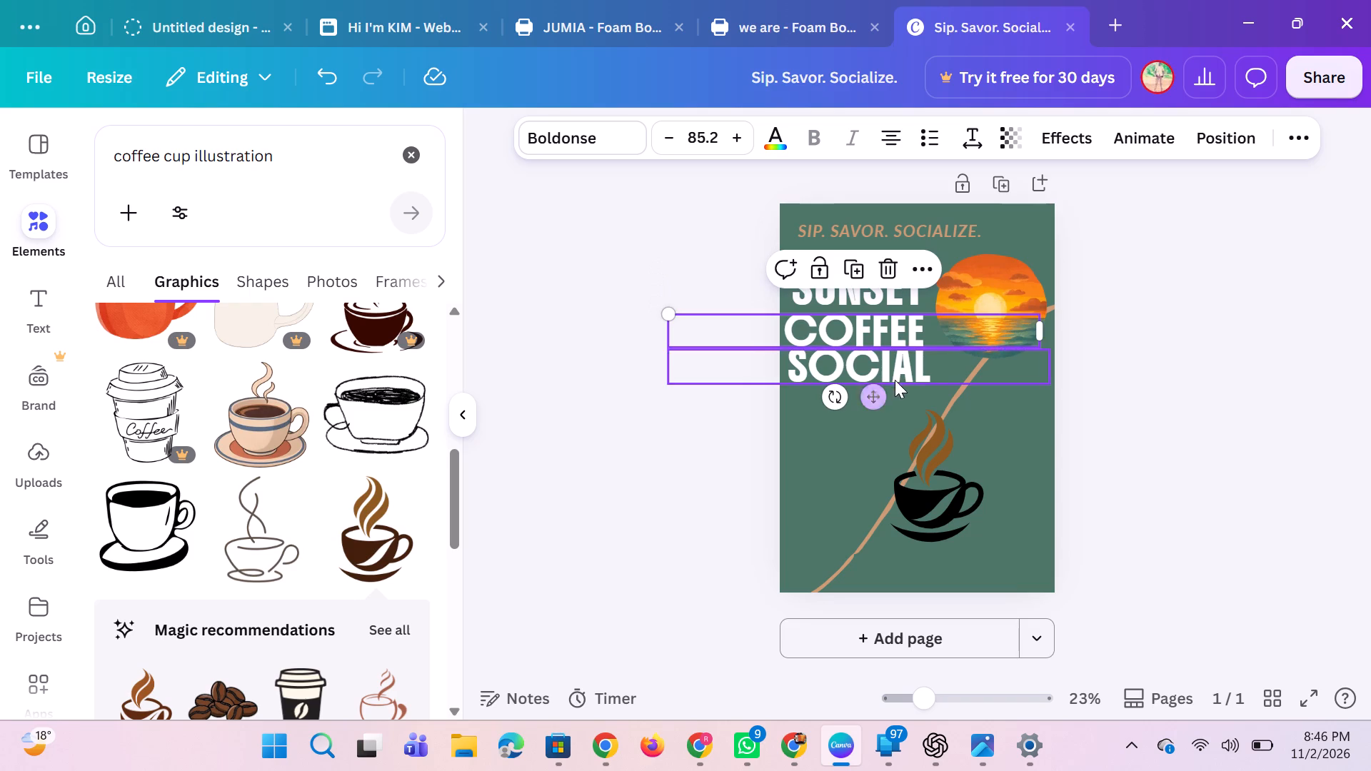
{"action": "left_click", "coordinate": [899, 372]}
{"action": "key", "text": "Down"}
{"action": "key", "text": "Down"}
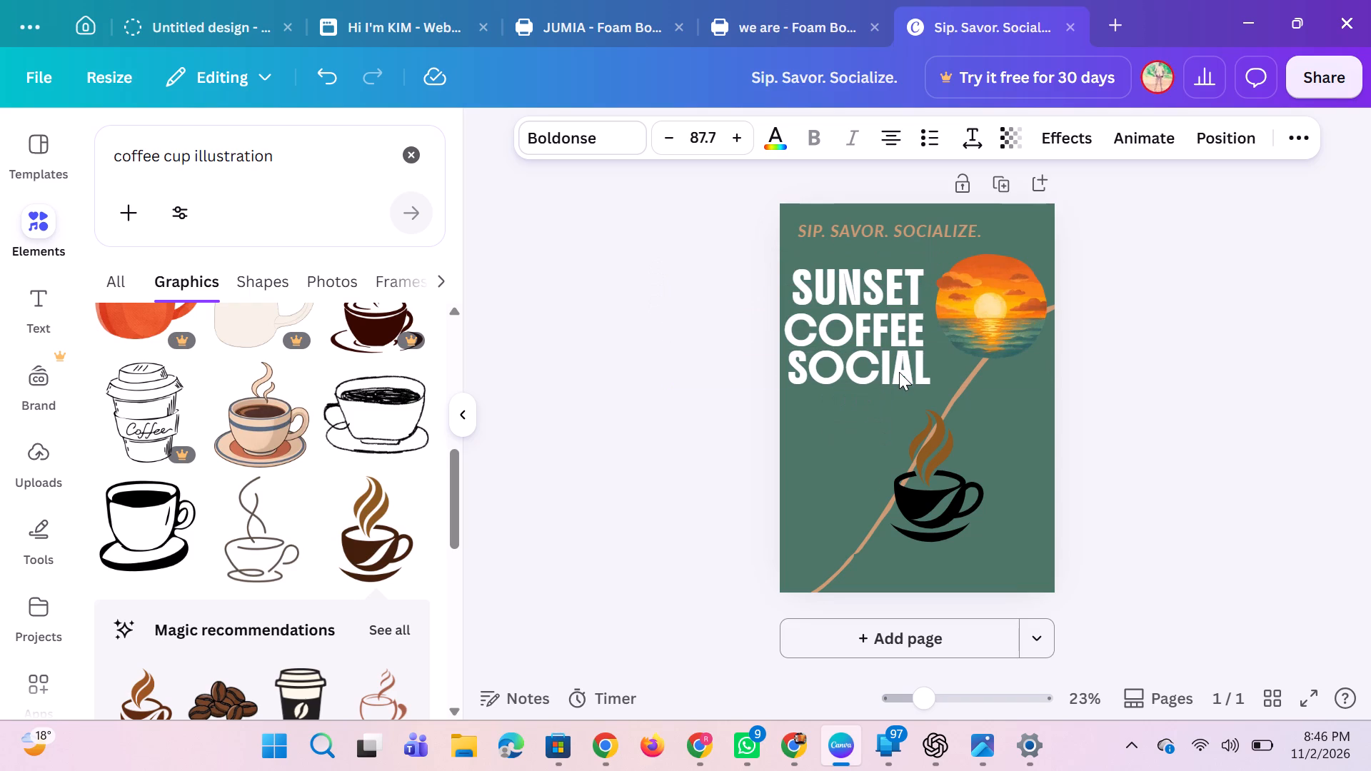
{"action": "key", "text": "Down"}
{"action": "key", "text": "Down"}
{"action": "key", "text": "Down"}
{"action": "key", "text": "Down"}
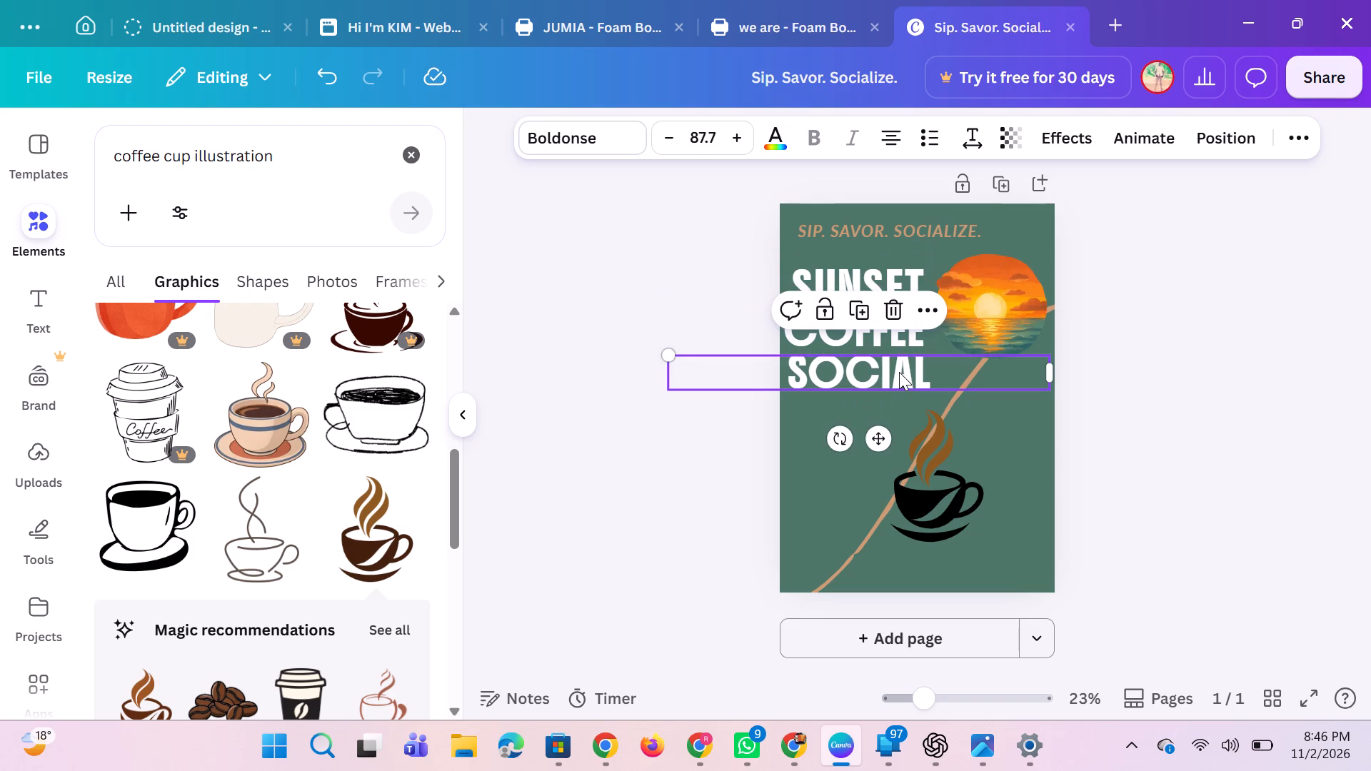
{"action": "key", "text": "Up"}
{"action": "key", "text": "Up"}
{"action": "key", "text": "Down"}
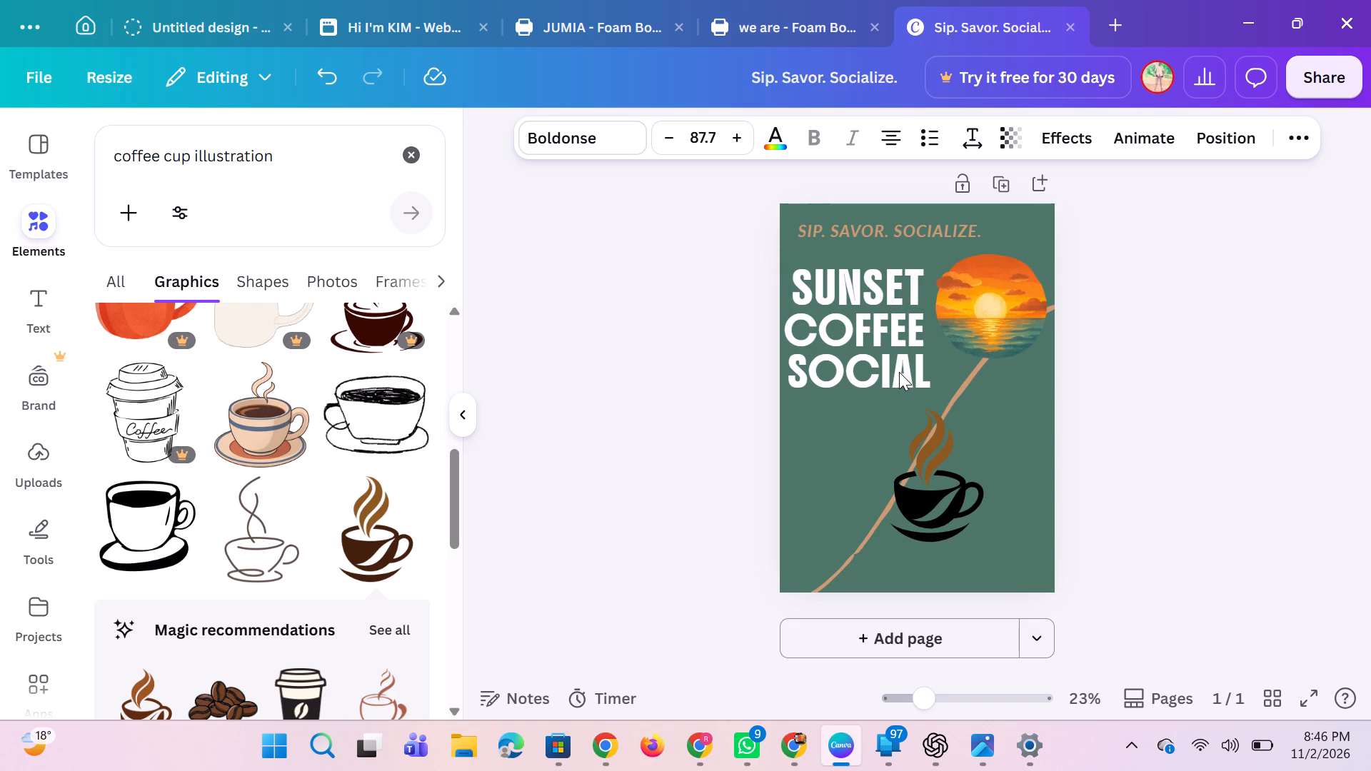
{"action": "key", "text": "Down"}
{"action": "left_click", "coordinate": [1165, 392]}
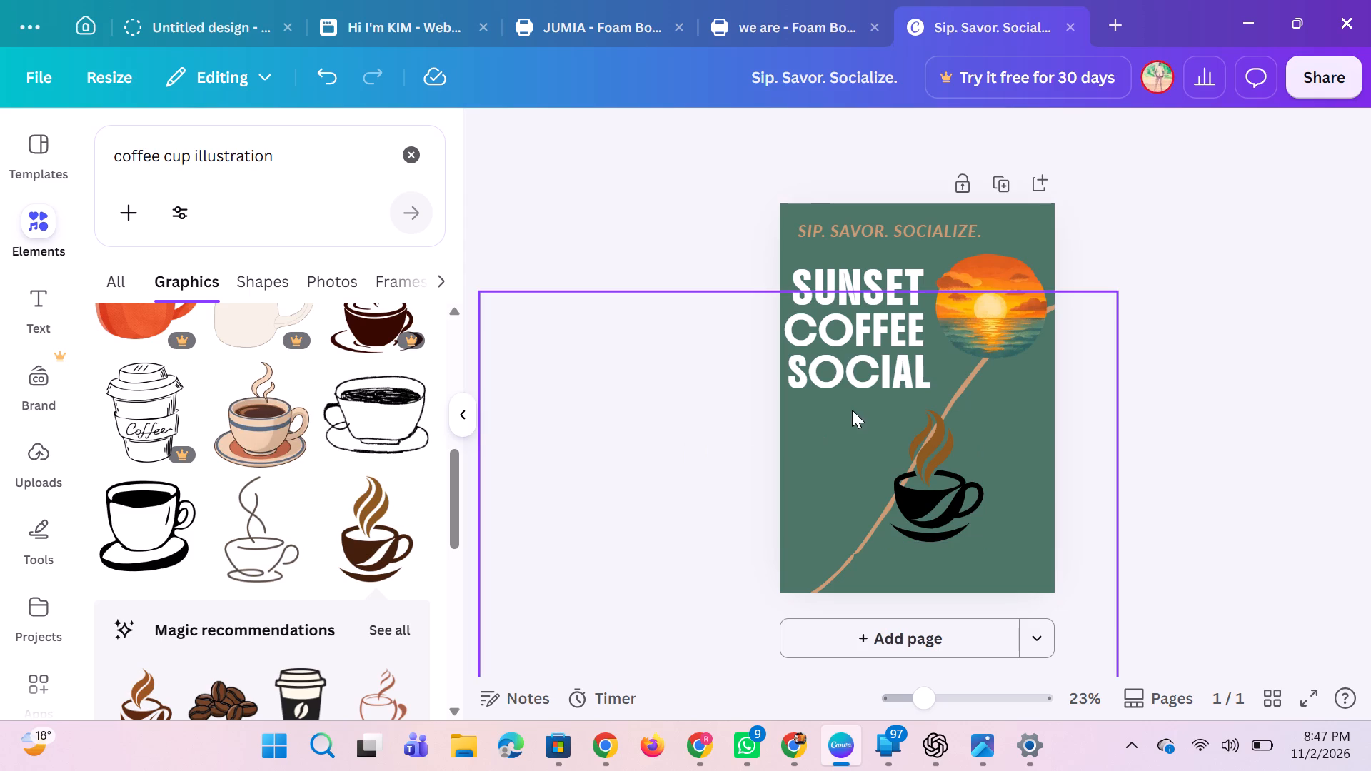
Move the coffee cup graphic up along the wavy line so its steam starts beside the end of SOCIAL.
{"action": "left_click", "coordinate": [931, 495]}
{"action": "left_click_drag", "start_coordinate": [931, 495], "coordinate": [953, 470]}
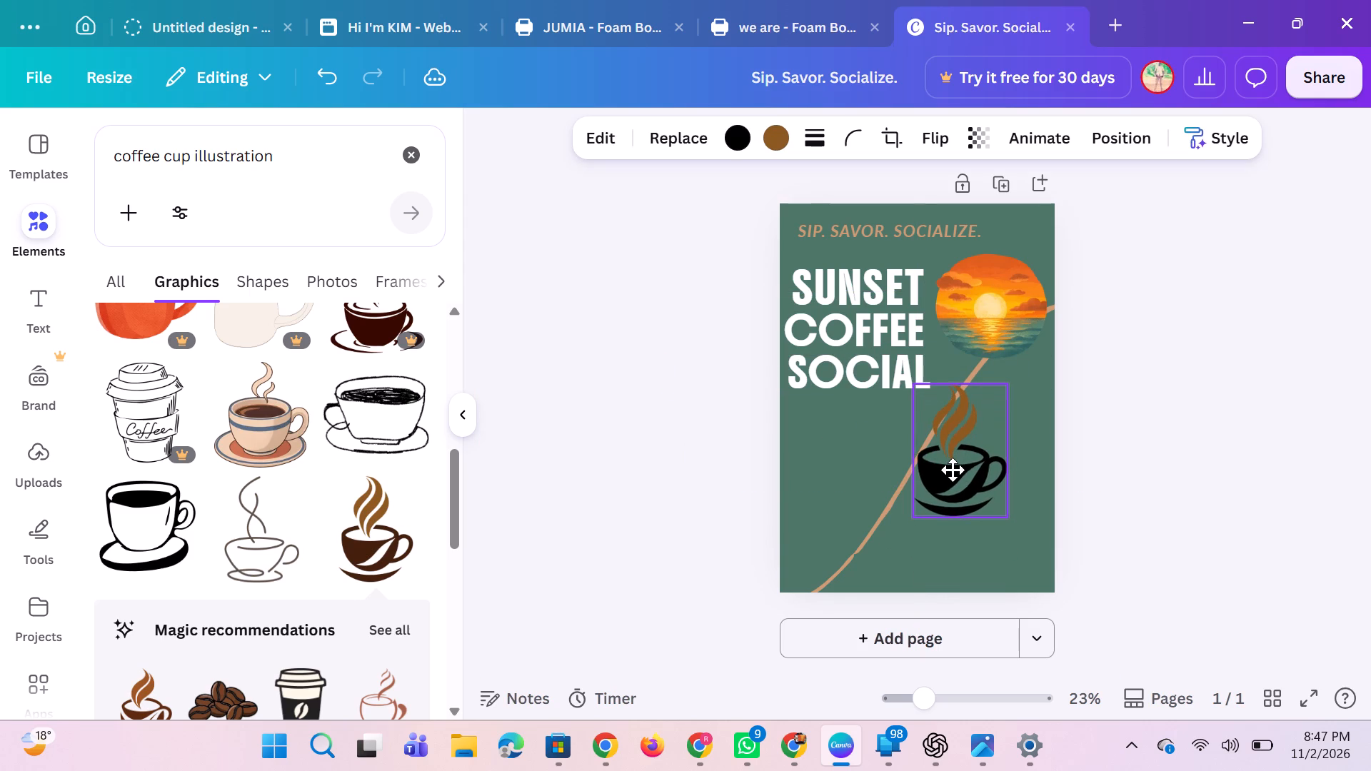
{"action": "left_click_drag", "start_coordinate": [953, 470], "coordinate": [937, 463]}
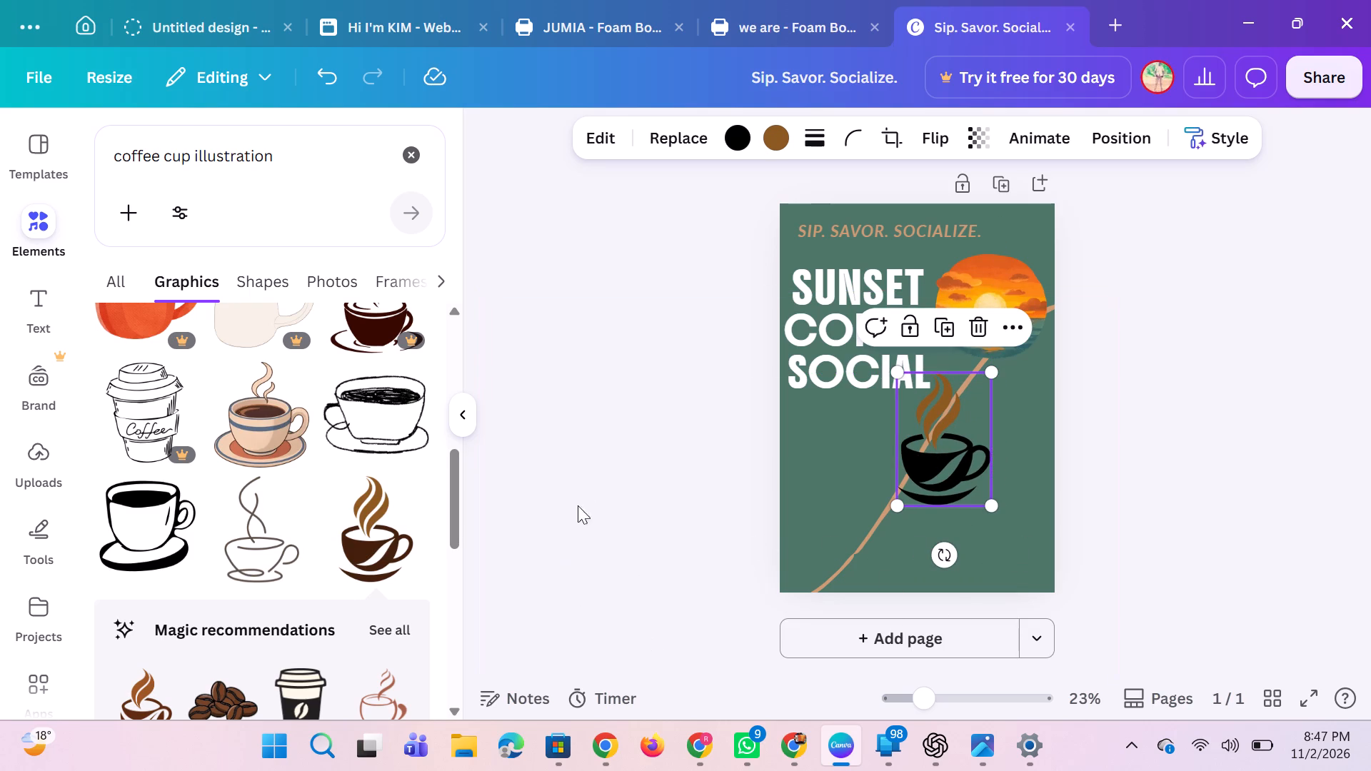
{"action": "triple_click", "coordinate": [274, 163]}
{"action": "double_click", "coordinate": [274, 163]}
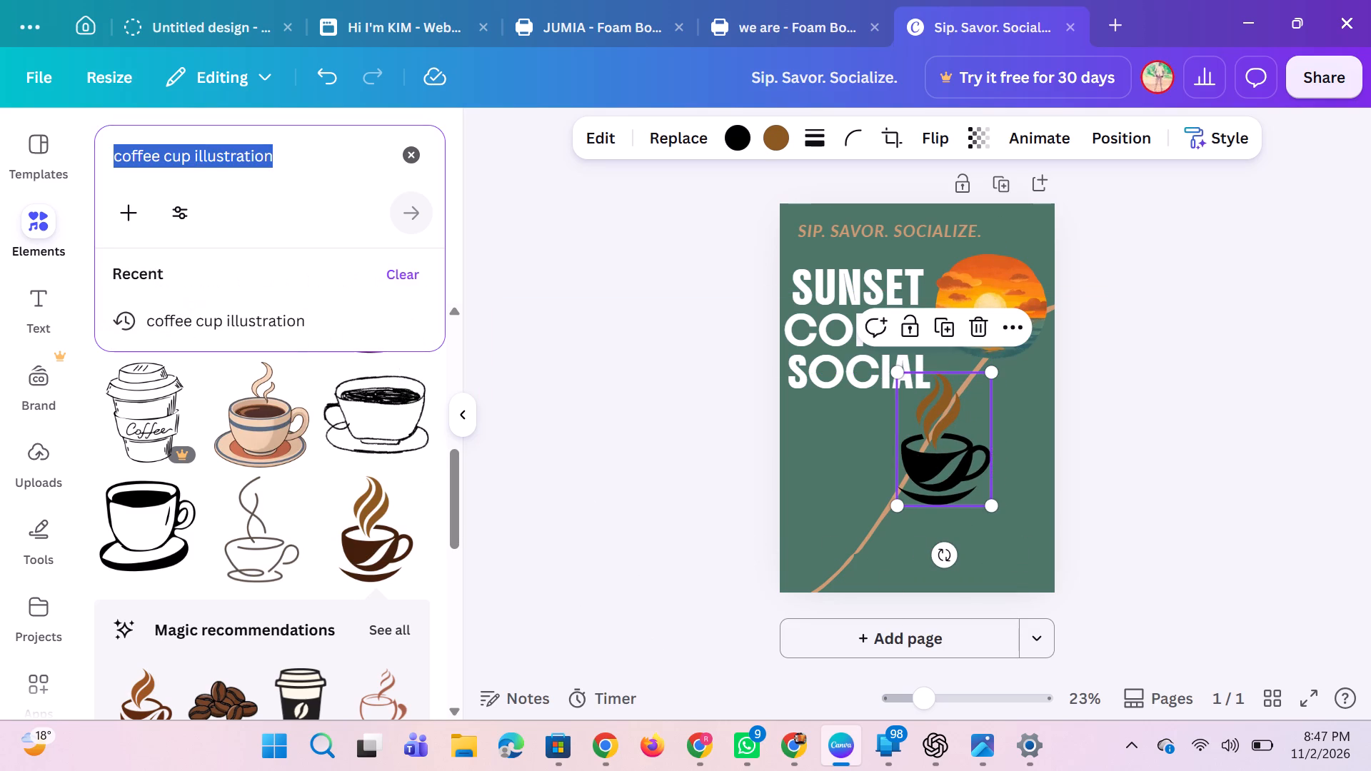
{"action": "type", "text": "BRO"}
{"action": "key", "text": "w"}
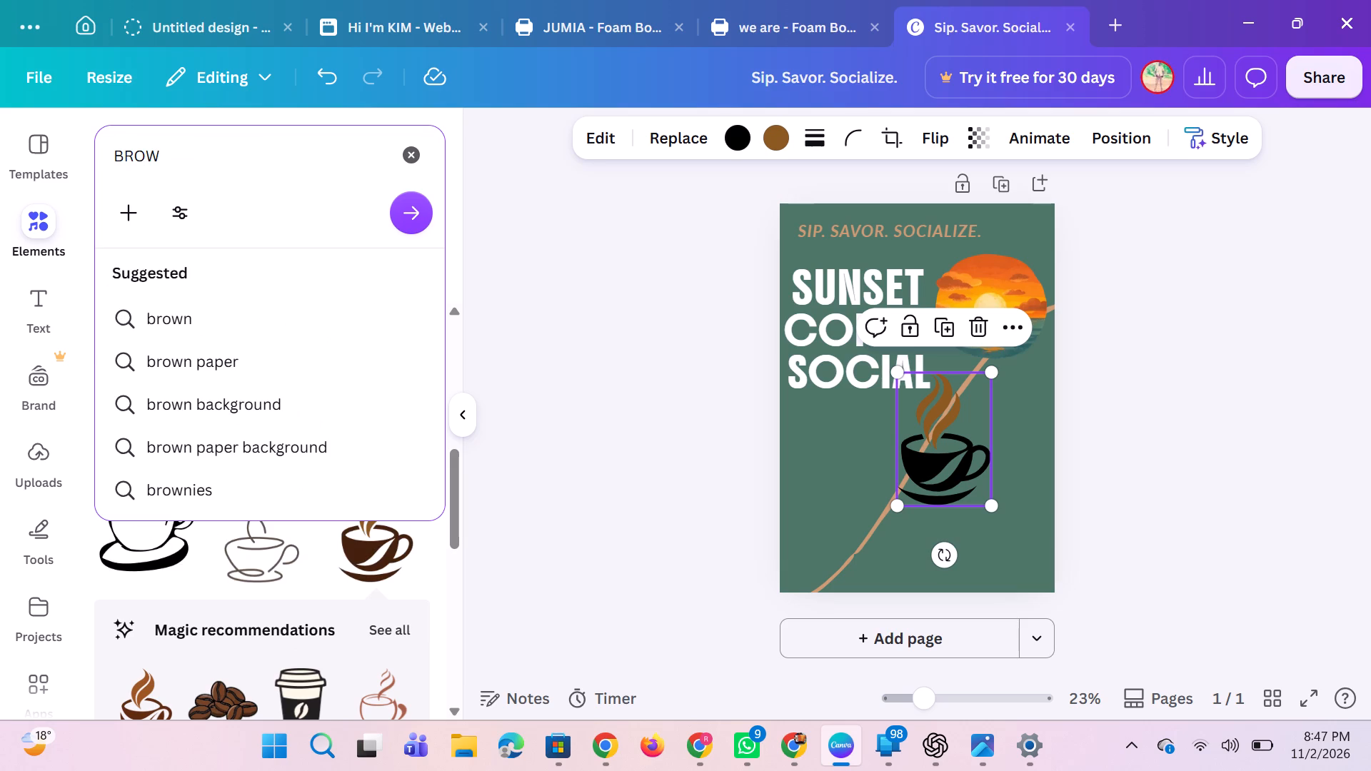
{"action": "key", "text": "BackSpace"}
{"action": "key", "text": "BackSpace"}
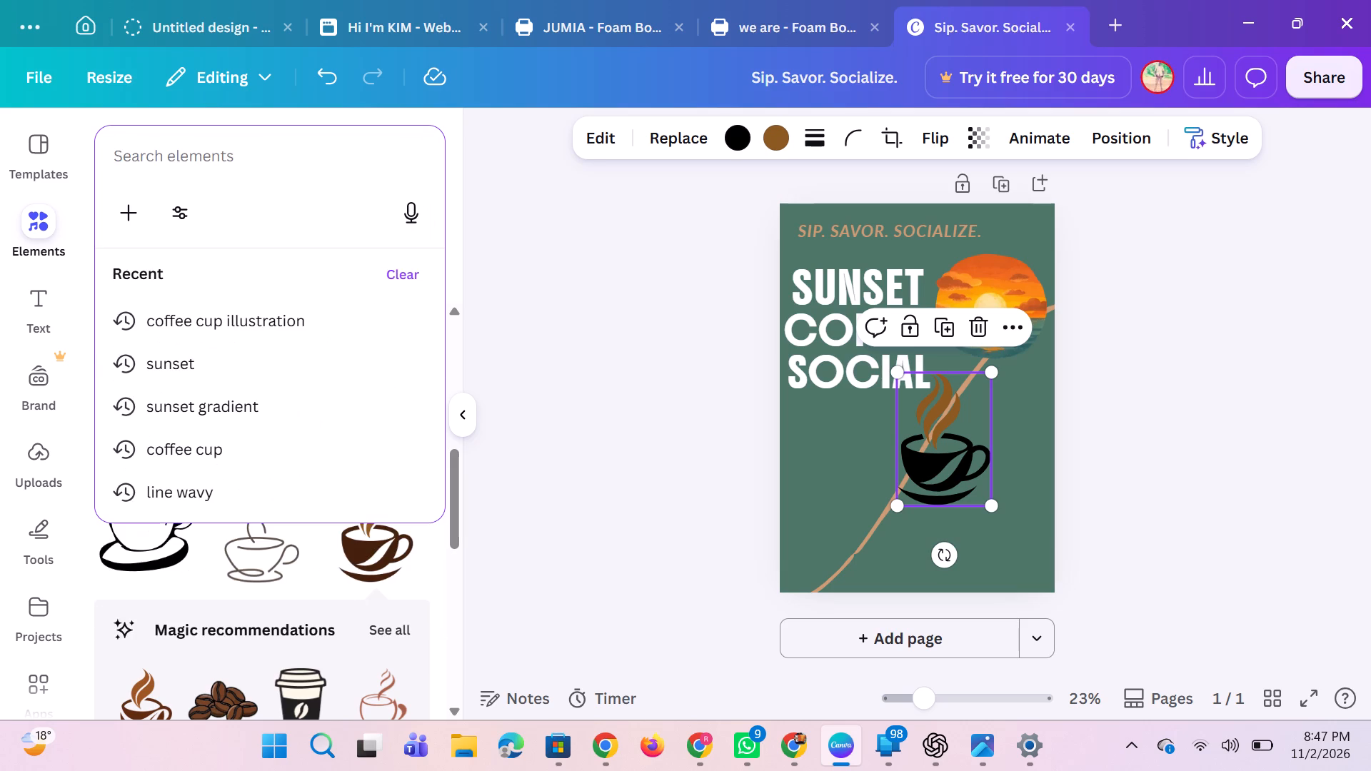
Search the graphics for "gradient lin" and look through the results for a suitable gradient element.
{"action": "type", "text": "GRA"}
{"action": "key", "text": "d"}
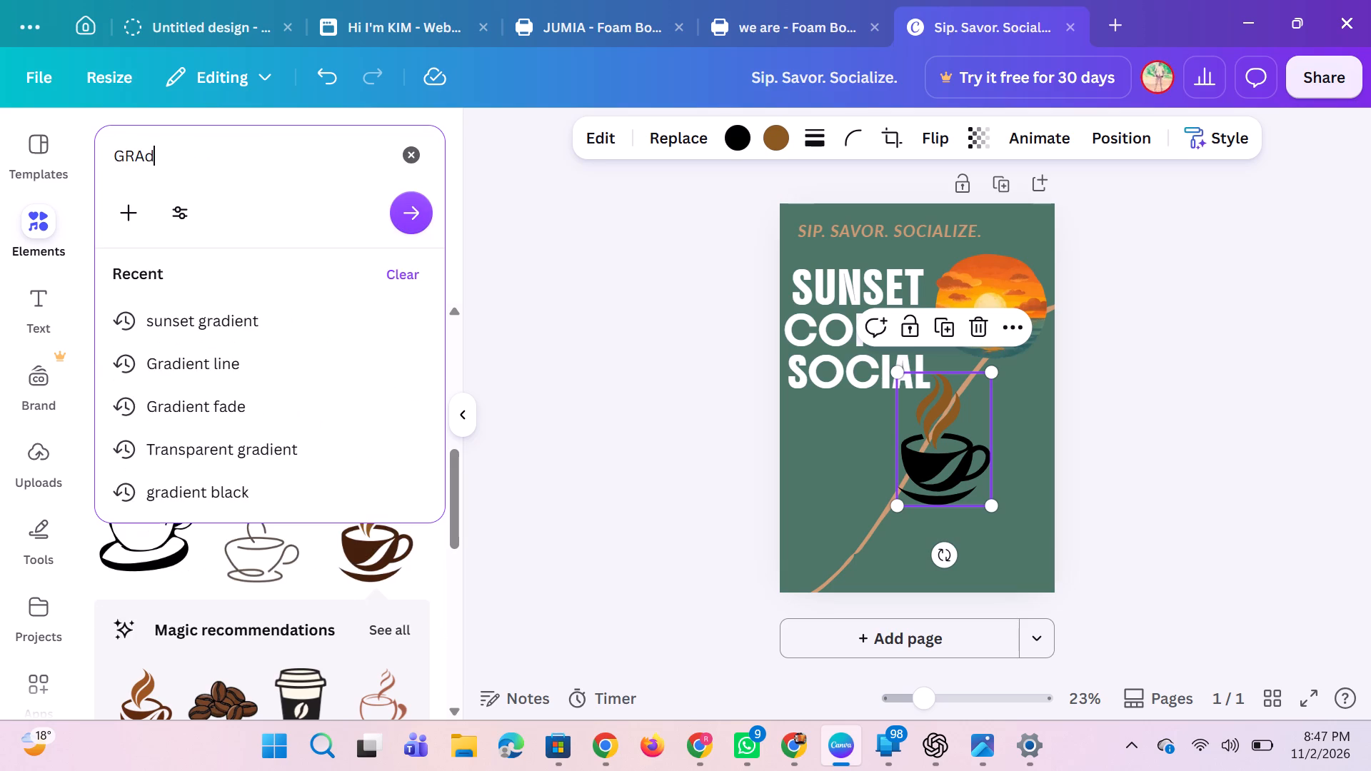
{"action": "type", "text": "ient li"}
{"action": "key", "text": "n"}
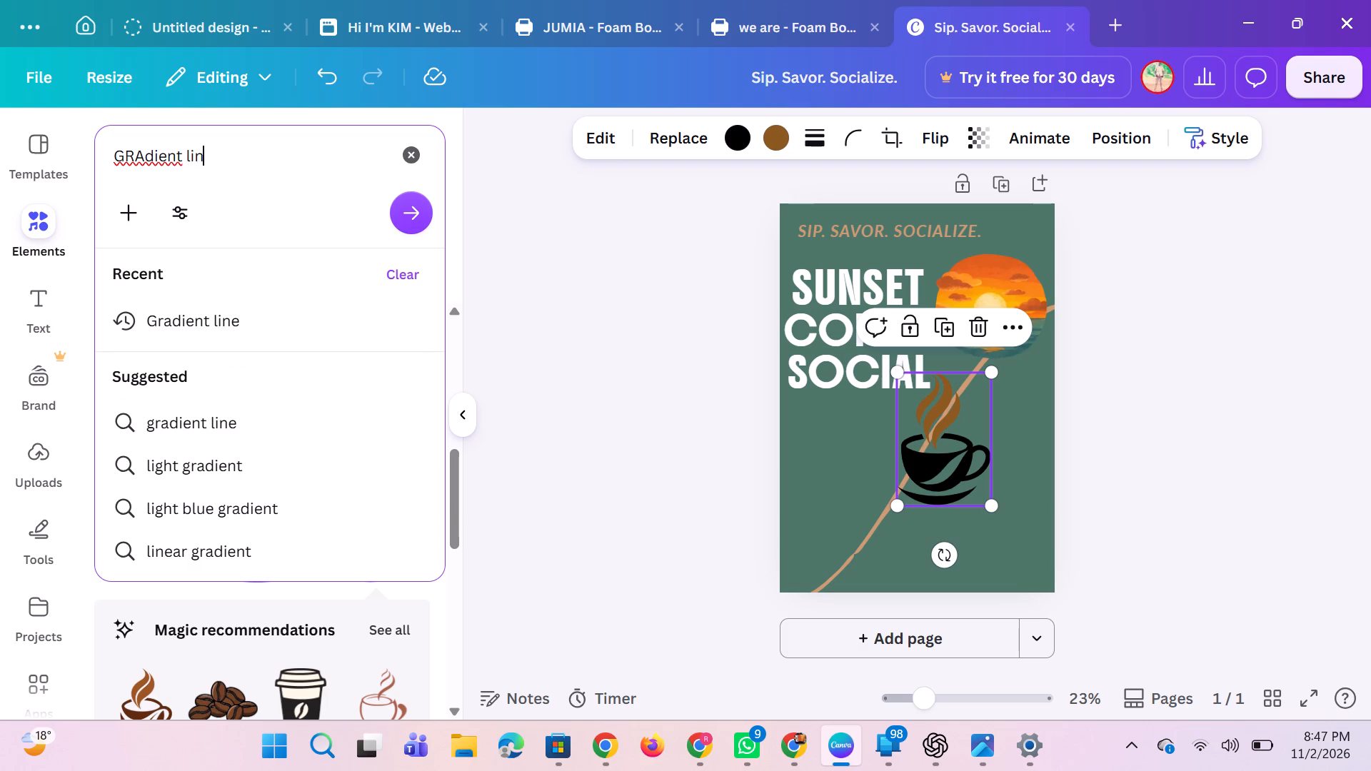
{"action": "key", "text": "Return"}
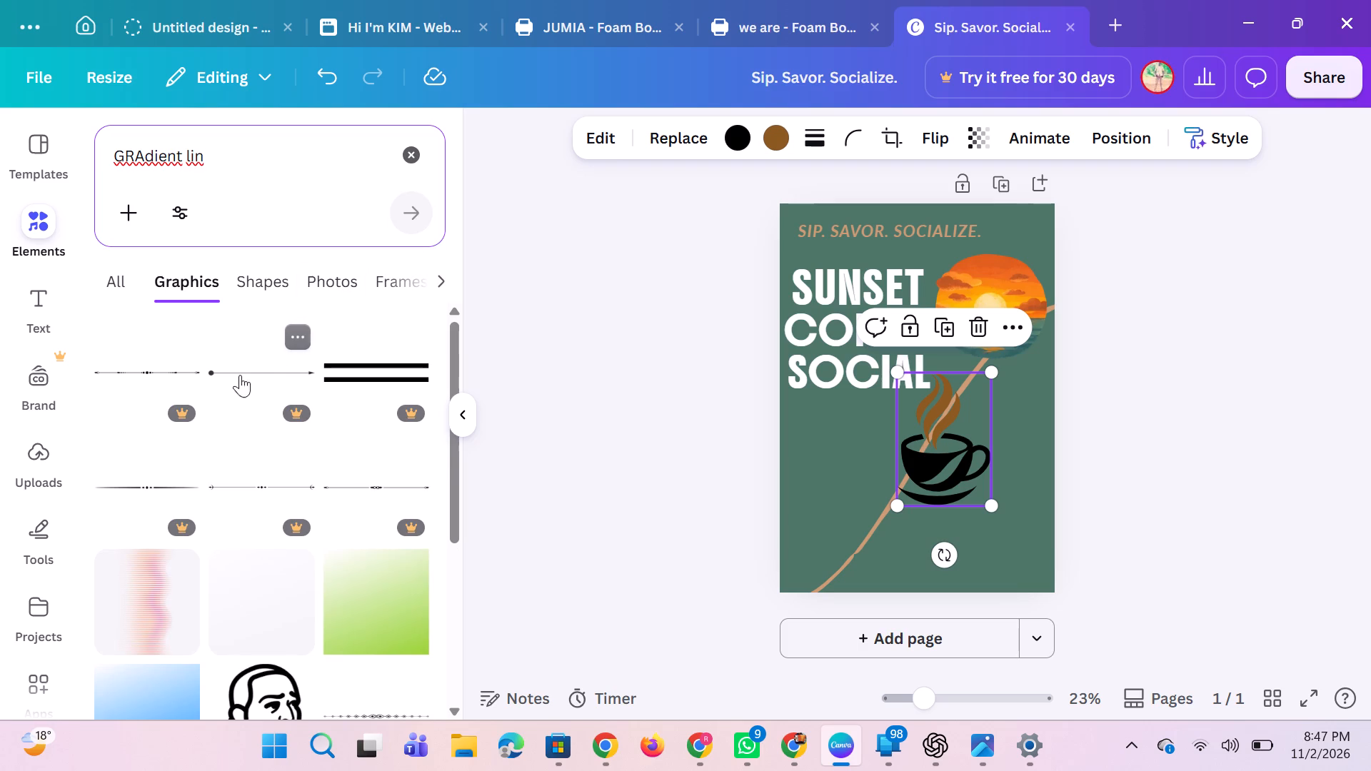
{"action": "scroll", "coordinate": [223, 382], "scroll_direction": "down", "scroll_amount": 2}
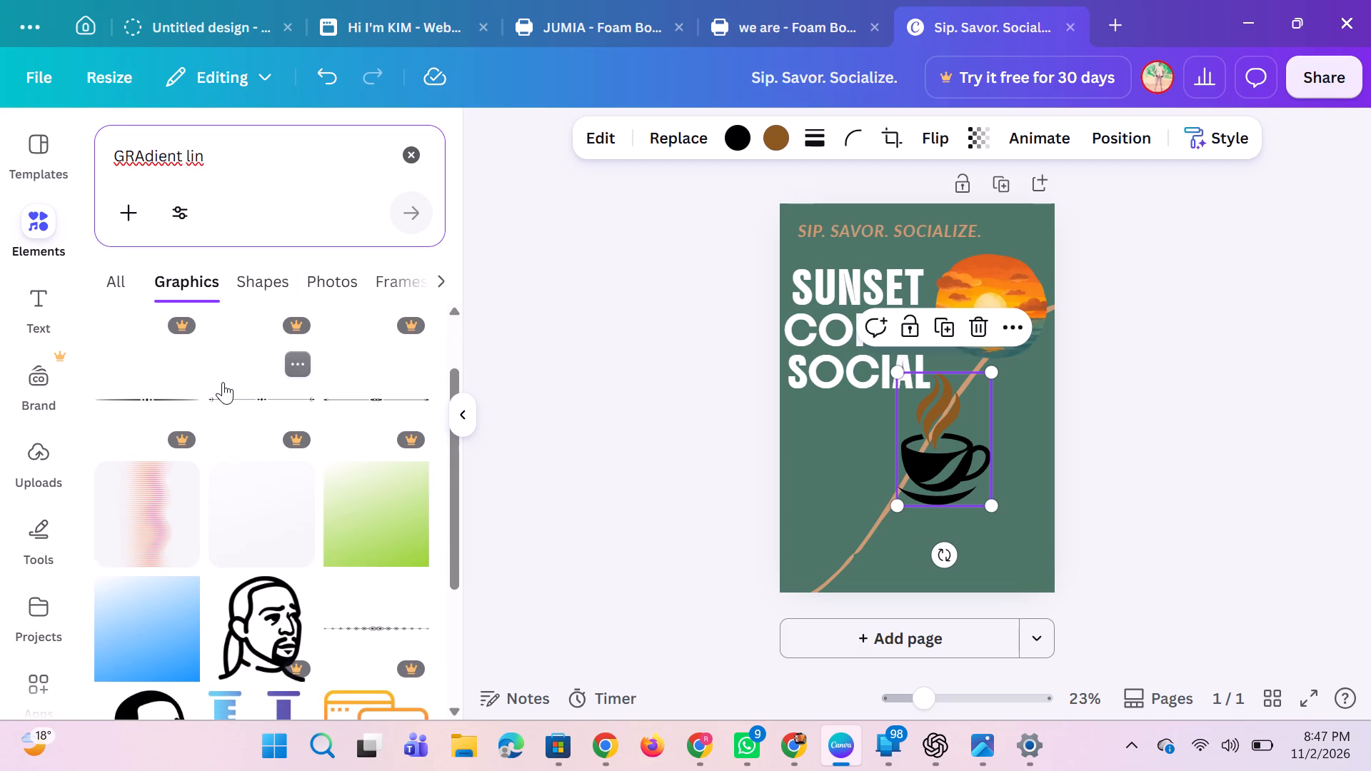
{"action": "scroll", "coordinate": [223, 382], "scroll_direction": "down", "scroll_amount": 1}
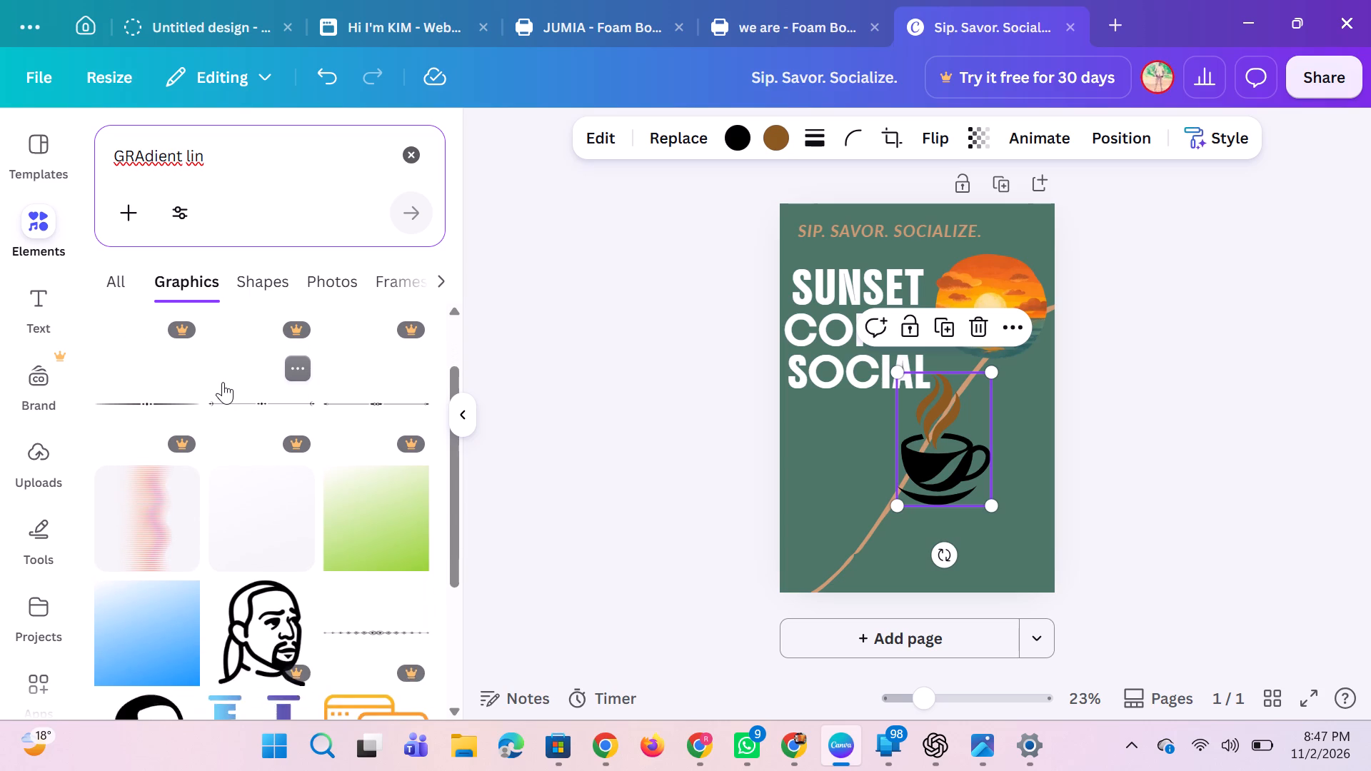
{"action": "scroll", "coordinate": [223, 382], "scroll_direction": "down", "scroll_amount": 2}
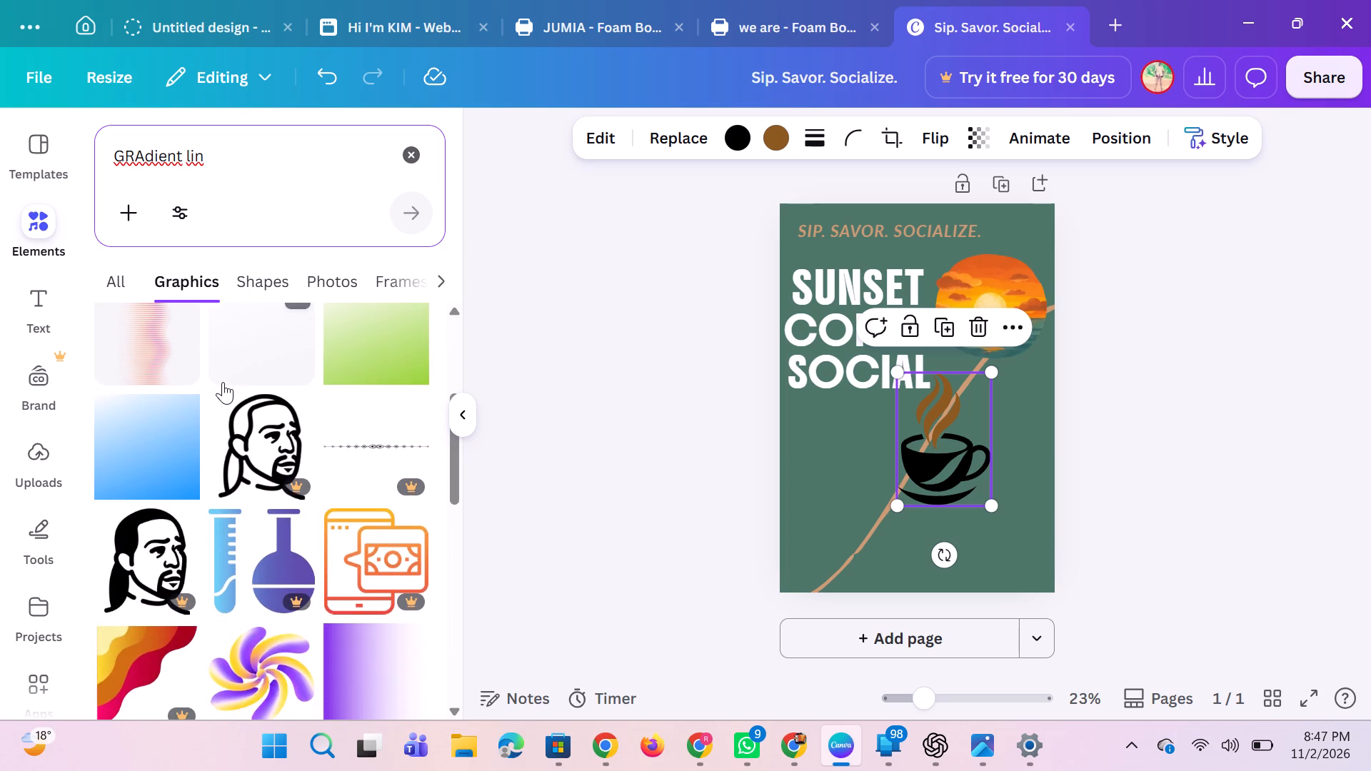
{"action": "scroll", "coordinate": [223, 382], "scroll_direction": "down", "scroll_amount": 2}
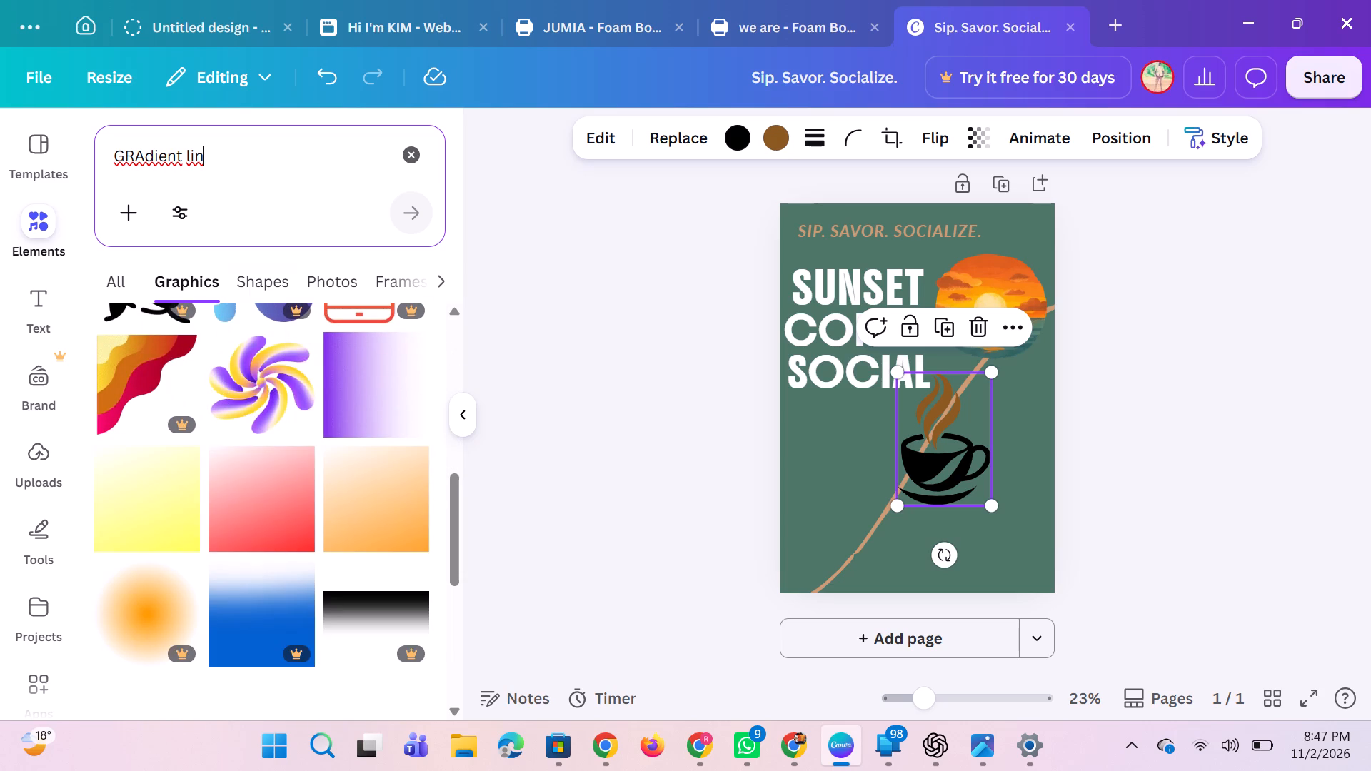
Search the graphics for "gradient line" and look through the results for a suitable gradient or shadow element.
{"action": "left_click", "coordinate": [222, 164]}
{"action": "key", "text": "e"}
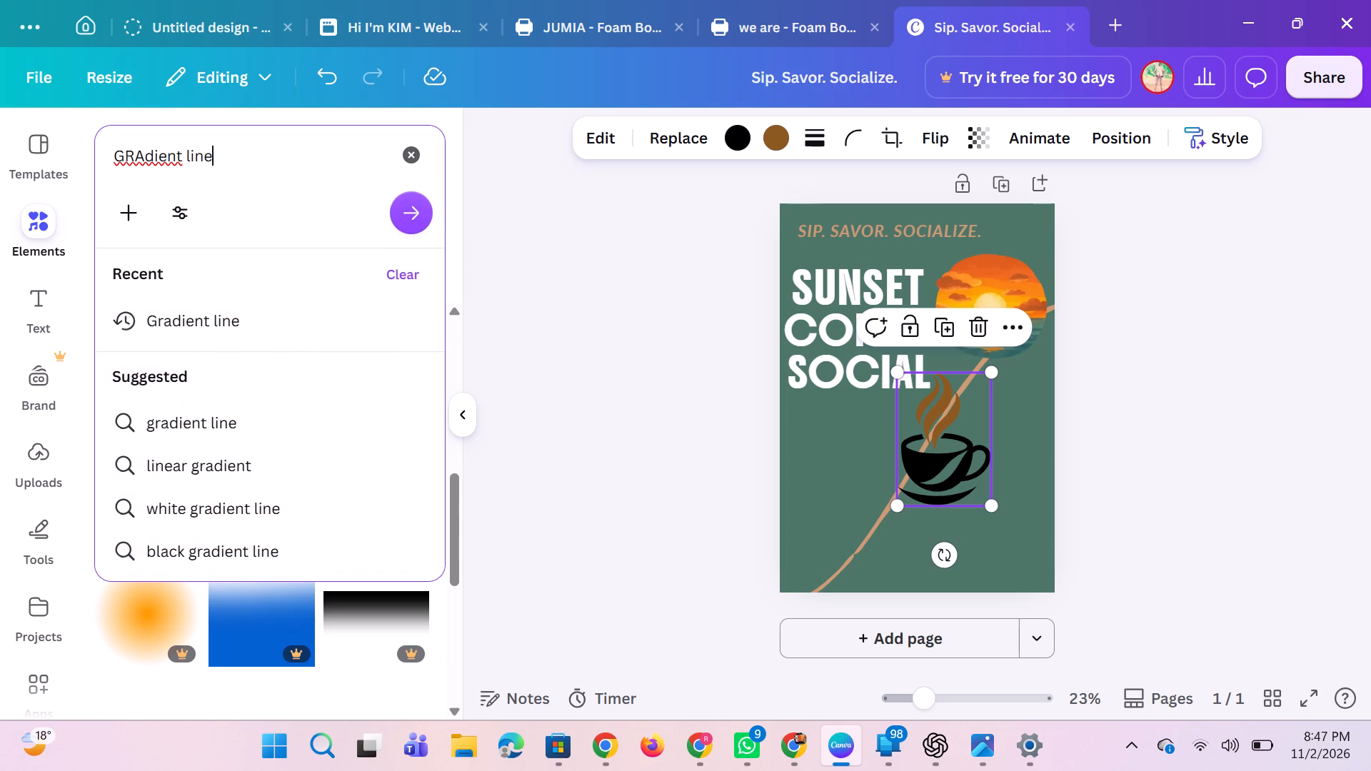
{"action": "key", "text": "Return"}
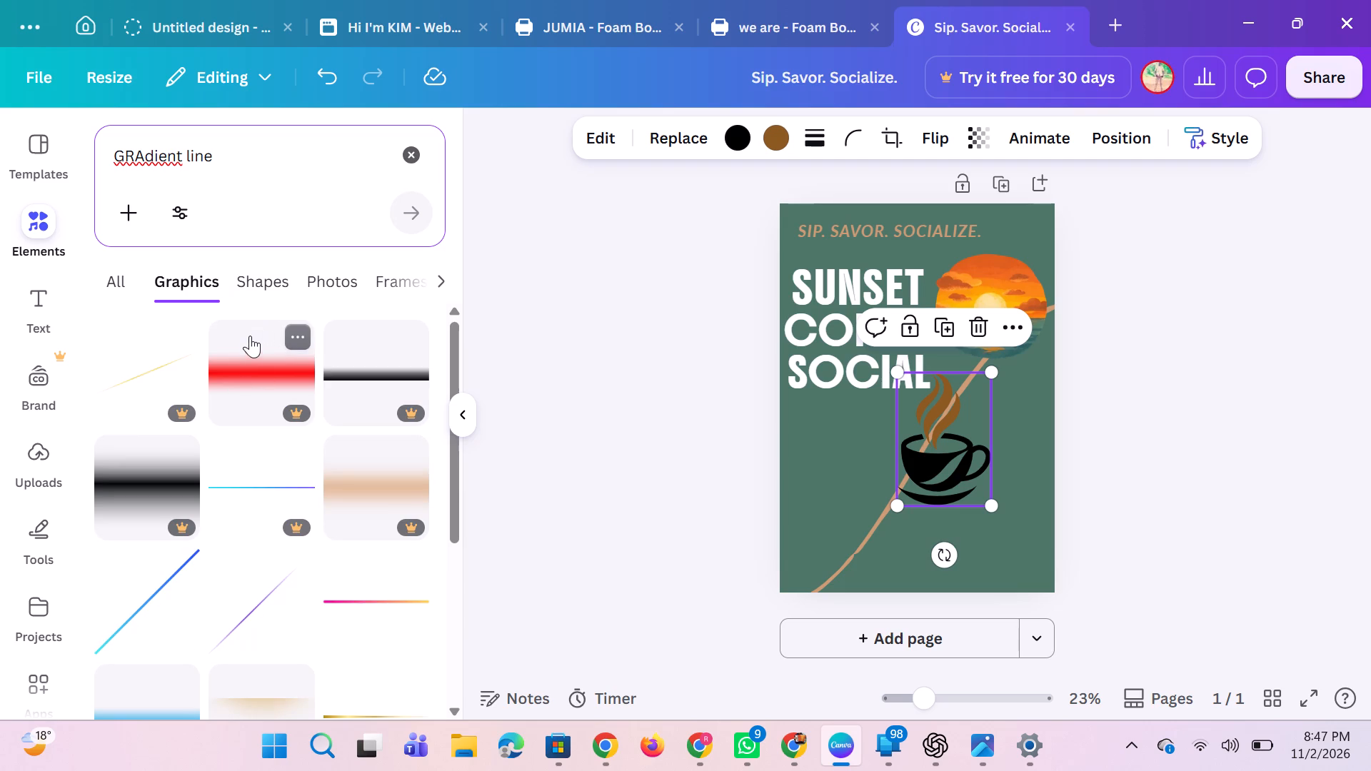
{"action": "scroll", "coordinate": [248, 343], "scroll_direction": "down", "scroll_amount": 1}
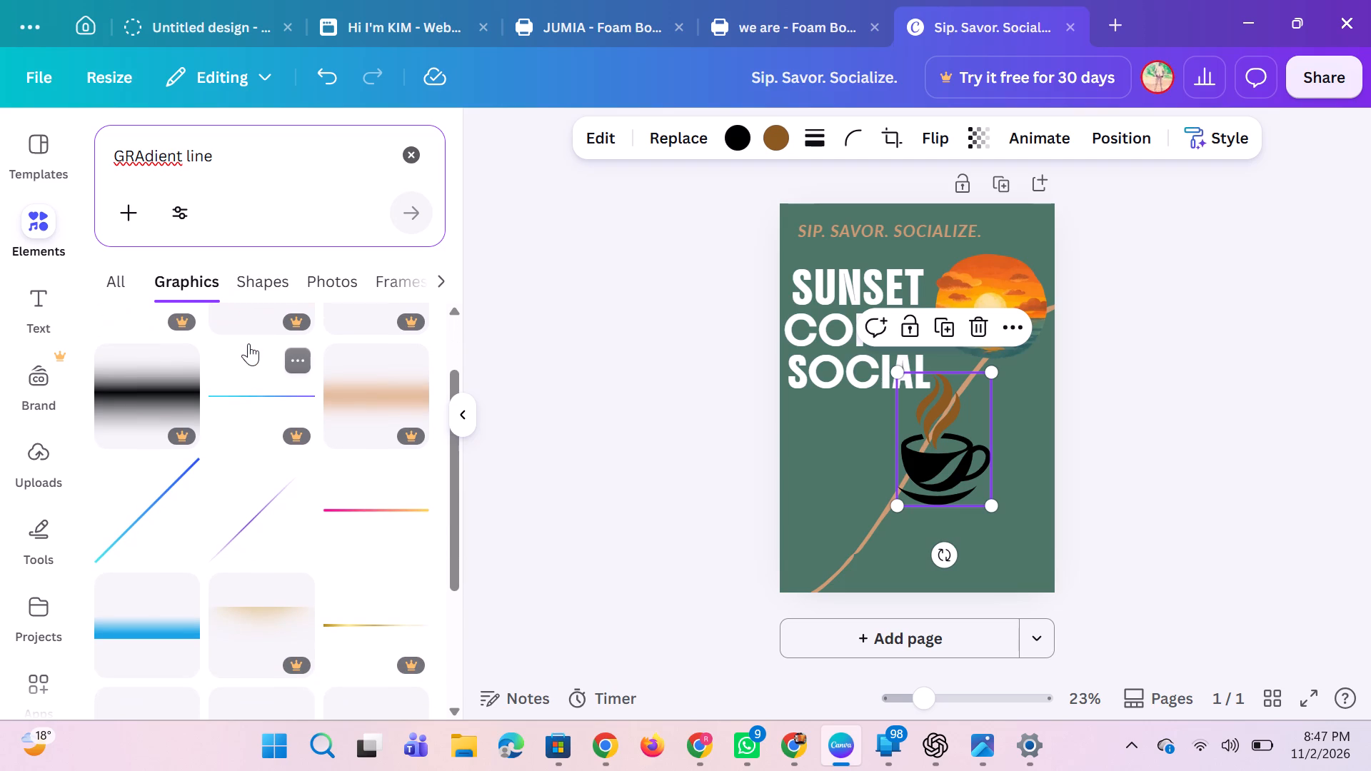
{"action": "scroll", "coordinate": [248, 343], "scroll_direction": "down", "scroll_amount": 1}
{"action": "scroll", "coordinate": [240, 510], "scroll_direction": "down", "scroll_amount": 2}
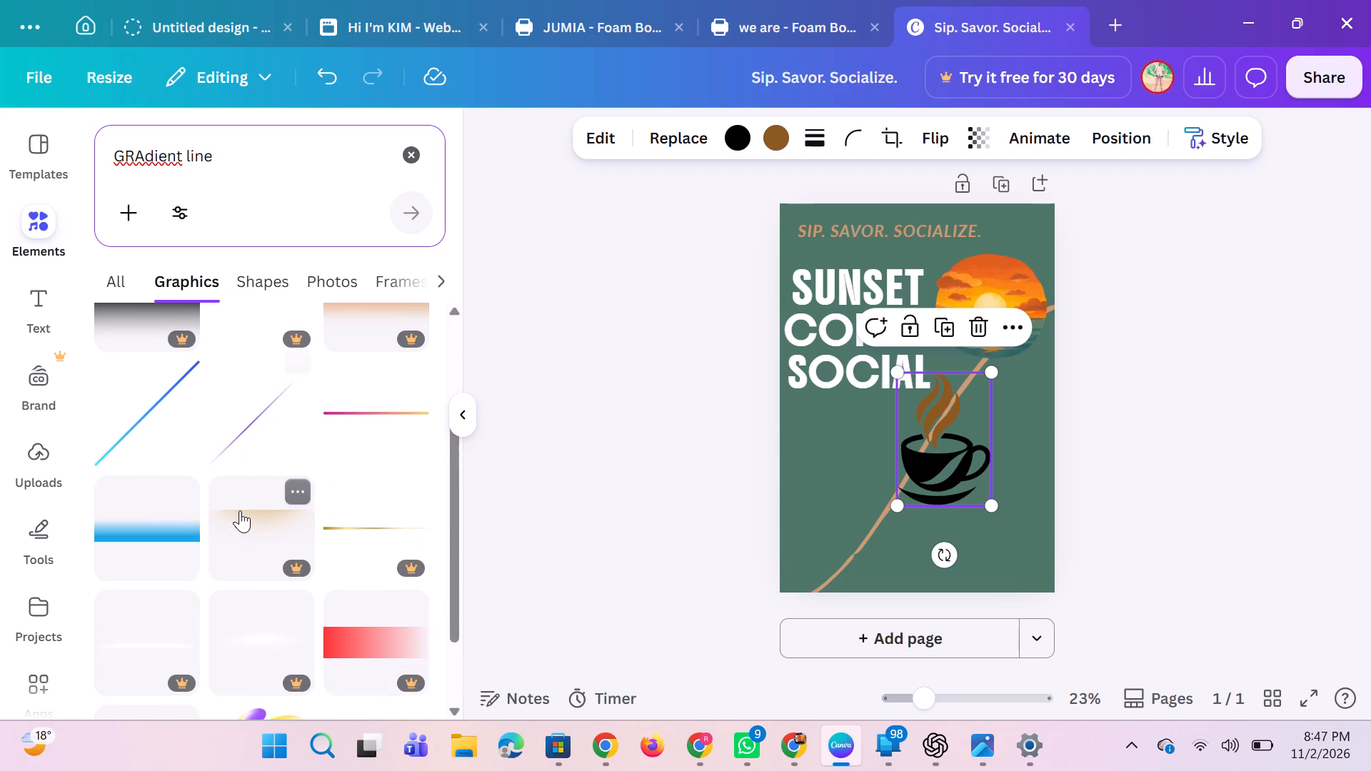
{"action": "scroll", "coordinate": [240, 510], "scroll_direction": "down", "scroll_amount": 3}
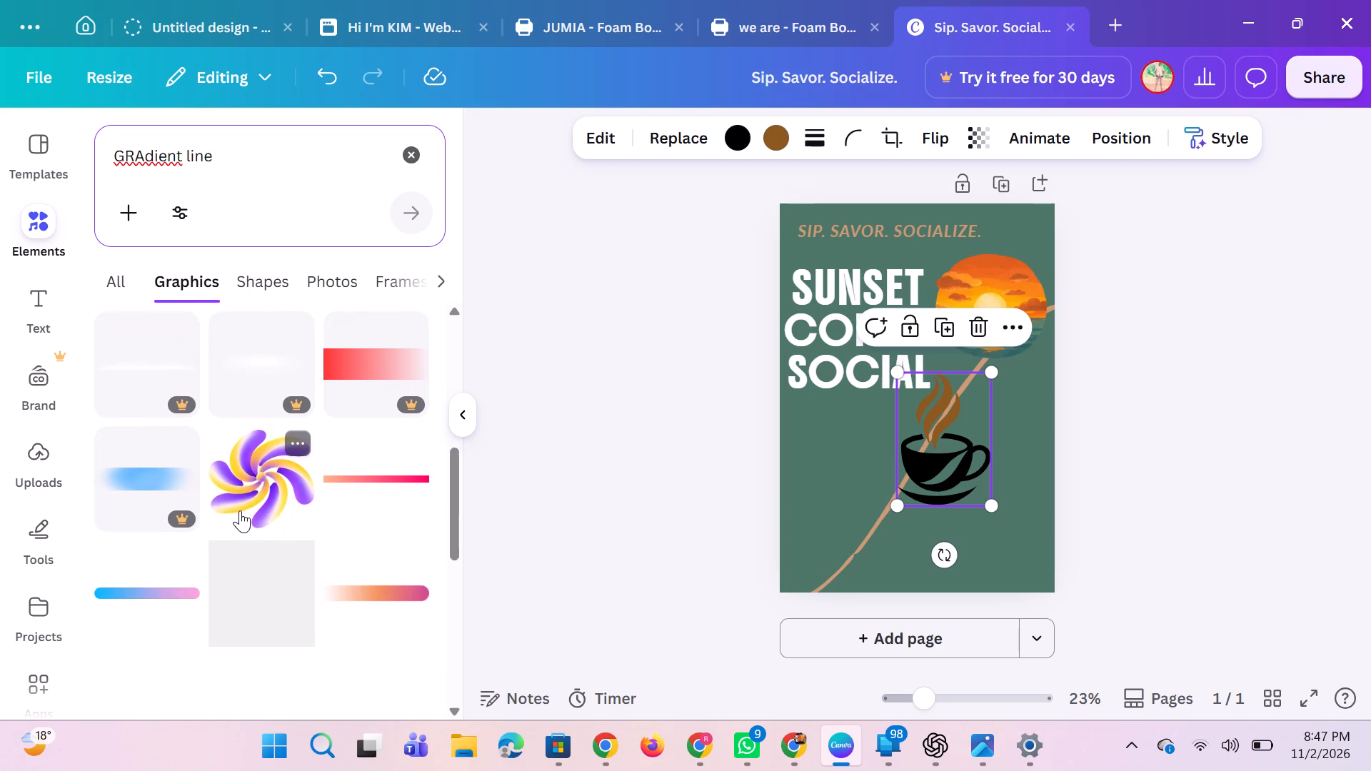
{"action": "scroll", "coordinate": [240, 510], "scroll_direction": "down", "scroll_amount": 1}
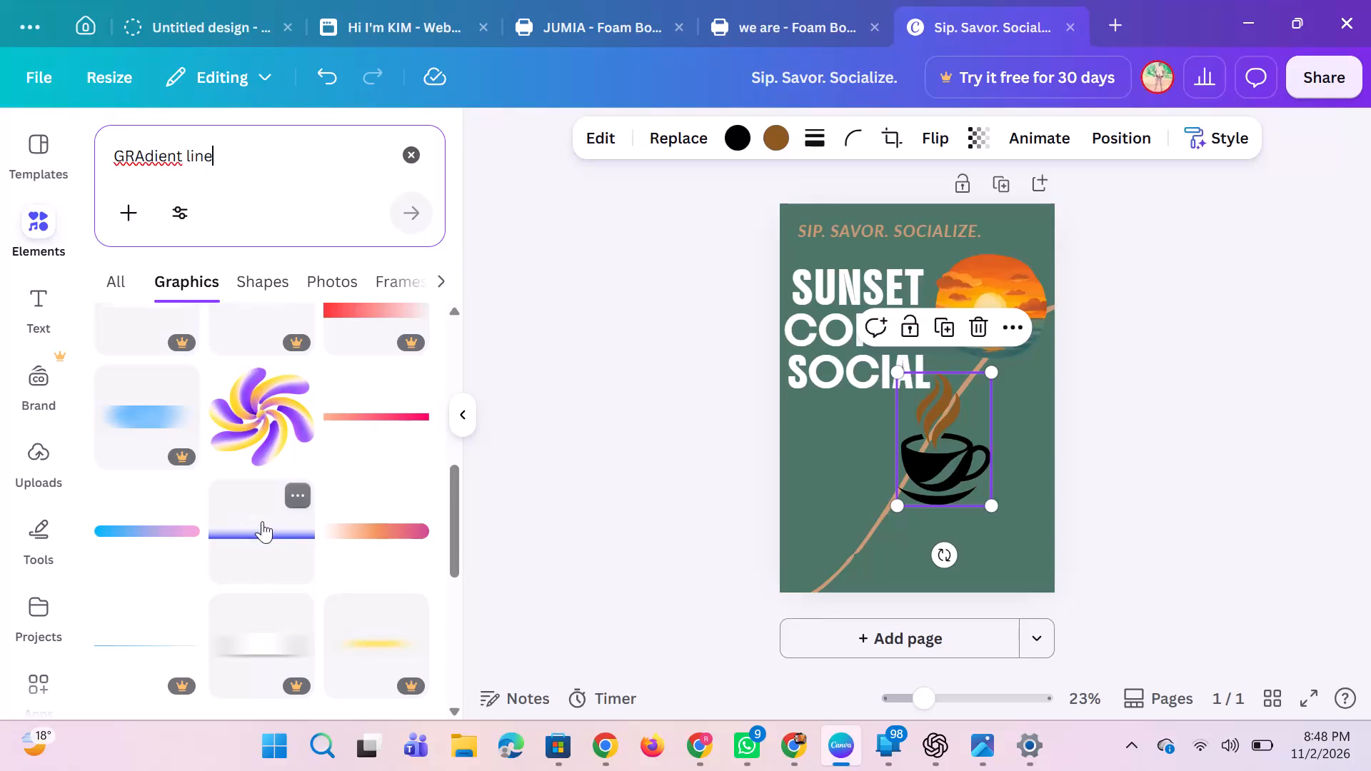
{"action": "scroll", "coordinate": [256, 548], "scroll_direction": "down", "scroll_amount": 1}
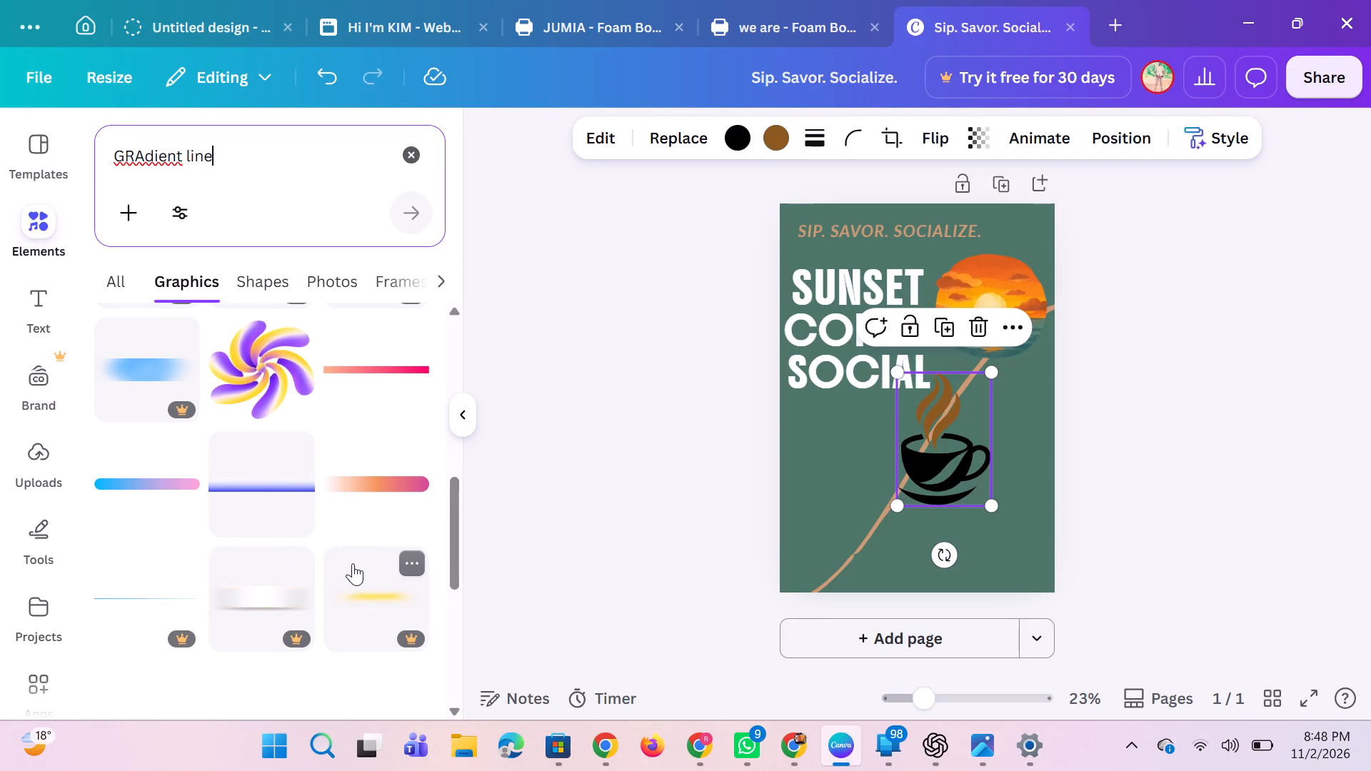
{"action": "scroll", "coordinate": [361, 588], "scroll_direction": "down", "scroll_amount": 3}
{"action": "scroll", "coordinate": [292, 550], "scroll_direction": "down", "scroll_amount": 1}
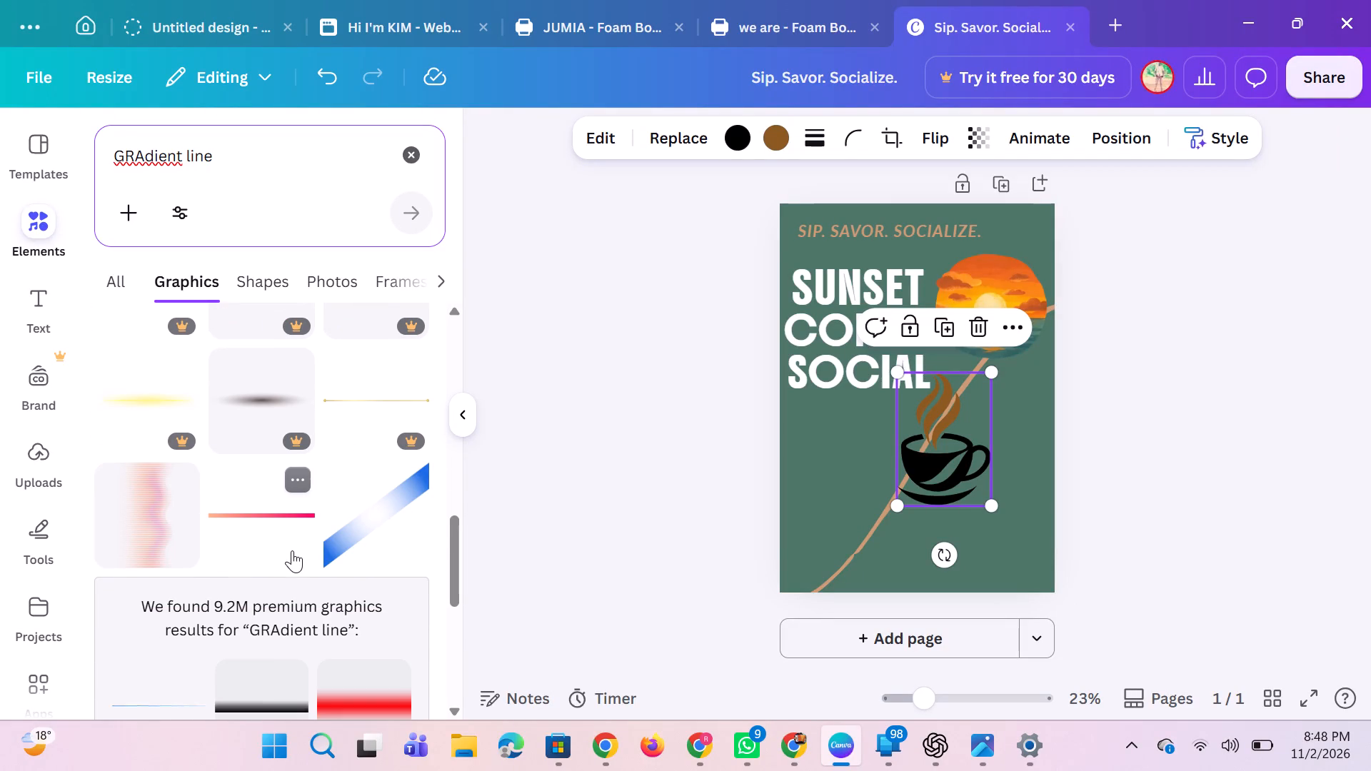
{"action": "scroll", "coordinate": [292, 550], "scroll_direction": "down", "scroll_amount": 5}
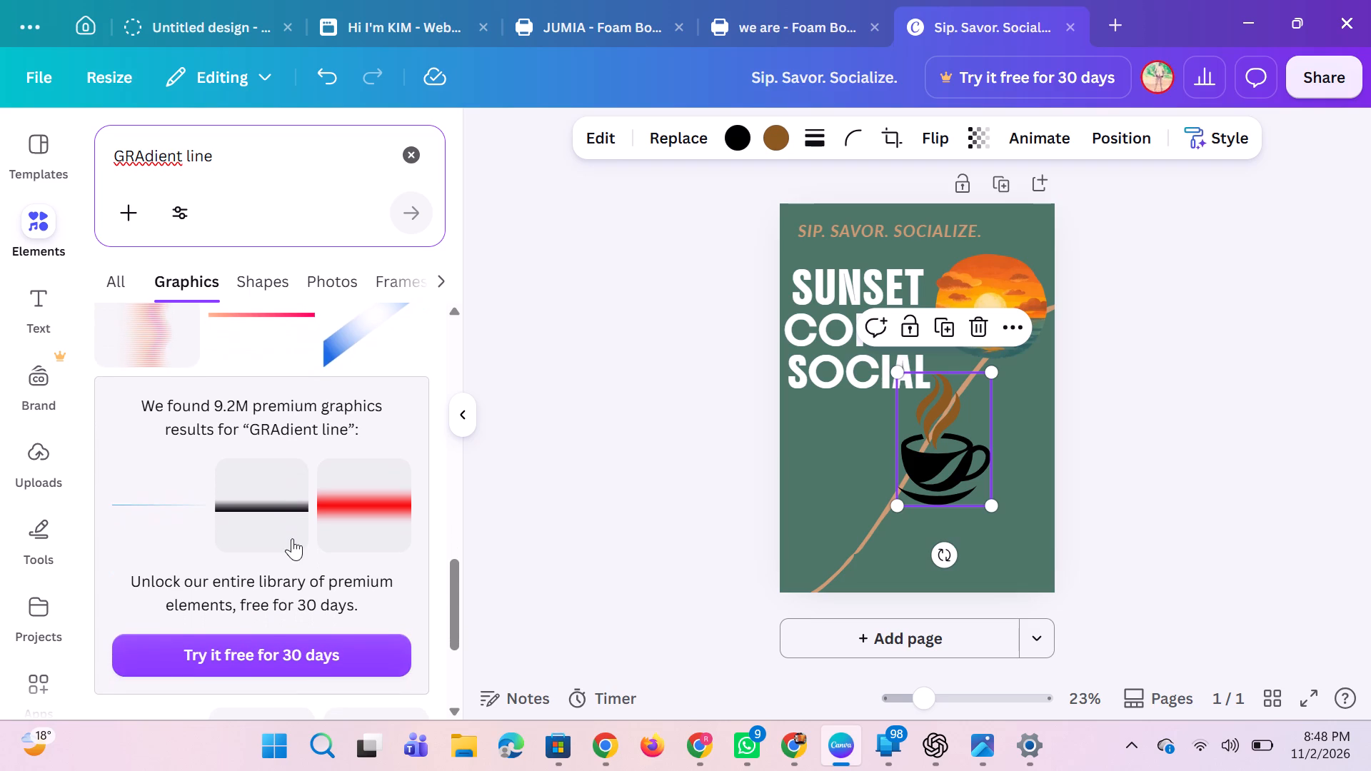
{"action": "scroll", "coordinate": [292, 538], "scroll_direction": "down", "scroll_amount": 3}
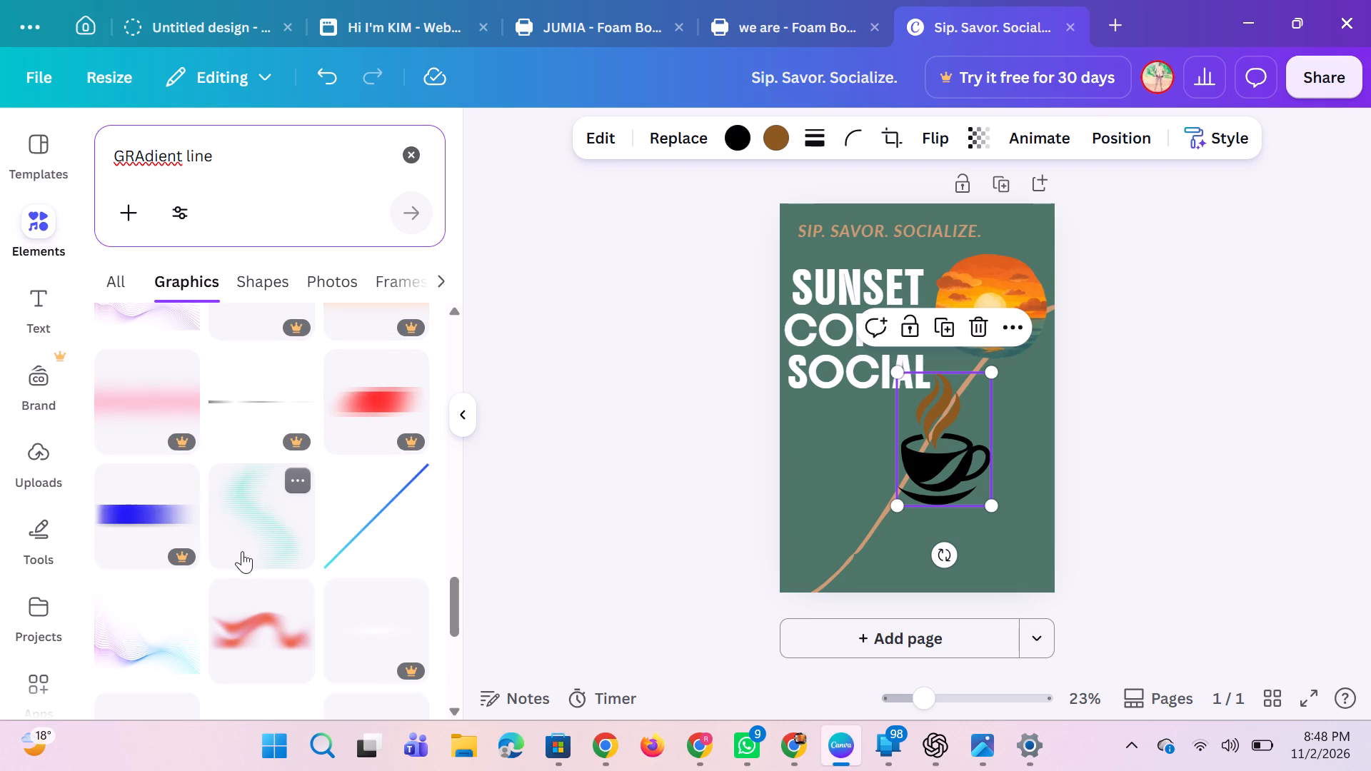
{"action": "scroll", "coordinate": [248, 551], "scroll_direction": "down", "scroll_amount": 2}
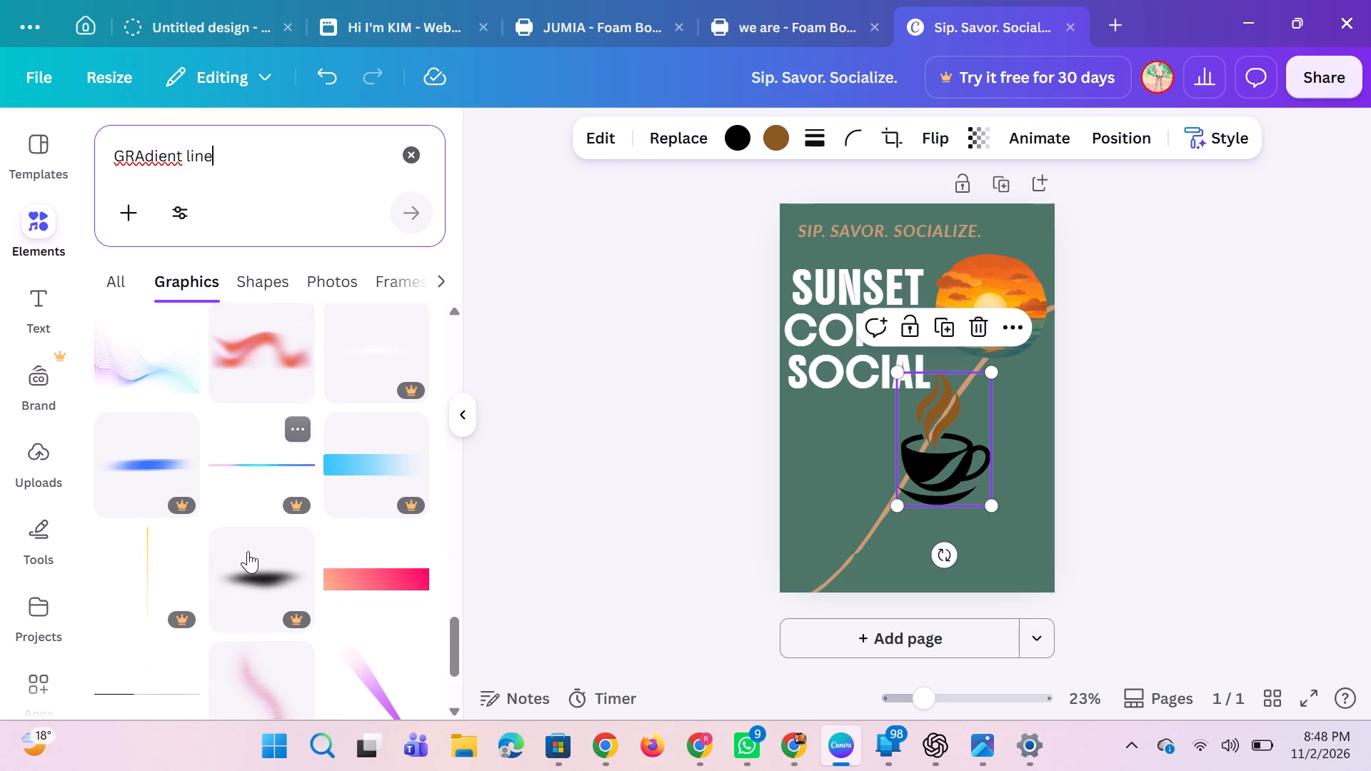
{"action": "scroll", "coordinate": [248, 551], "scroll_direction": "down", "scroll_amount": 3}
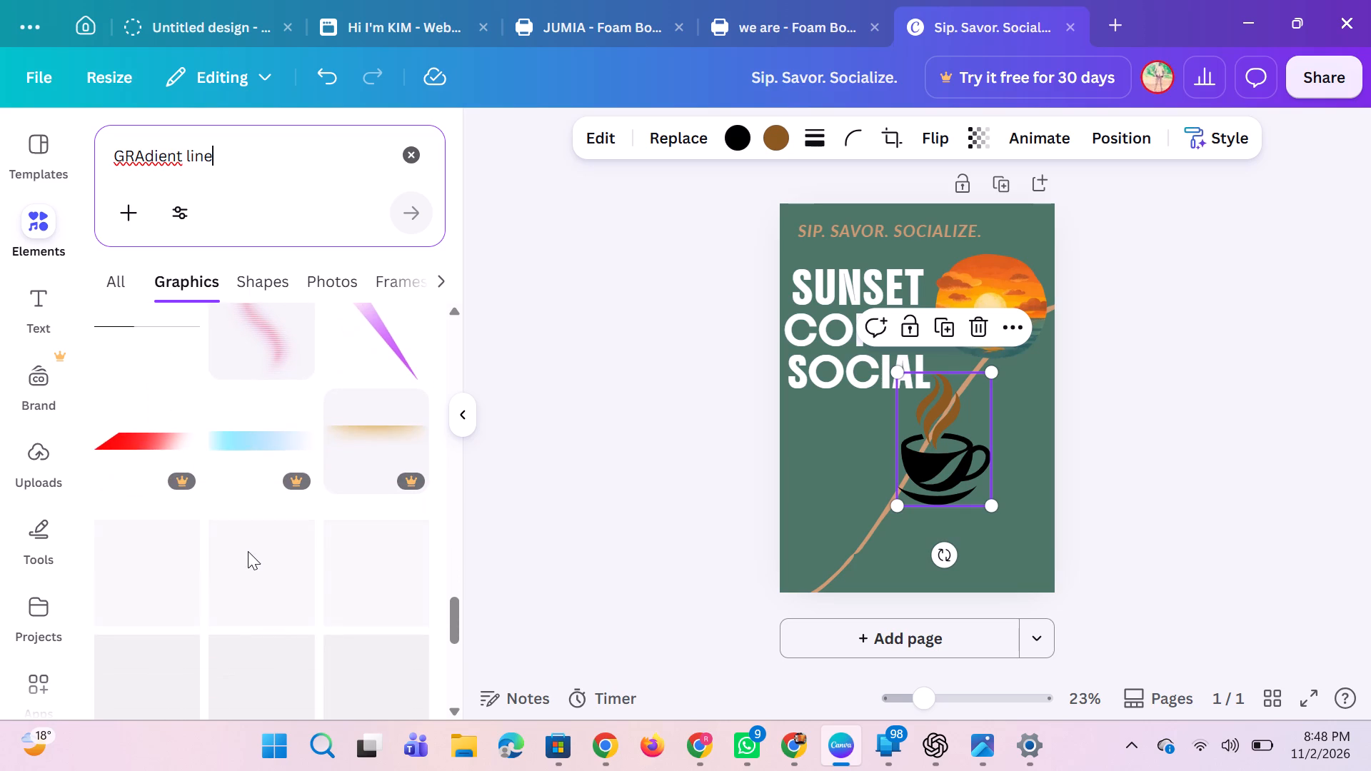
{"action": "scroll", "coordinate": [248, 551], "scroll_direction": "down", "scroll_amount": 1}
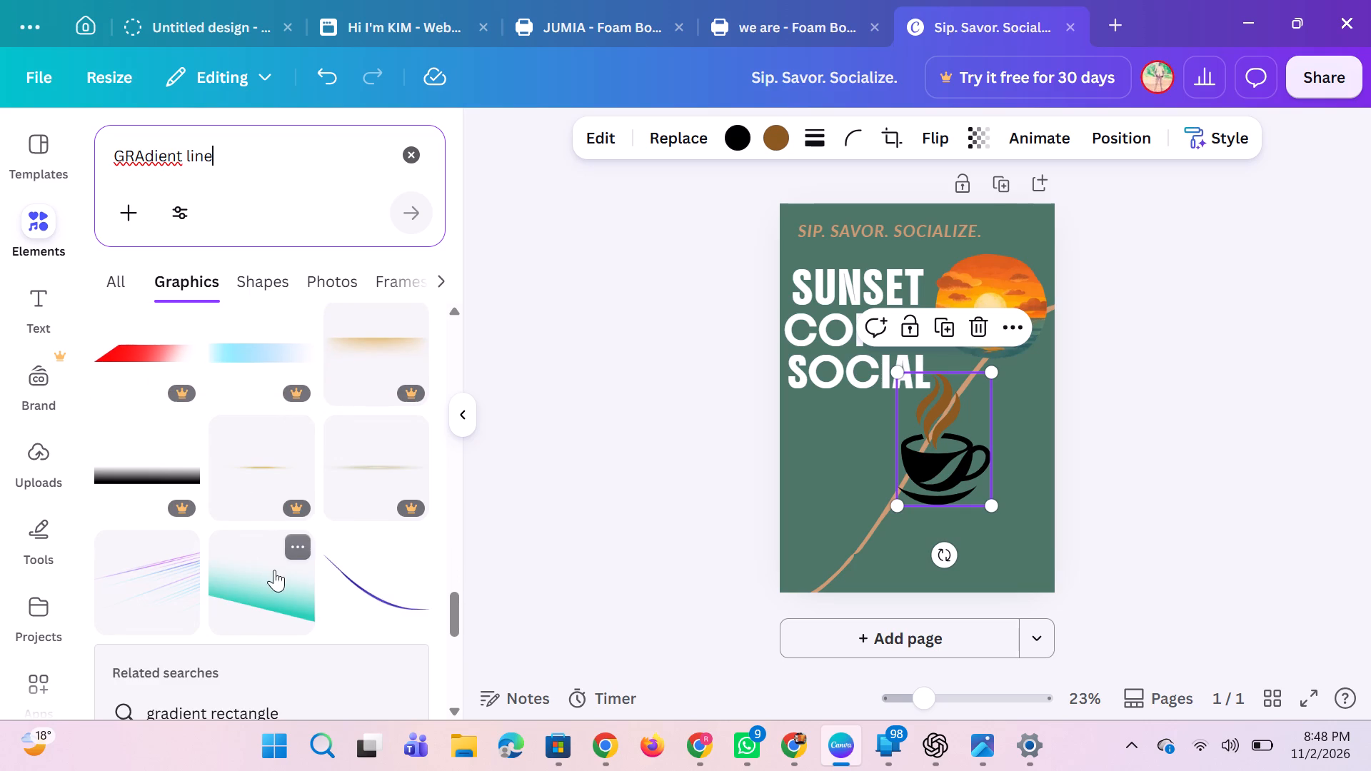
{"action": "scroll", "coordinate": [274, 570], "scroll_direction": "down", "scroll_amount": 1}
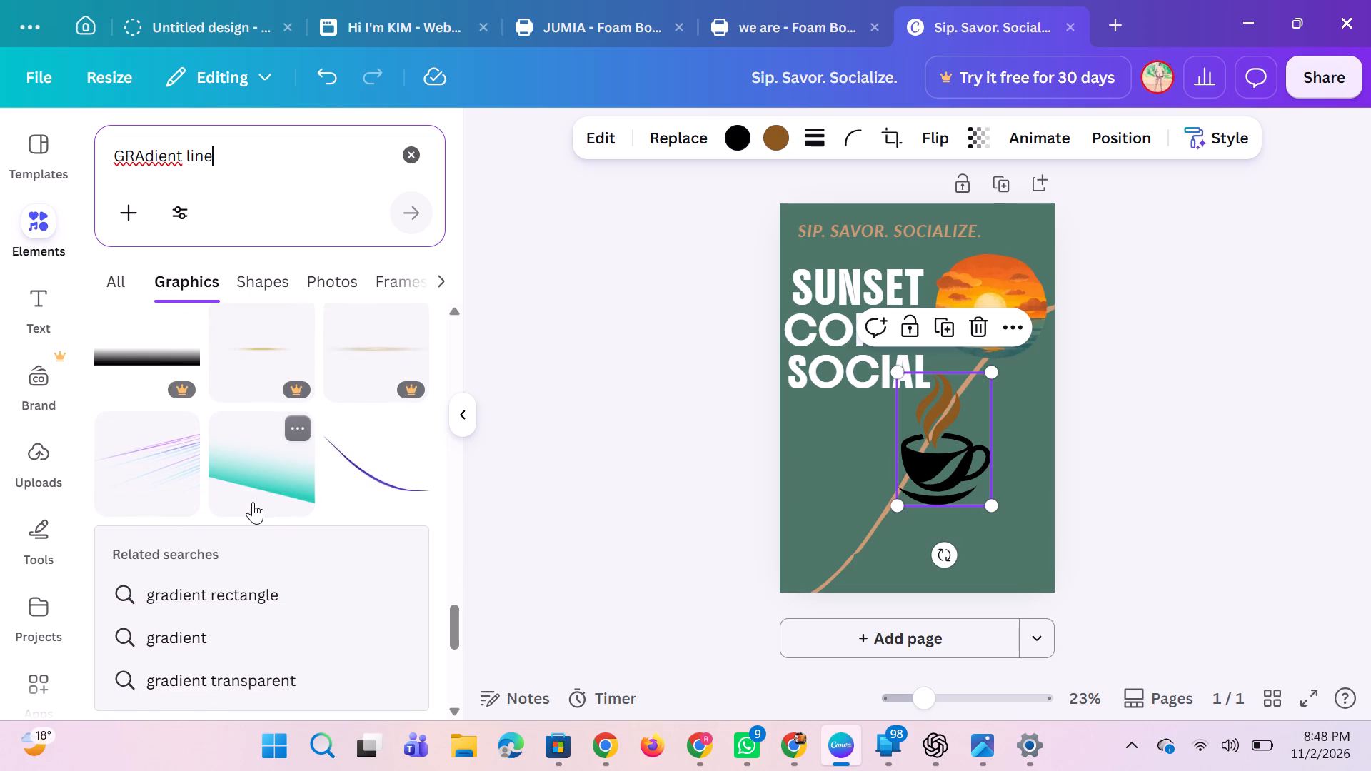
{"action": "scroll", "coordinate": [253, 505], "scroll_direction": "down", "scroll_amount": 2}
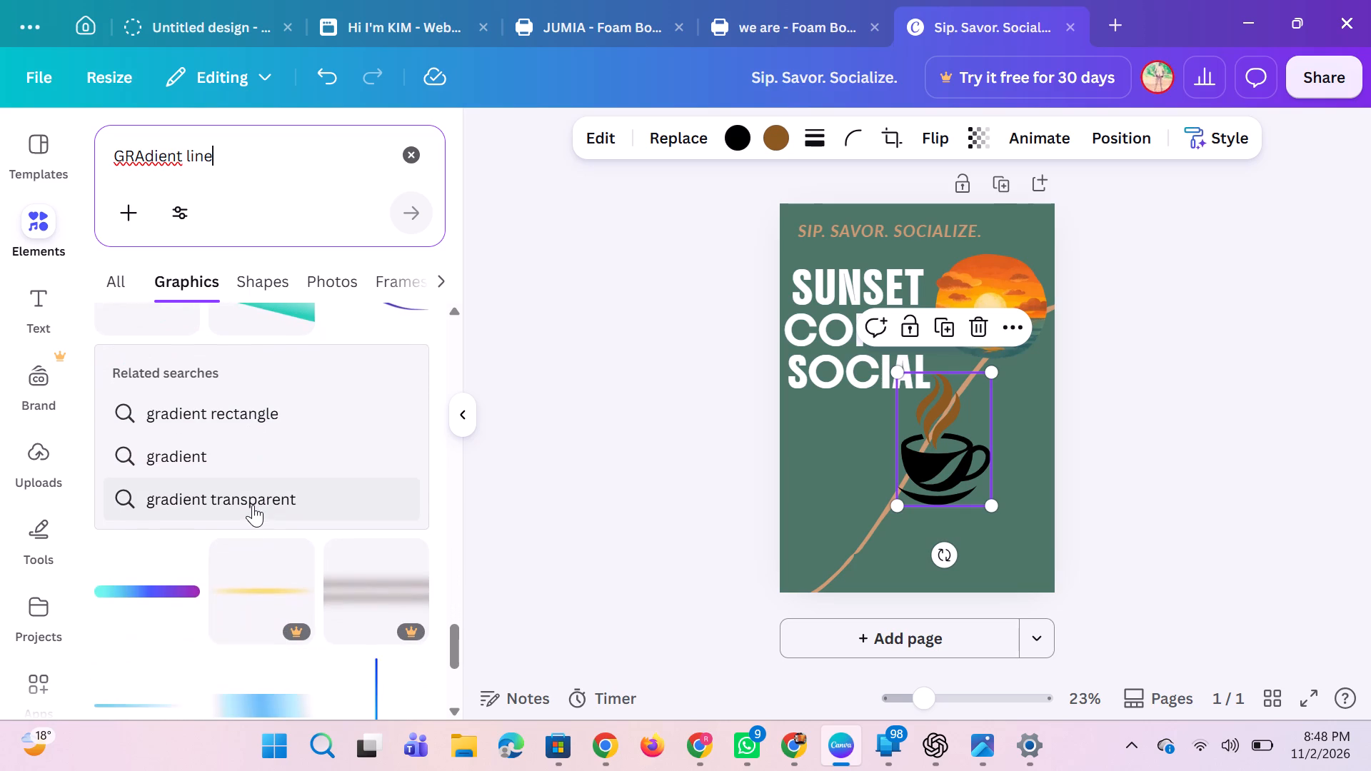
{"action": "scroll", "coordinate": [253, 505], "scroll_direction": "down", "scroll_amount": 3}
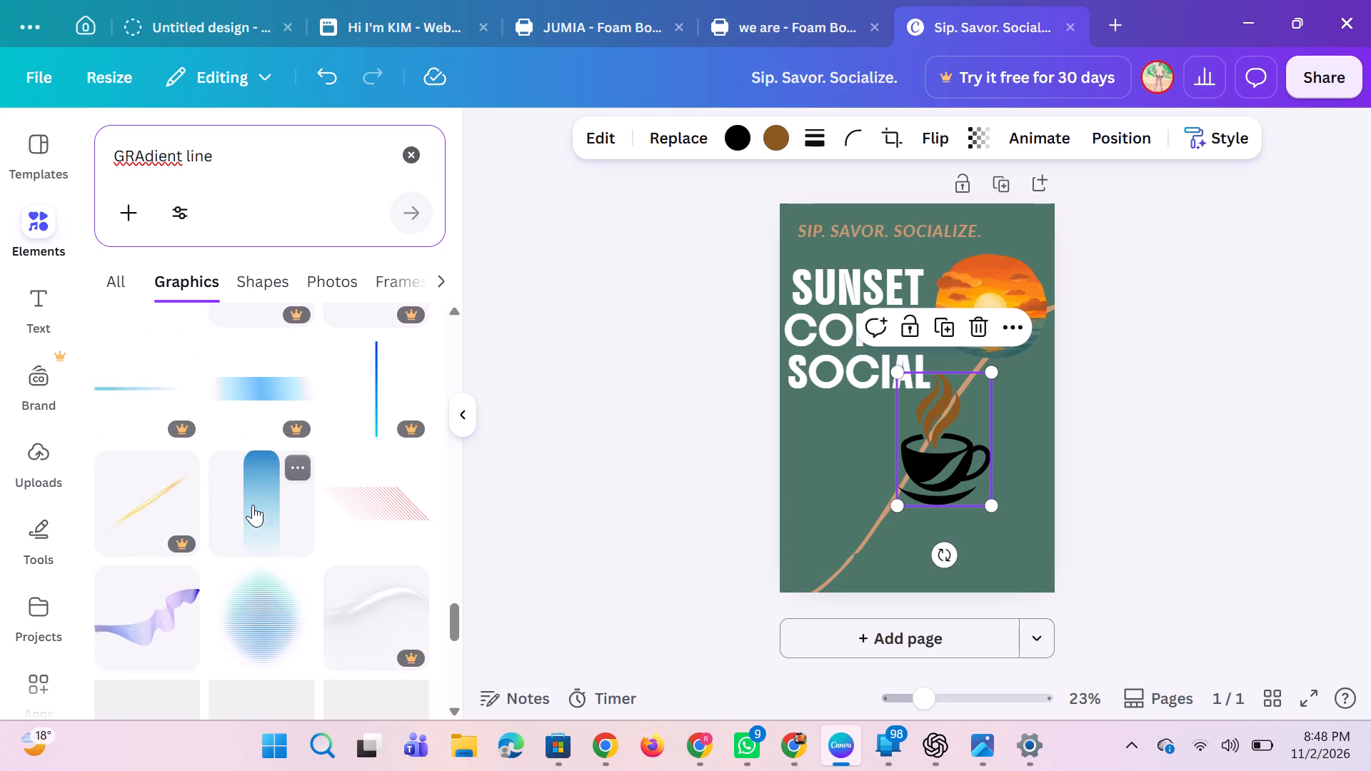
{"action": "scroll", "coordinate": [253, 505], "scroll_direction": "down", "scroll_amount": 2}
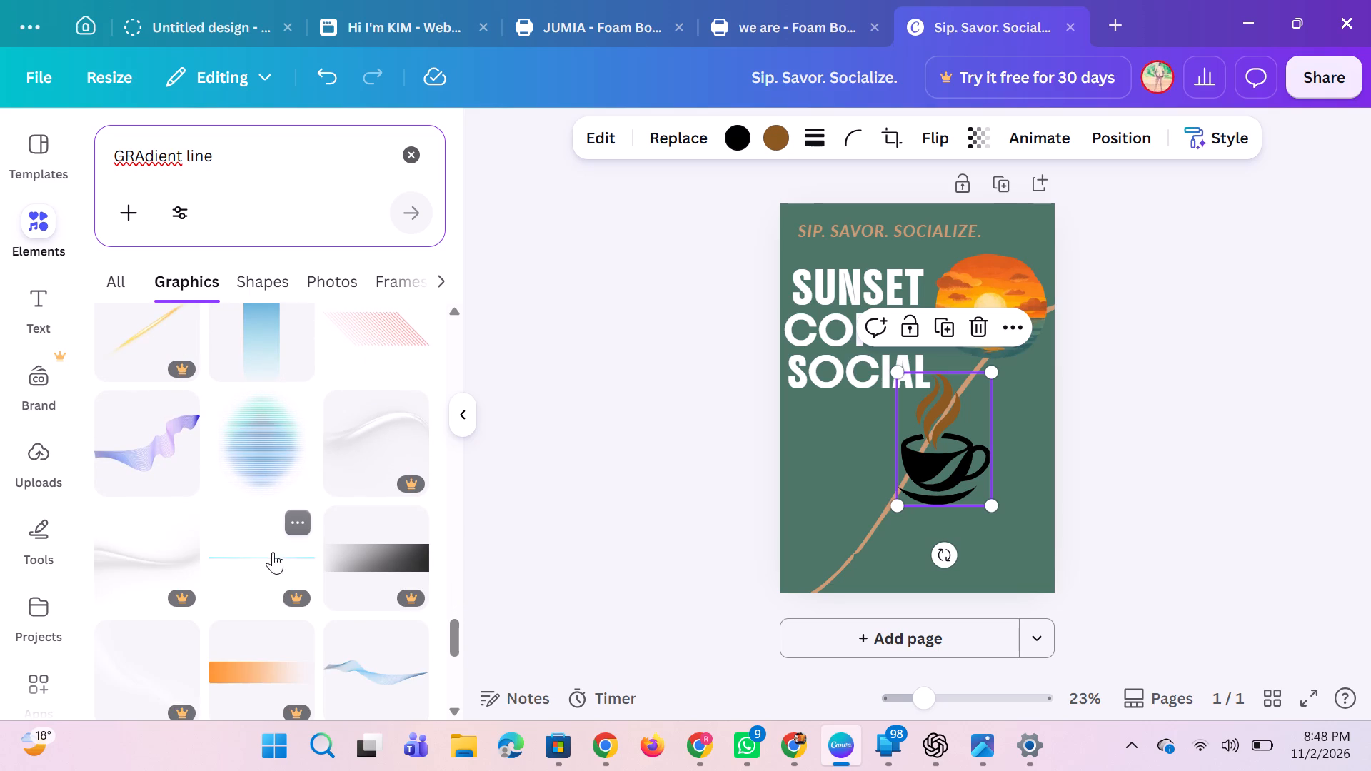
{"action": "scroll", "coordinate": [236, 538], "scroll_direction": "down", "scroll_amount": 2}
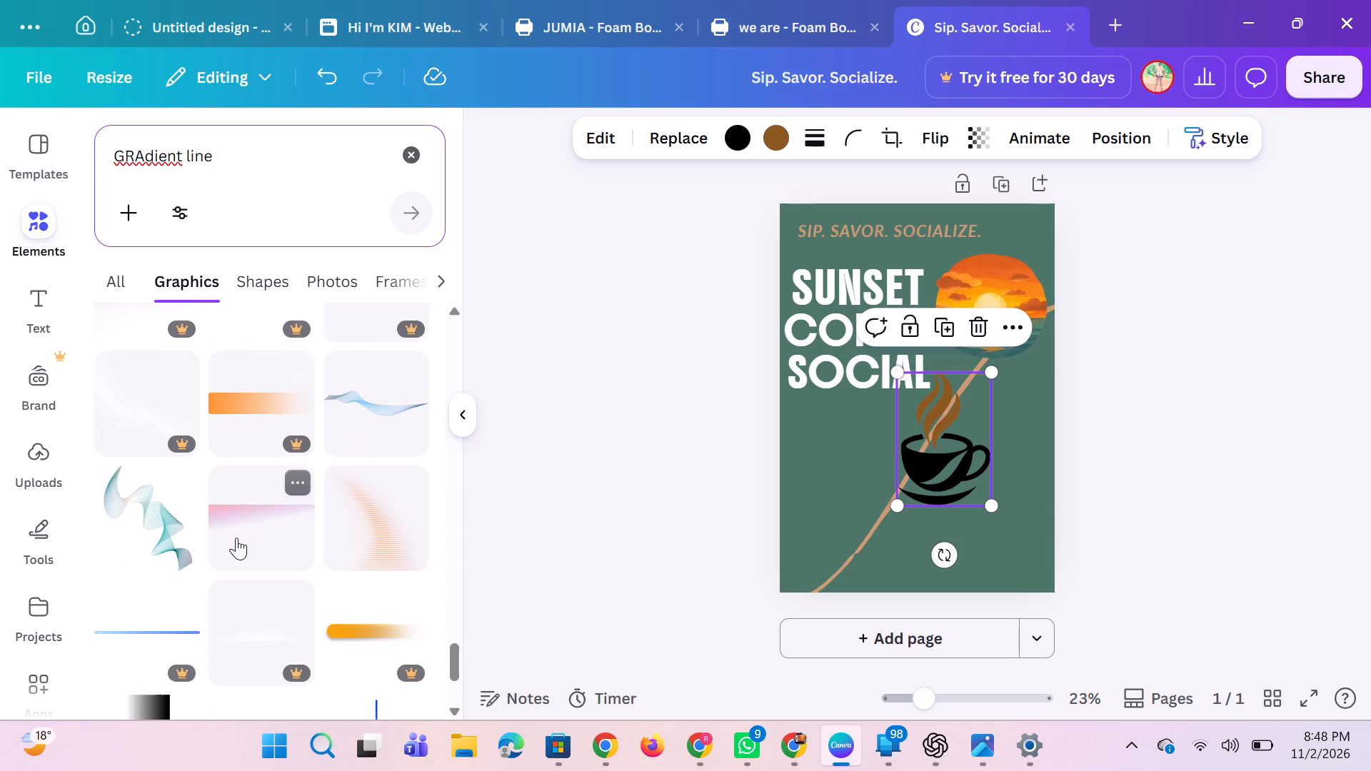
{"action": "scroll", "coordinate": [236, 538], "scroll_direction": "down", "scroll_amount": 3}
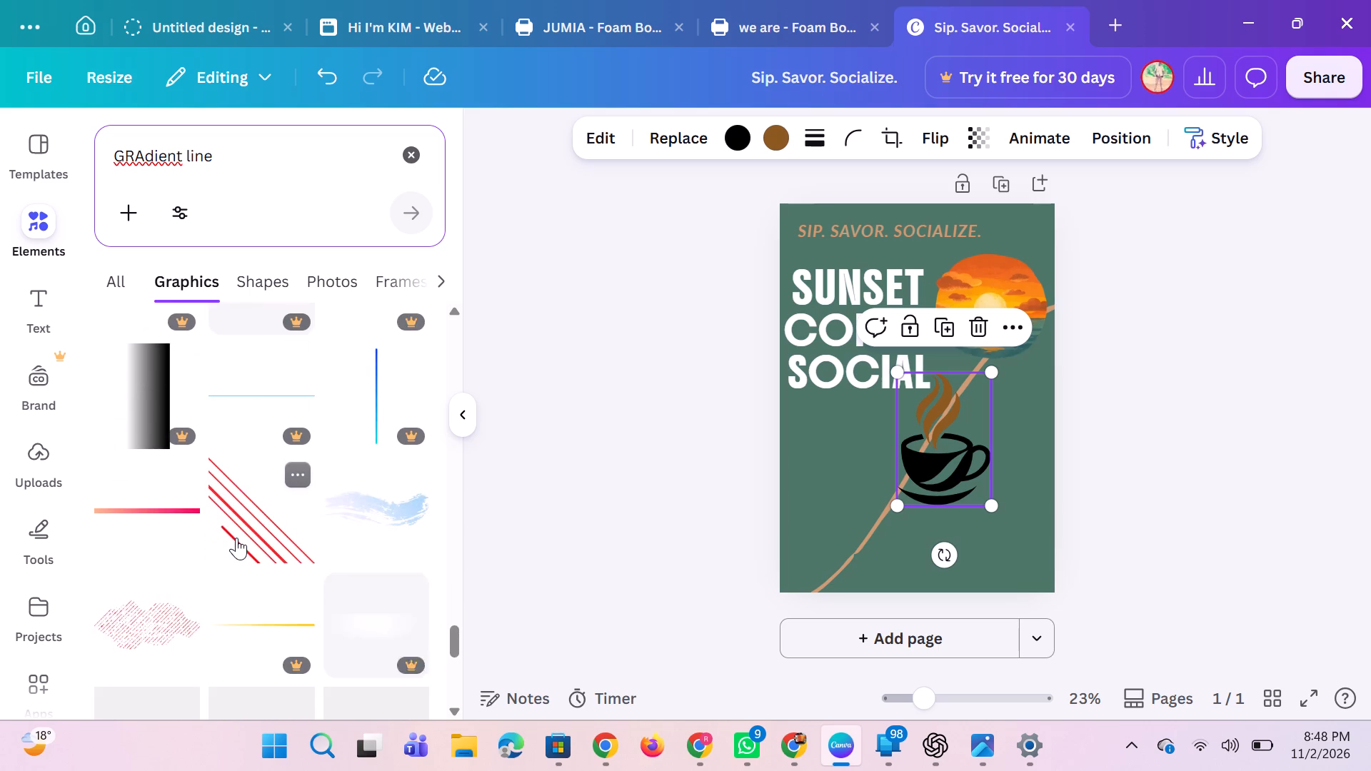
{"action": "scroll", "coordinate": [236, 538], "scroll_direction": "down", "scroll_amount": 4}
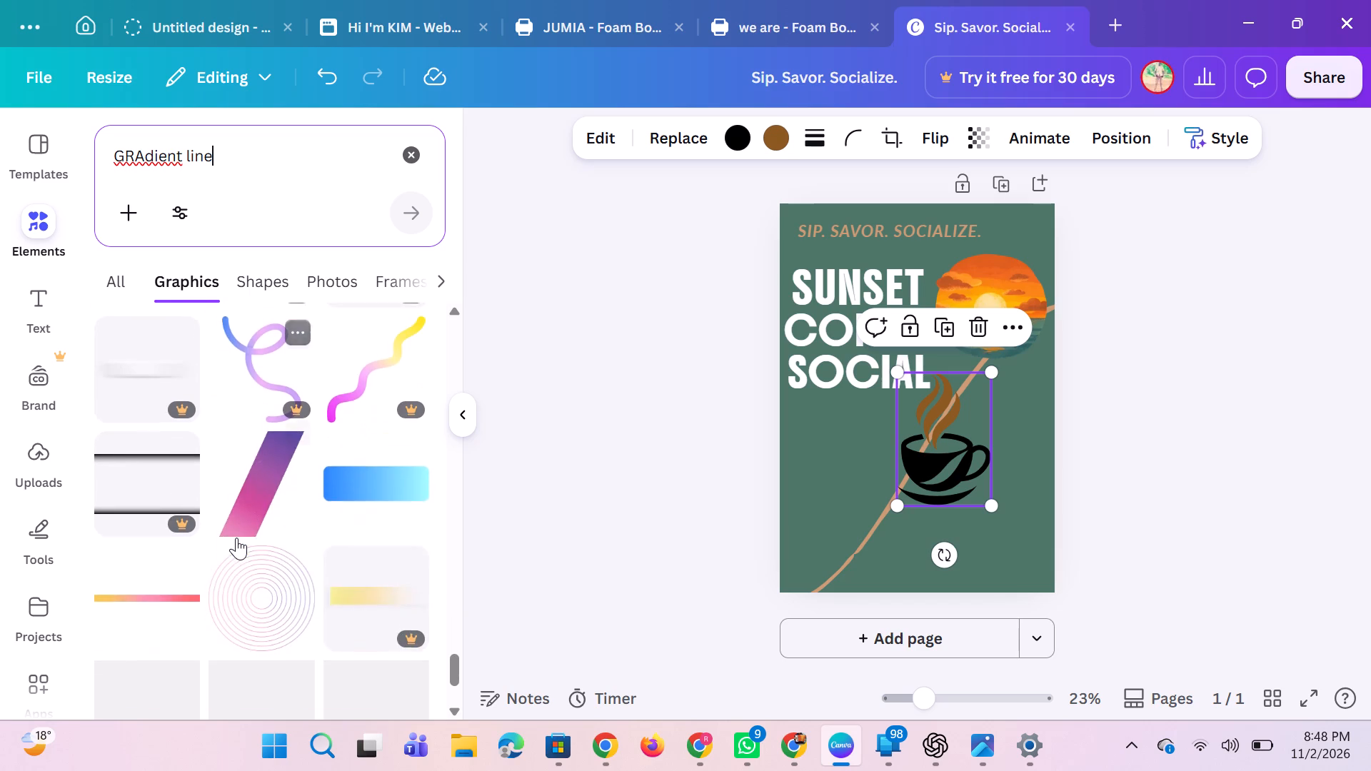
{"action": "scroll", "coordinate": [236, 538], "scroll_direction": "down", "scroll_amount": 1}
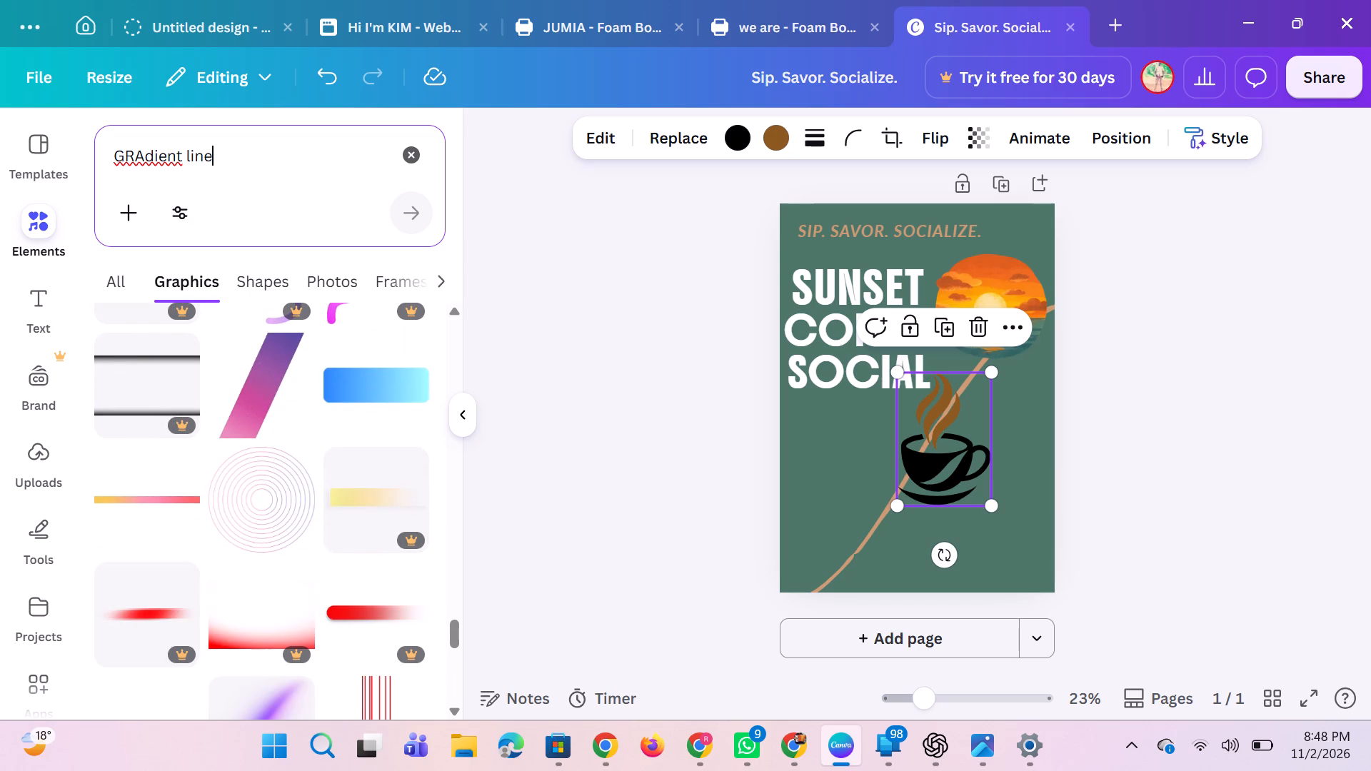
Search the graphics for "shadow gradient" and look over the first results.
{"action": "triple_click", "coordinate": [181, 156]}
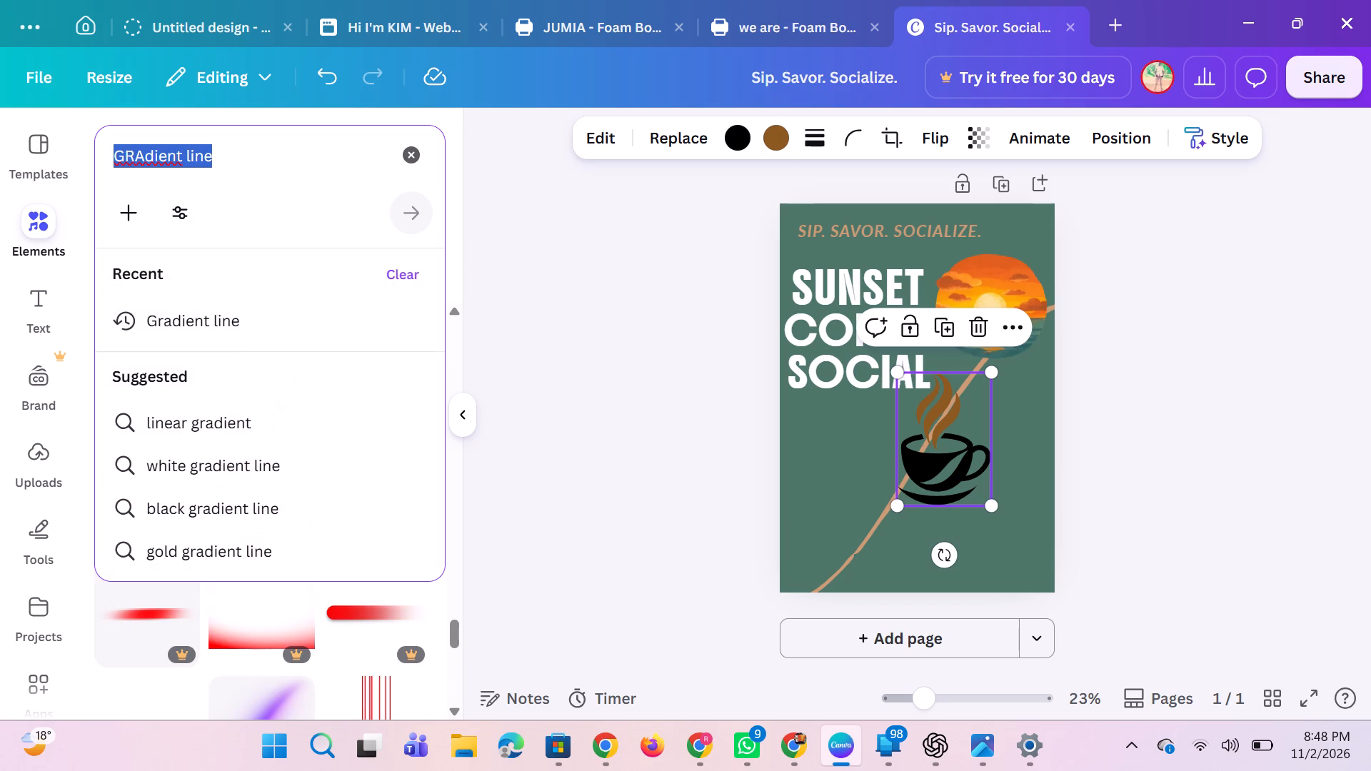
{"action": "type", "text": "shadow"}
{"action": "key", "text": "space"}
{"action": "type", "text": "gradient"}
{"action": "key", "text": "Return"}
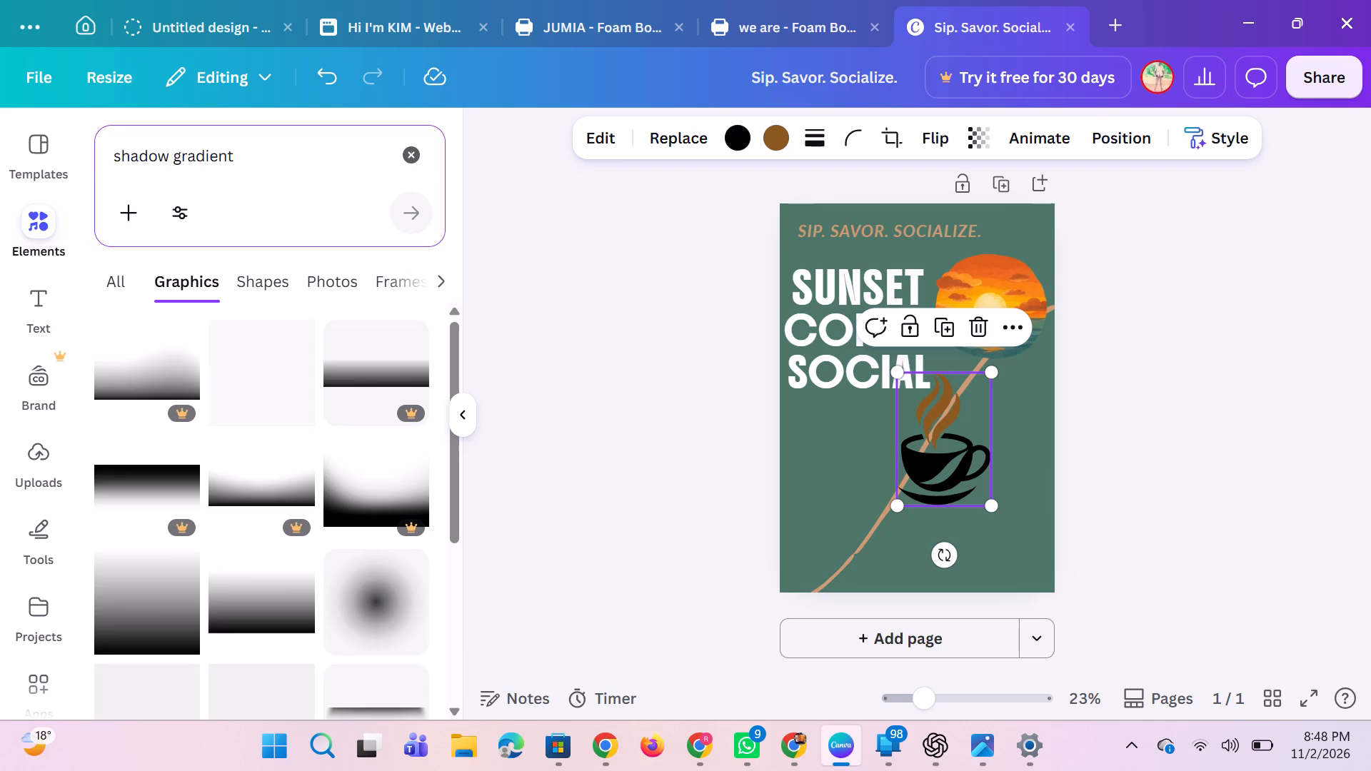
{"action": "scroll", "coordinate": [227, 430], "scroll_direction": "down", "scroll_amount": 1}
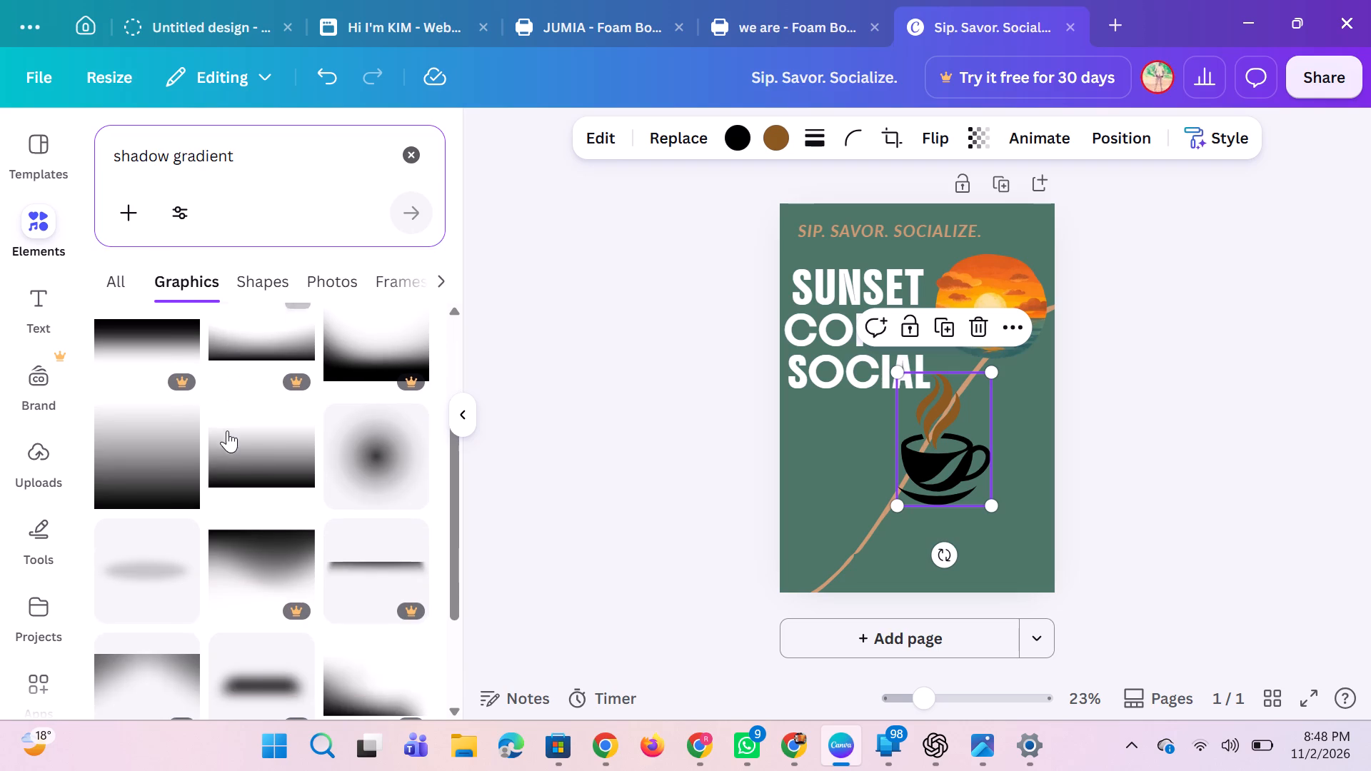
{"action": "scroll", "coordinate": [227, 430], "scroll_direction": "down", "scroll_amount": 2}
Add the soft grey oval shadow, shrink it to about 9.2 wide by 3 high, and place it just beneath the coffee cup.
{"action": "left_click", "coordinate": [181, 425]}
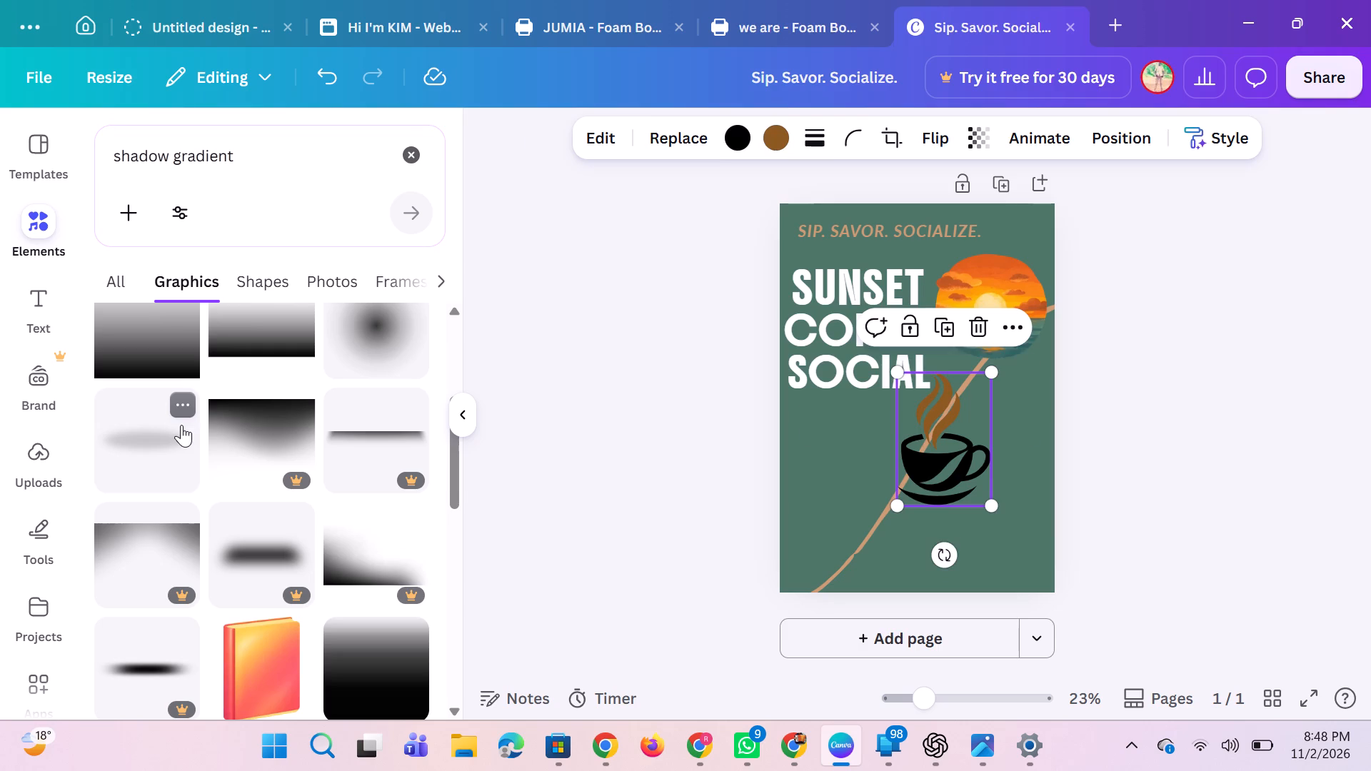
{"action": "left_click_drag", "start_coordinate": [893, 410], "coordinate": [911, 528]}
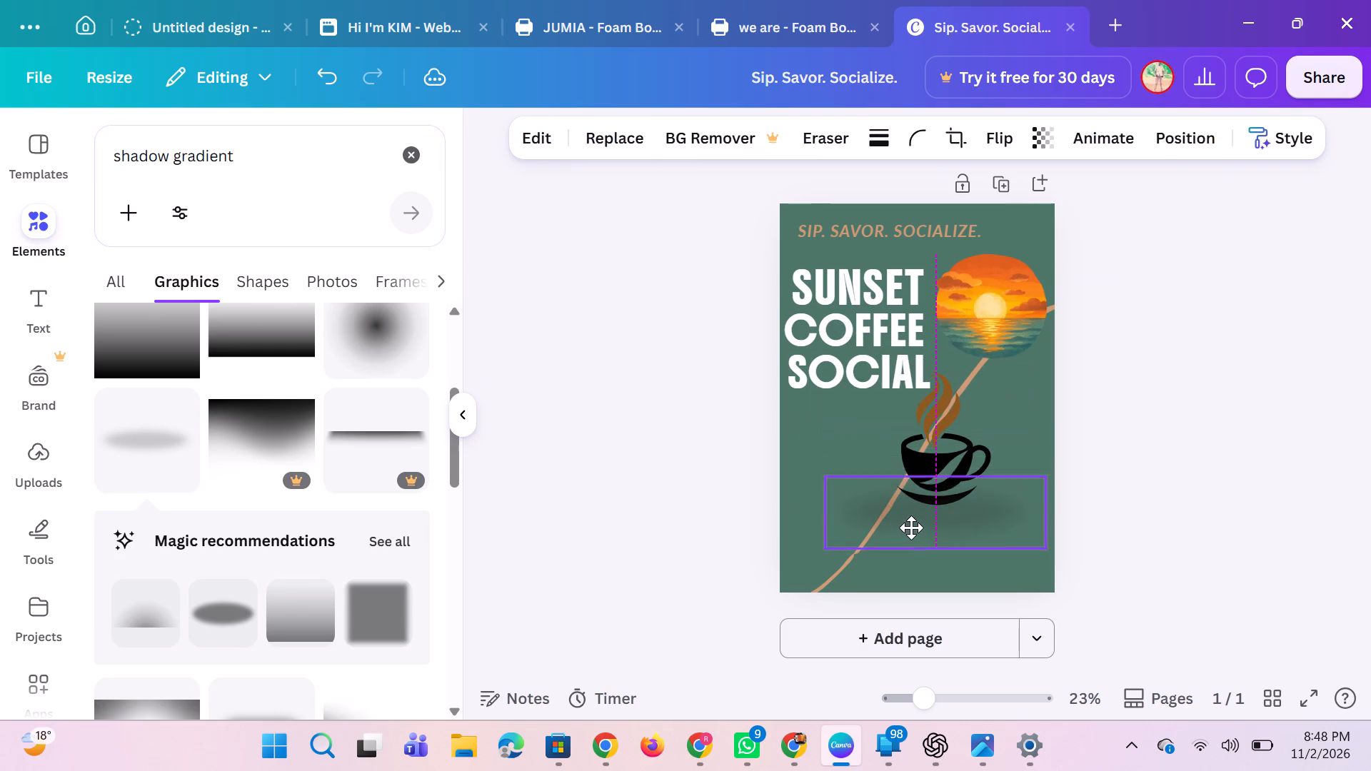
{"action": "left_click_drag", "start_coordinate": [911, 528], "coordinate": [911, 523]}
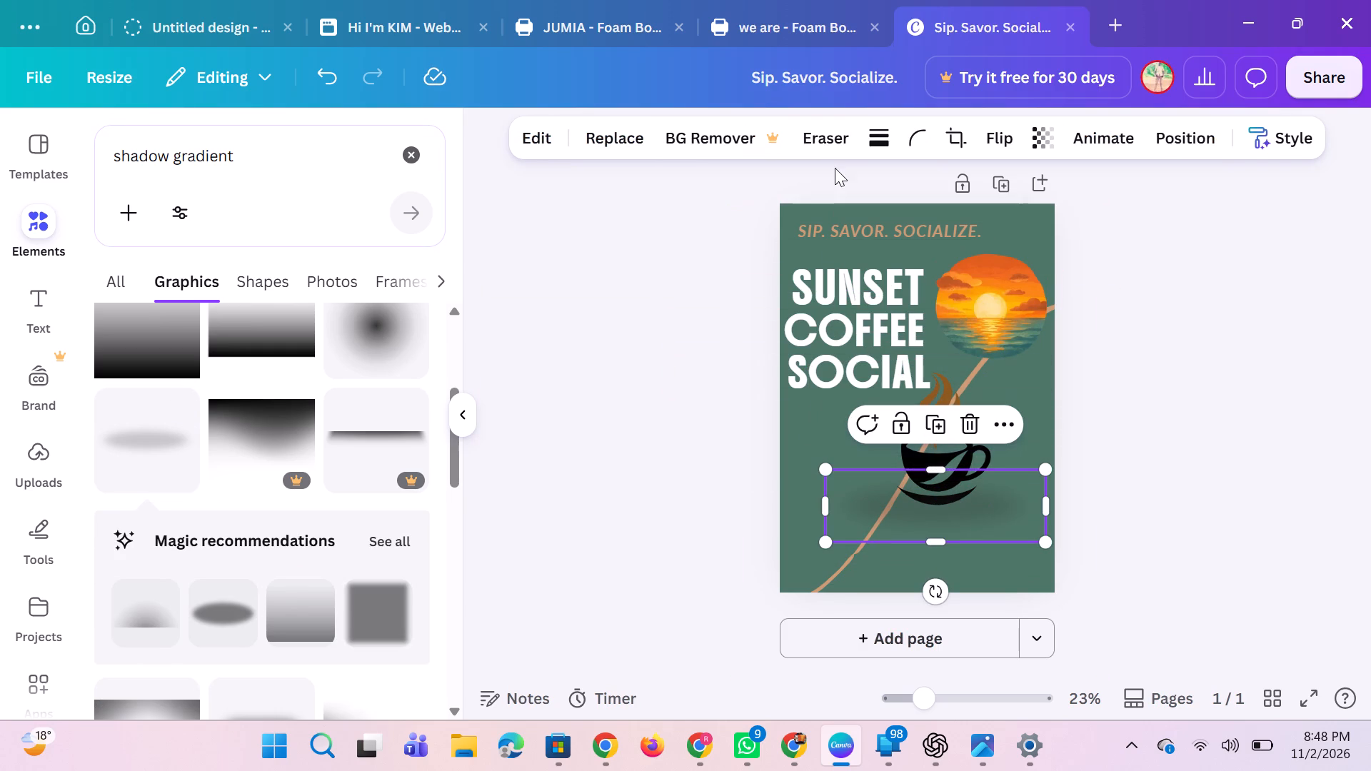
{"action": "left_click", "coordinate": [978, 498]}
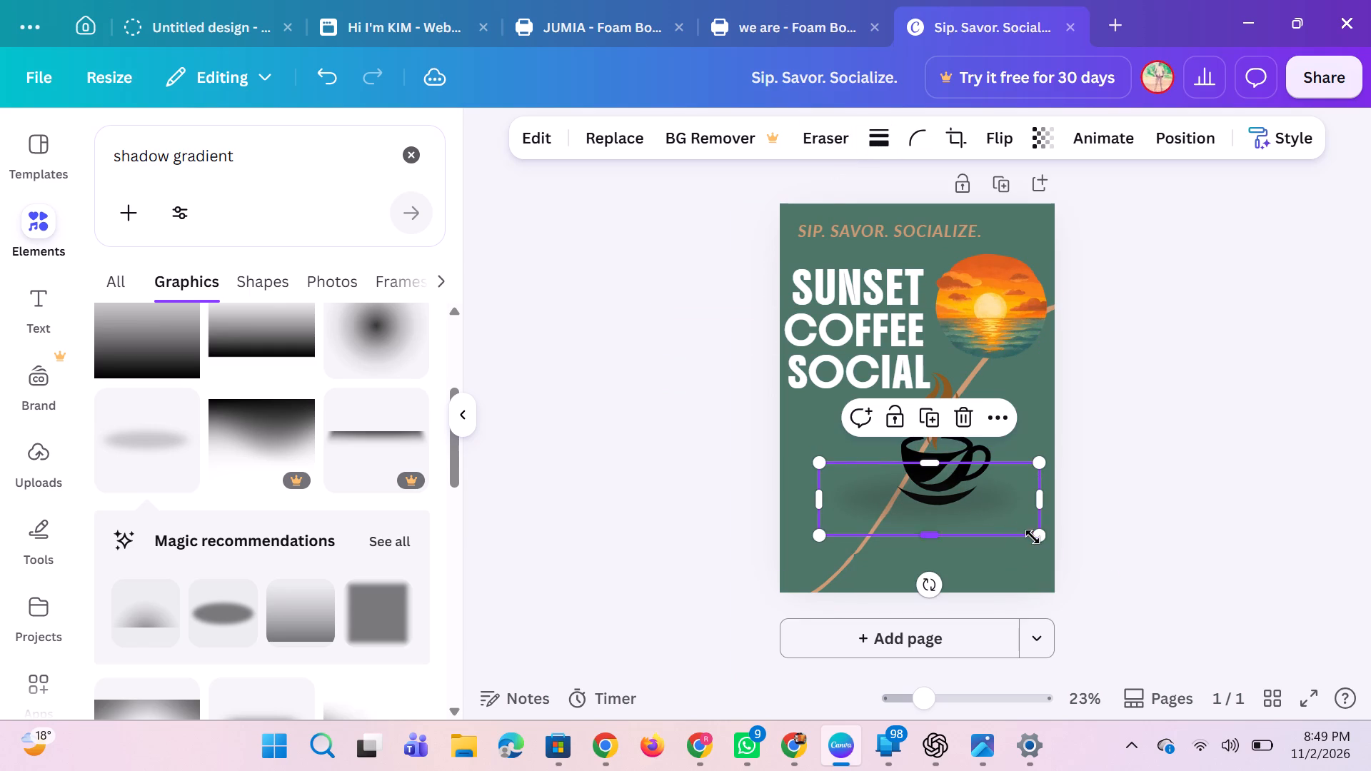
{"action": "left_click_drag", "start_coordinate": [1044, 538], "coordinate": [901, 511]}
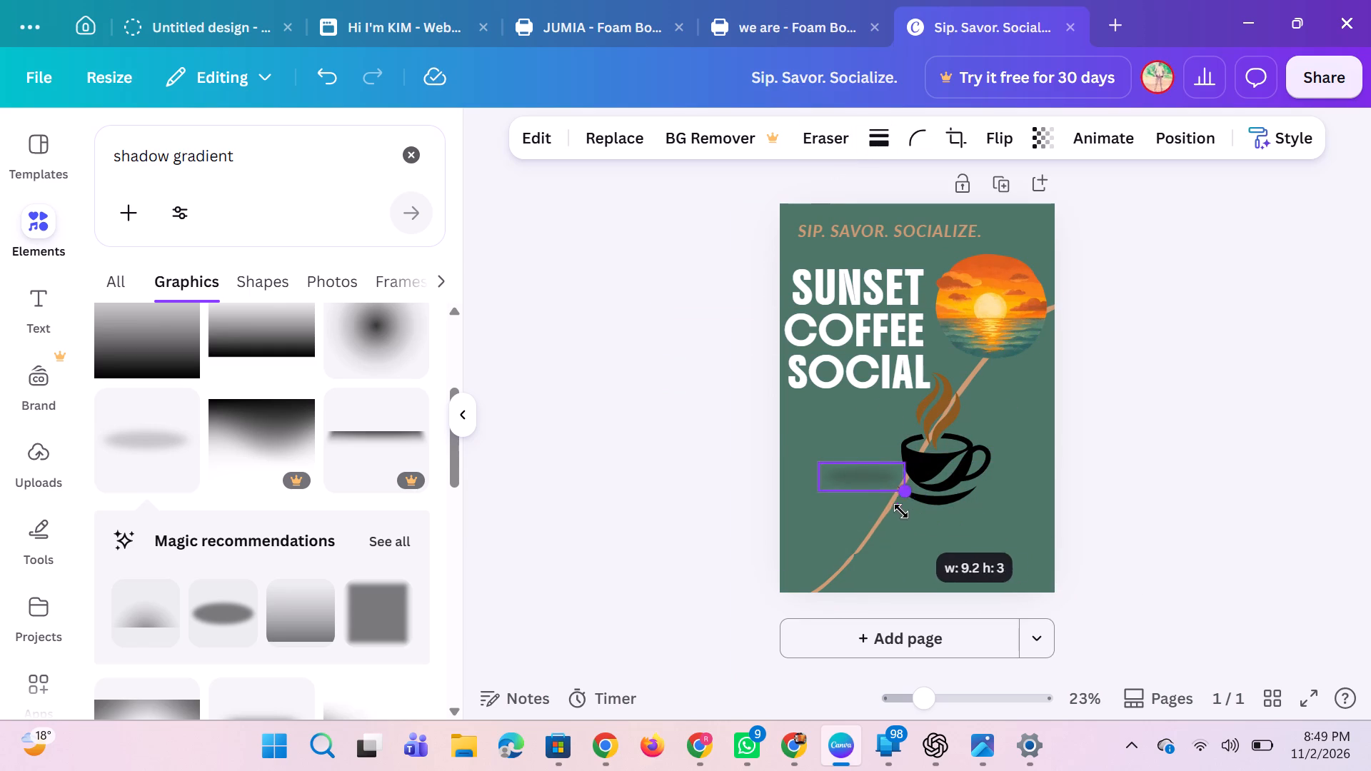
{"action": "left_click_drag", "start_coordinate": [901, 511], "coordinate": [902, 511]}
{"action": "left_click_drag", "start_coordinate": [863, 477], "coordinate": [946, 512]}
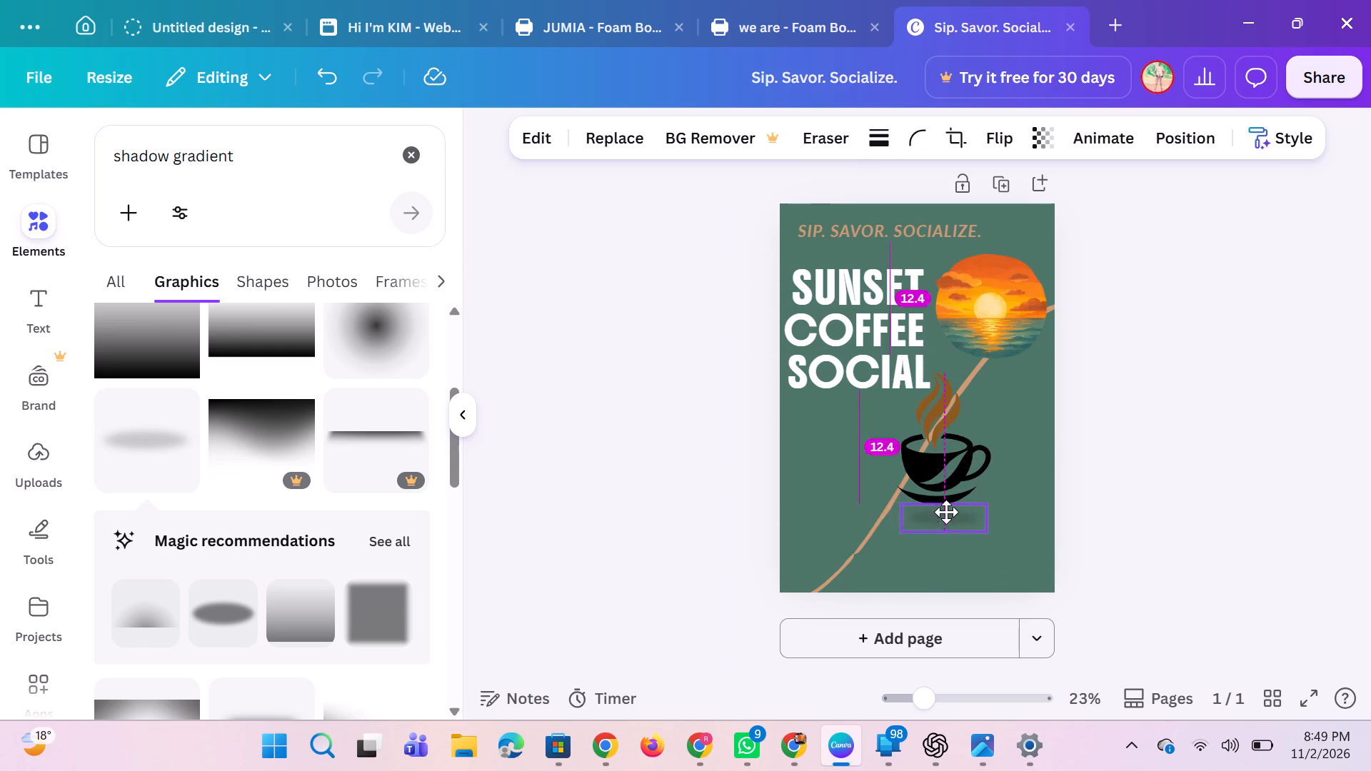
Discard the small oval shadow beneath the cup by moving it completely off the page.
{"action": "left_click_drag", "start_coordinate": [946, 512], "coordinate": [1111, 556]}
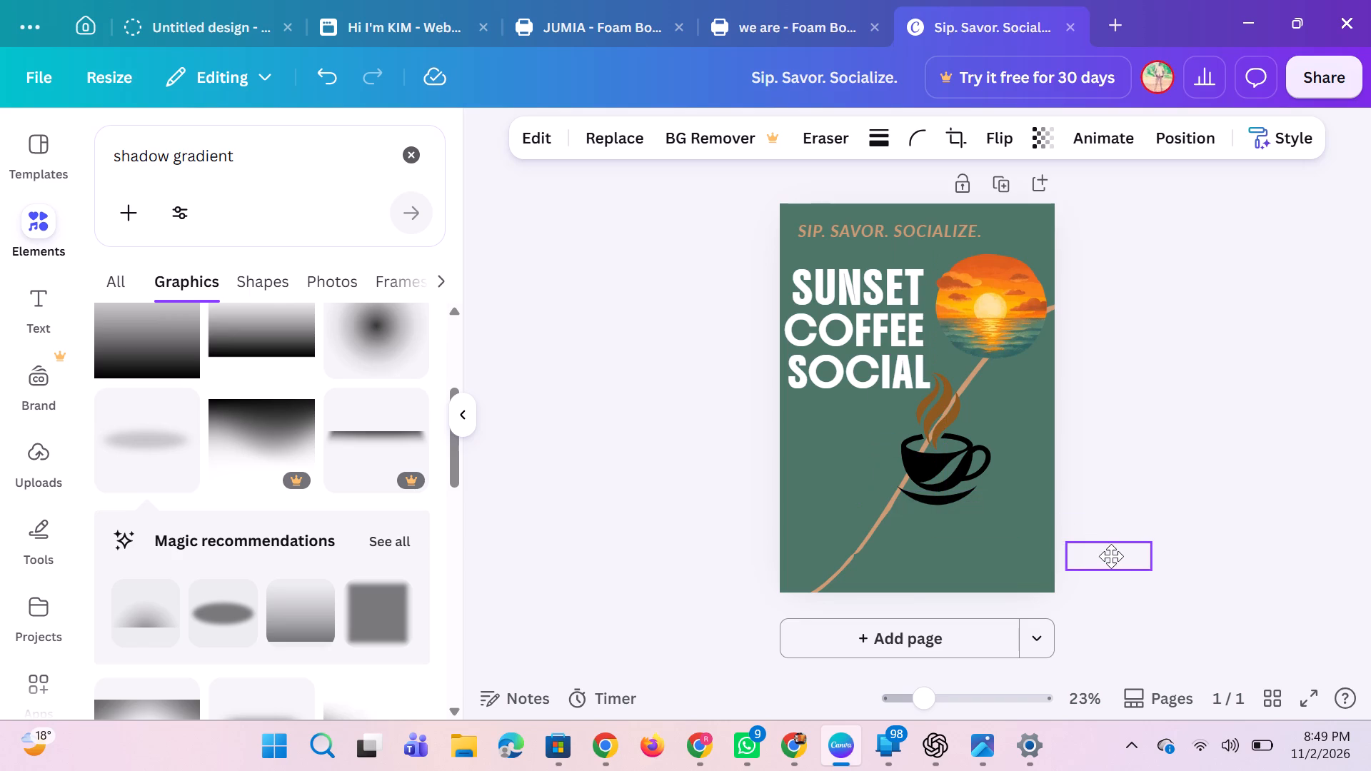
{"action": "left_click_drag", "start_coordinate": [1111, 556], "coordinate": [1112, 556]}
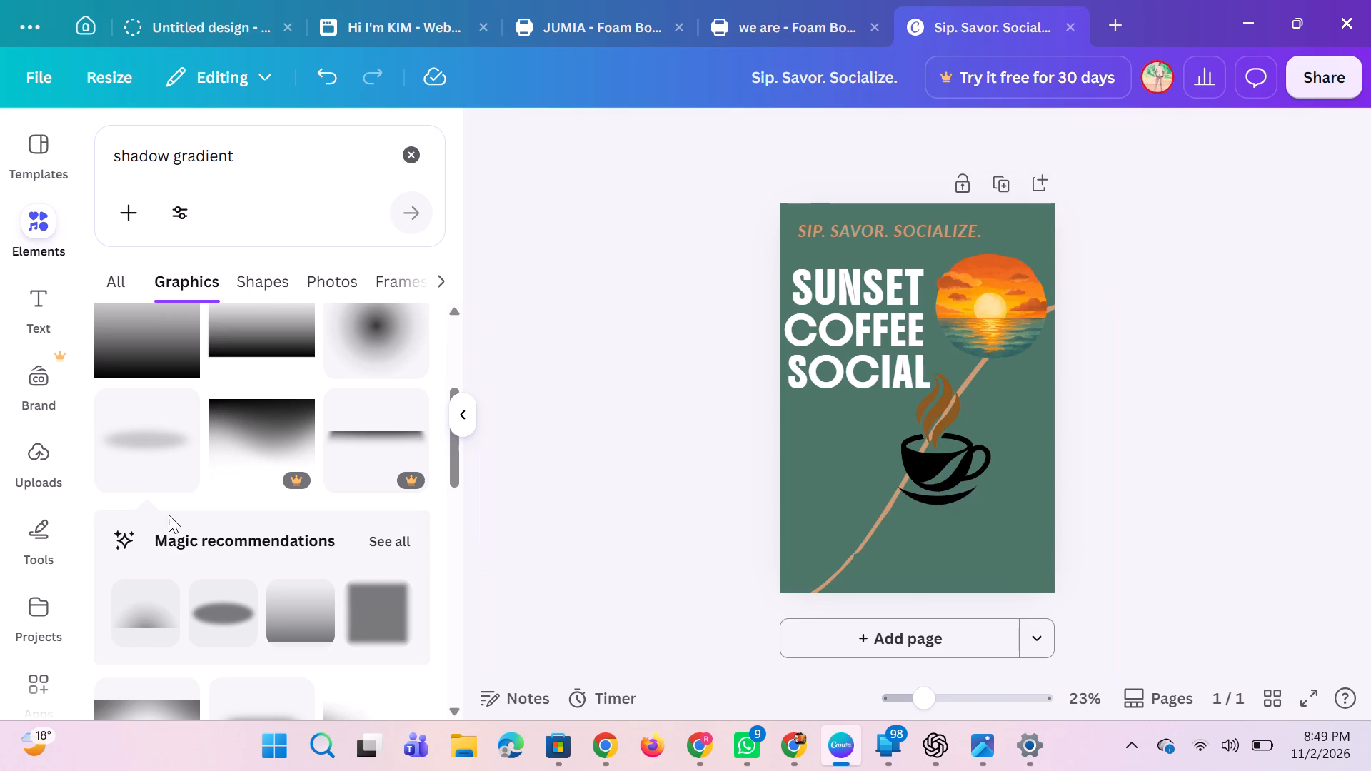
Look further through the "shadow gradient" graphics for a shadow that suits the coffee cup.
{"action": "scroll", "coordinate": [169, 515], "scroll_direction": "down", "scroll_amount": 3}
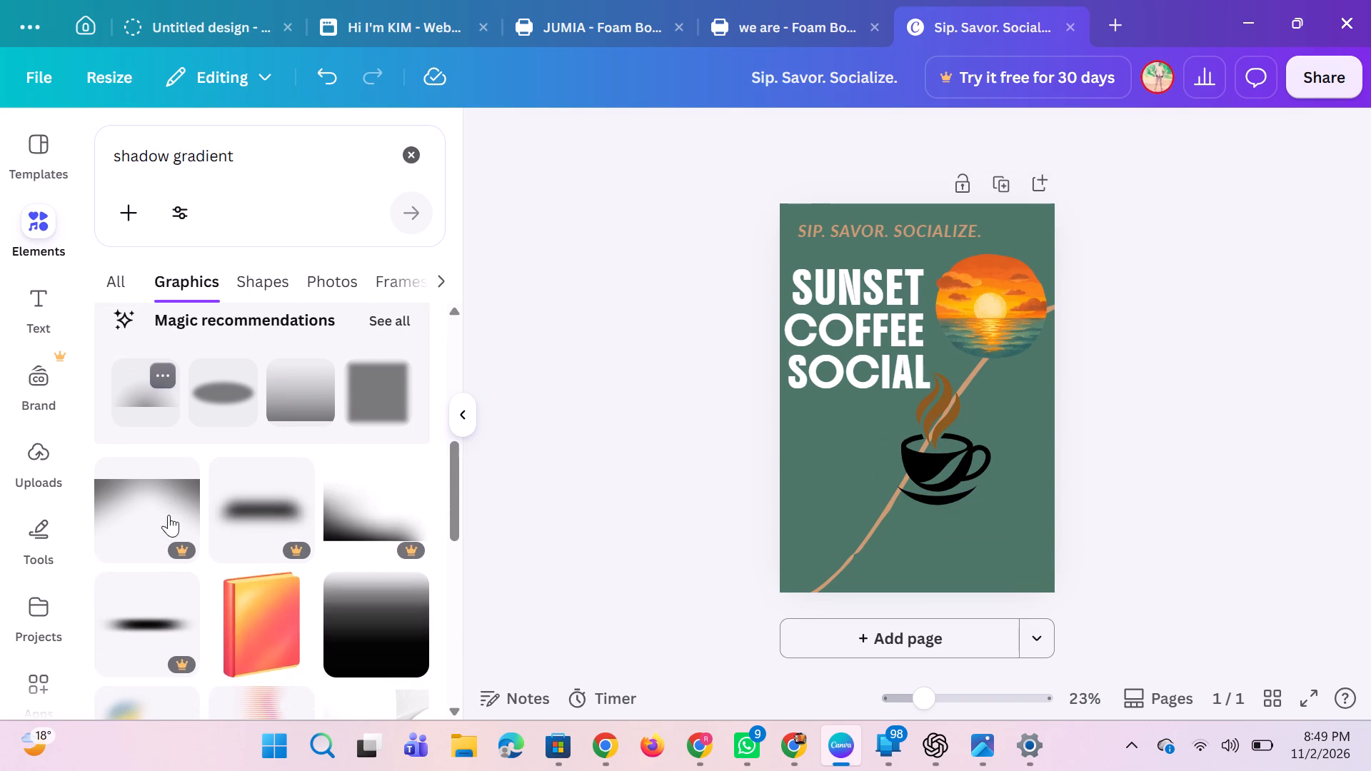
{"action": "scroll", "coordinate": [169, 515], "scroll_direction": "down", "scroll_amount": 1}
{"action": "scroll", "coordinate": [169, 515], "scroll_direction": "up", "scroll_amount": 1}
{"action": "scroll", "coordinate": [169, 515], "scroll_direction": "down", "scroll_amount": 2}
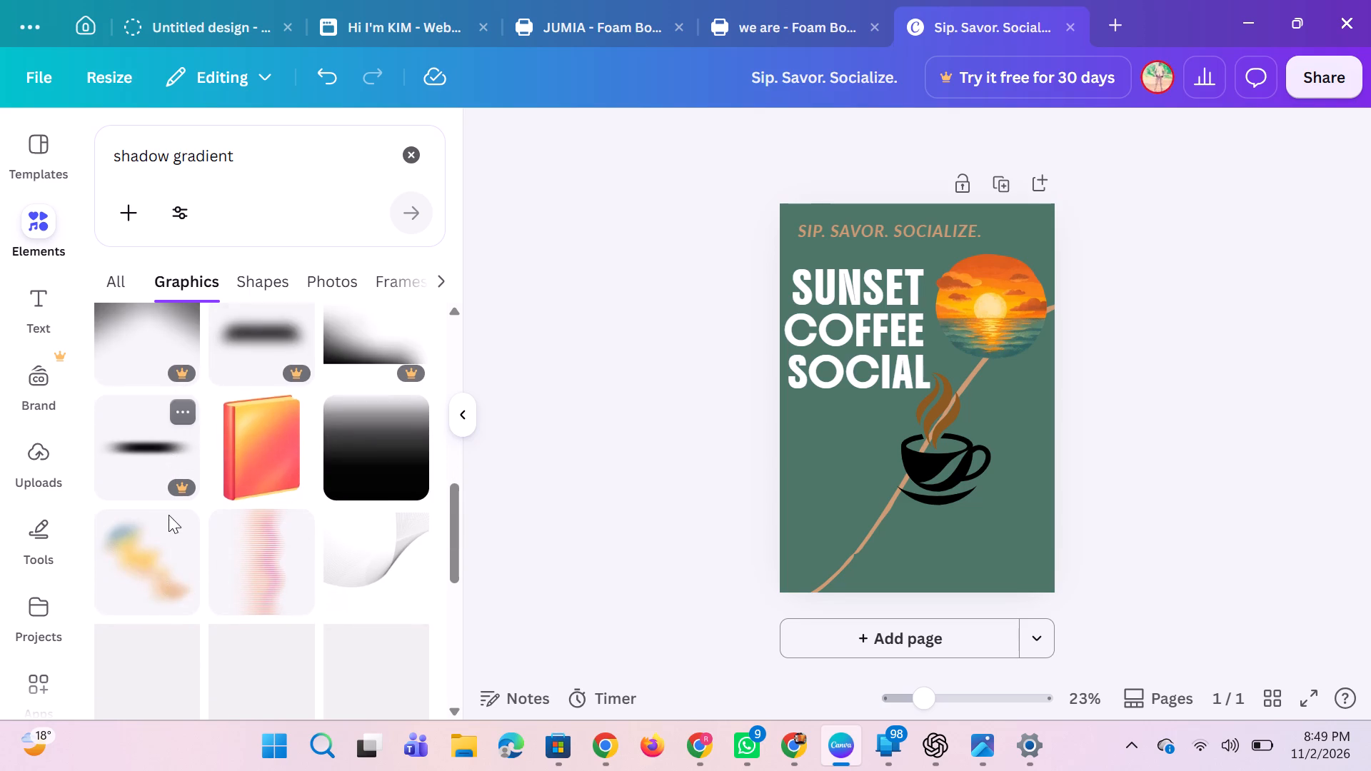
{"action": "scroll", "coordinate": [169, 515], "scroll_direction": "down", "scroll_amount": 3}
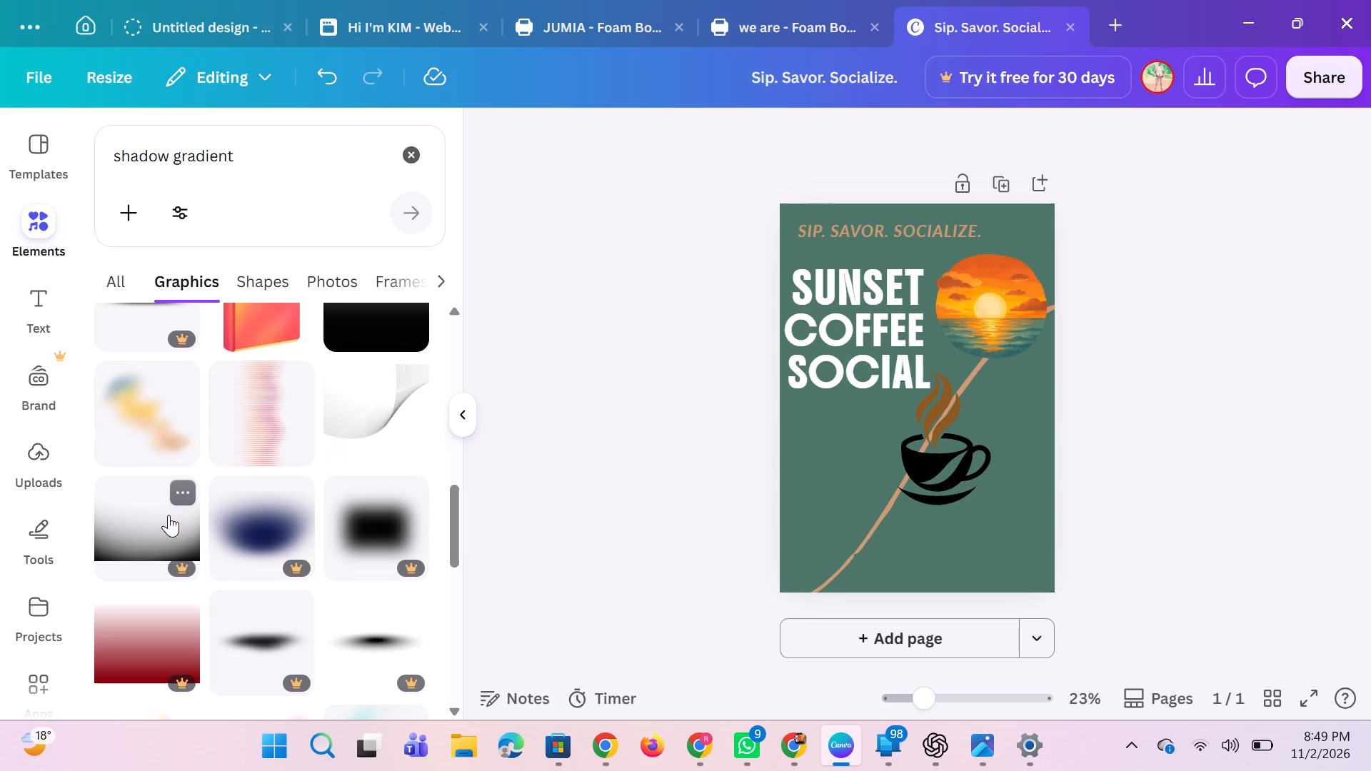
{"action": "scroll", "coordinate": [169, 515], "scroll_direction": "down", "scroll_amount": 4}
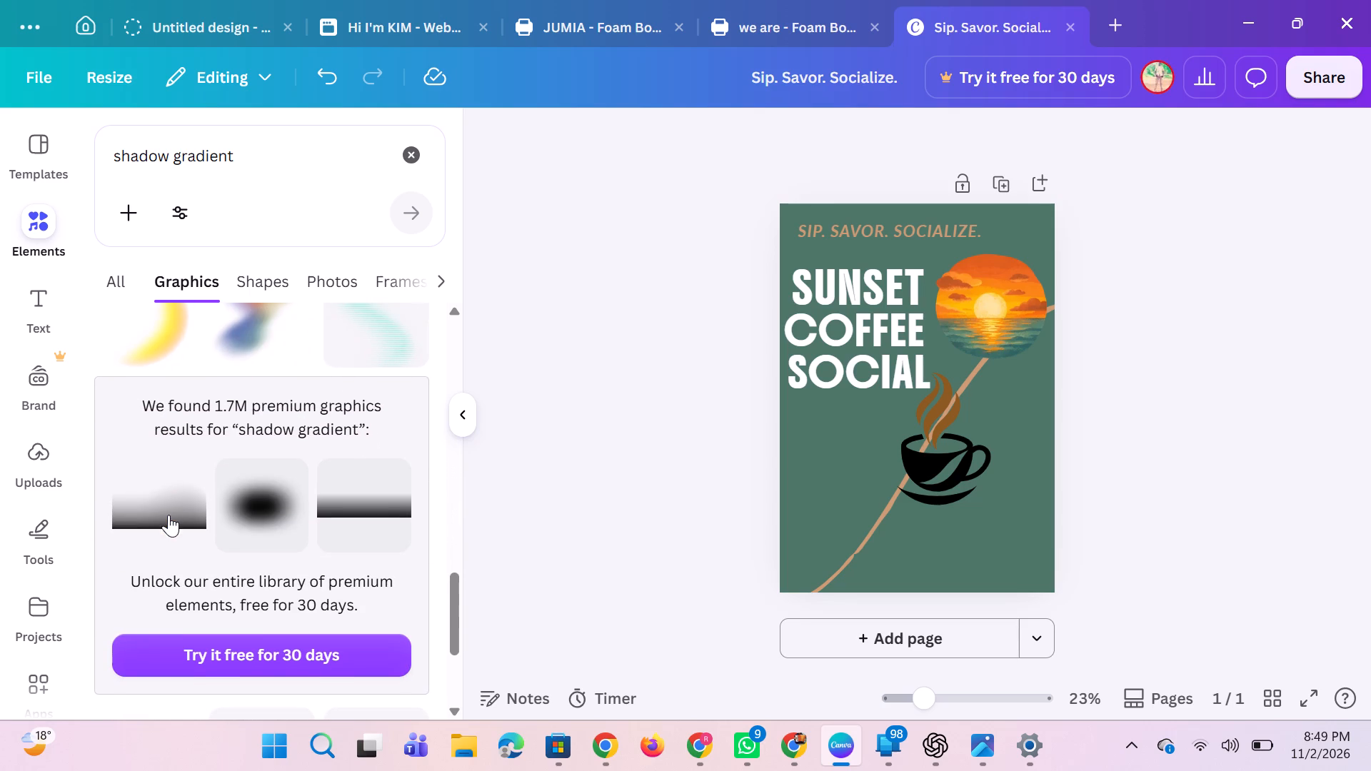
{"action": "scroll", "coordinate": [263, 526], "scroll_direction": "down", "scroll_amount": 3}
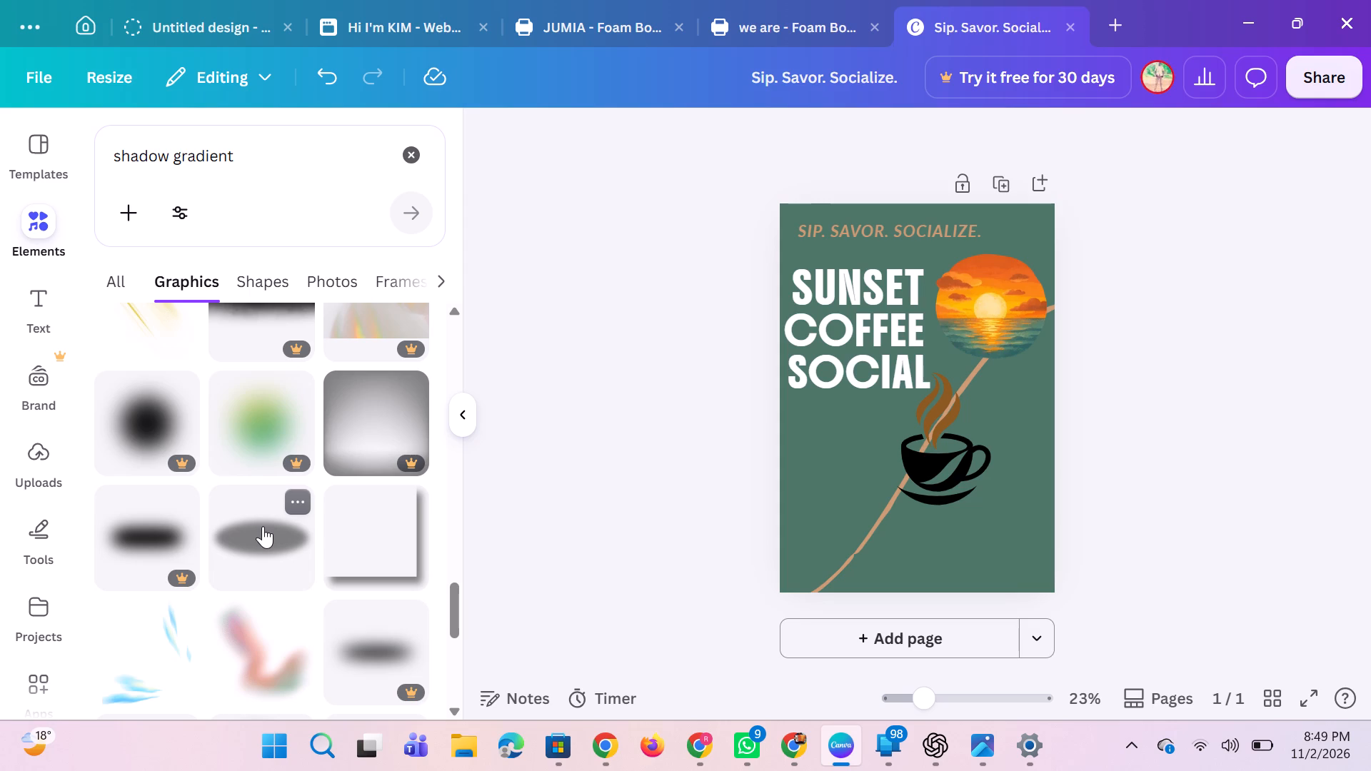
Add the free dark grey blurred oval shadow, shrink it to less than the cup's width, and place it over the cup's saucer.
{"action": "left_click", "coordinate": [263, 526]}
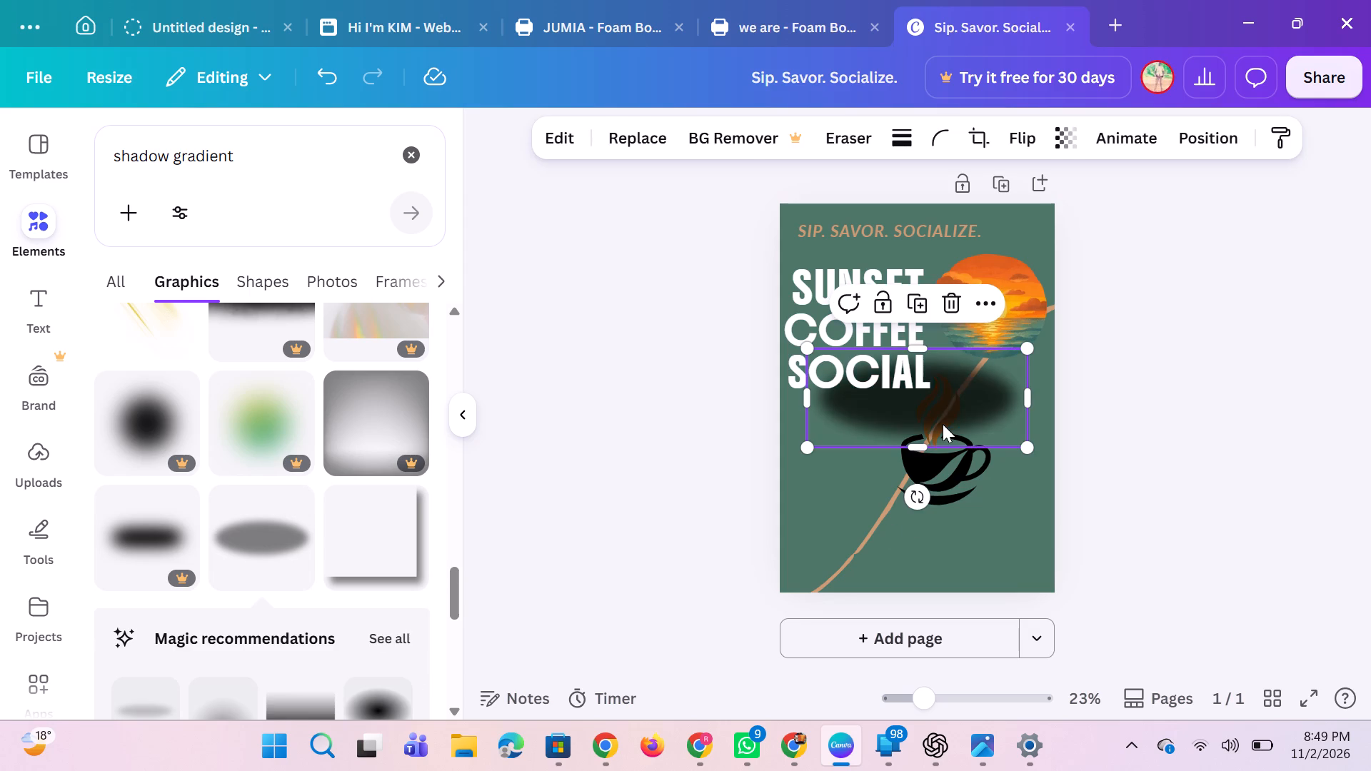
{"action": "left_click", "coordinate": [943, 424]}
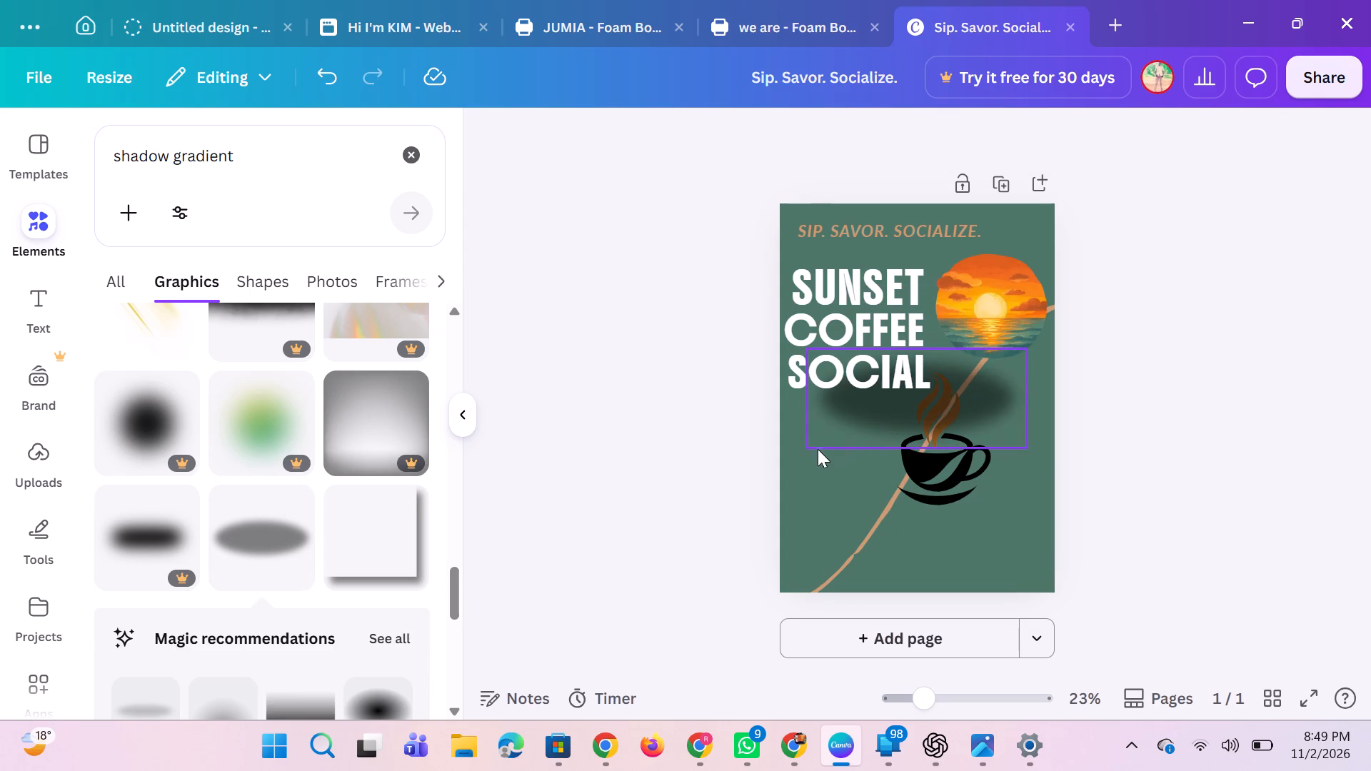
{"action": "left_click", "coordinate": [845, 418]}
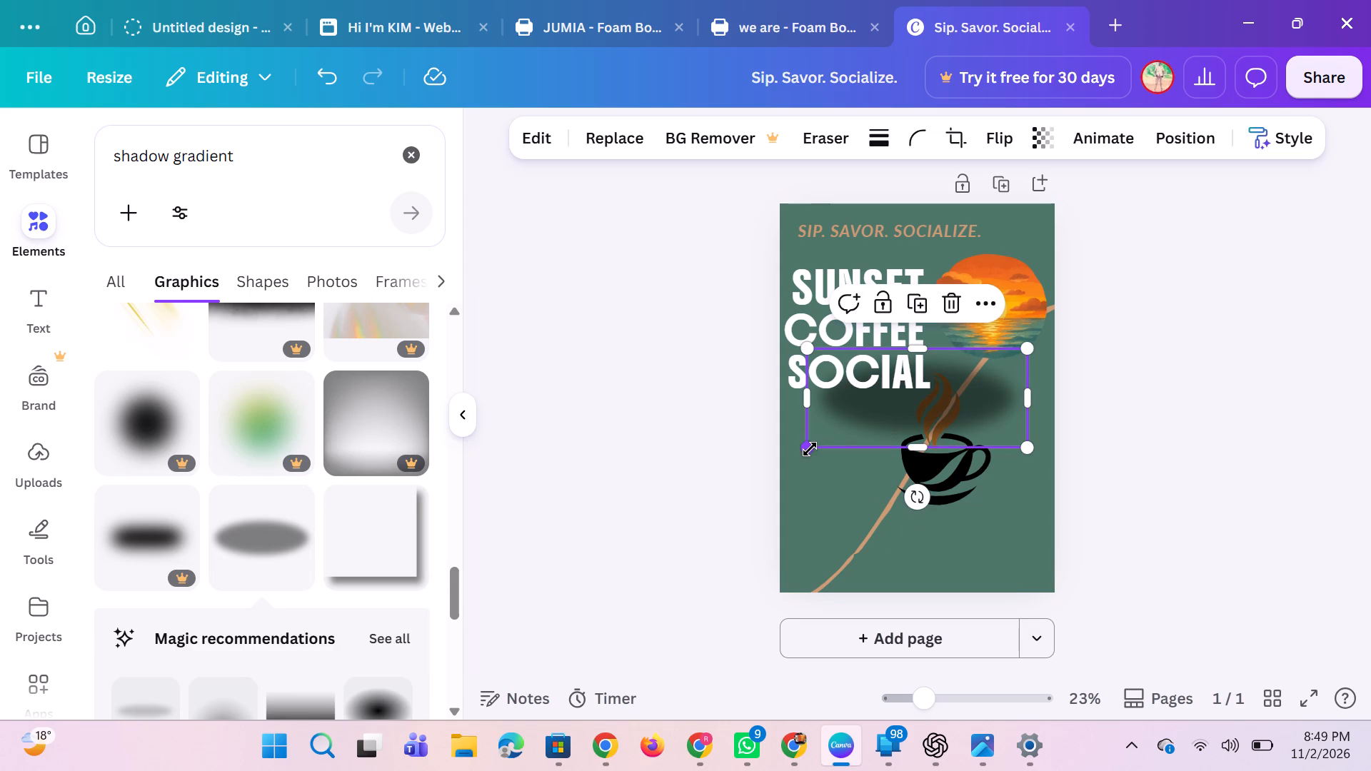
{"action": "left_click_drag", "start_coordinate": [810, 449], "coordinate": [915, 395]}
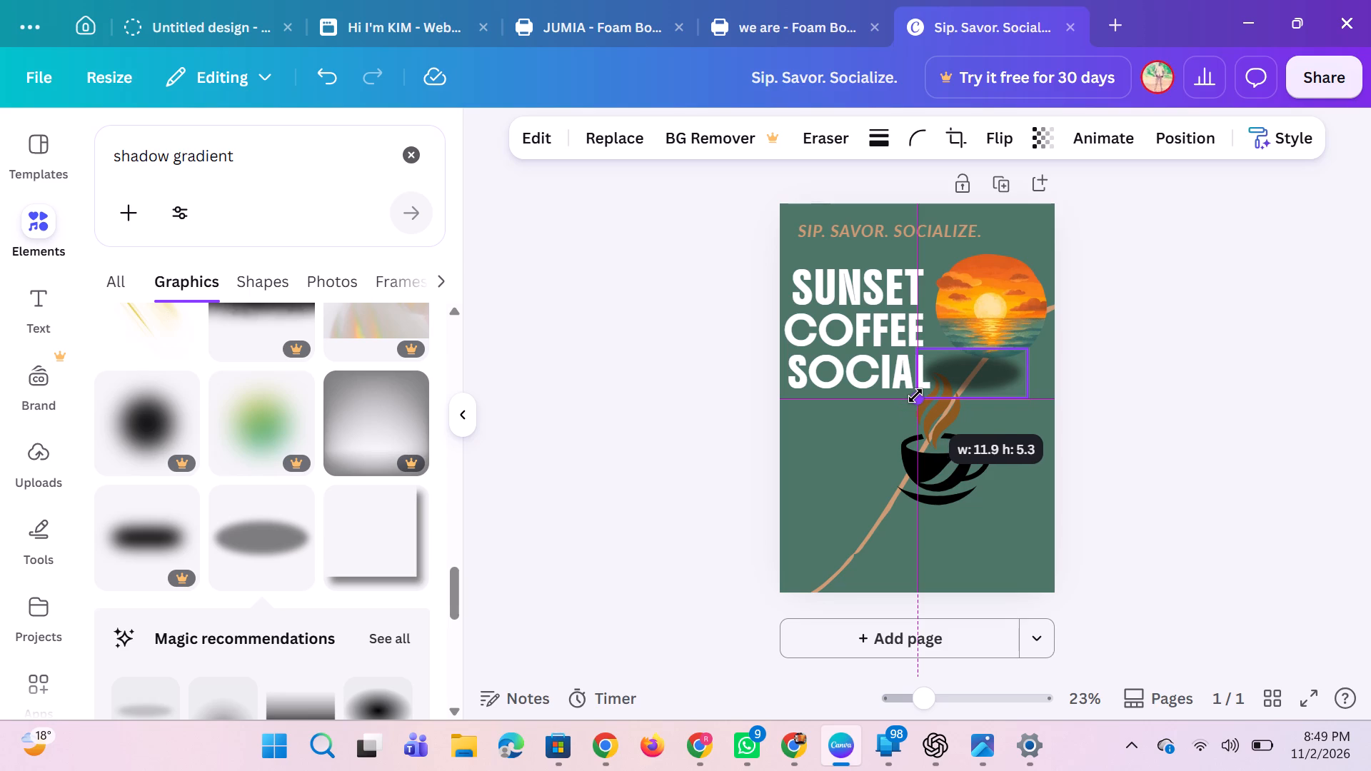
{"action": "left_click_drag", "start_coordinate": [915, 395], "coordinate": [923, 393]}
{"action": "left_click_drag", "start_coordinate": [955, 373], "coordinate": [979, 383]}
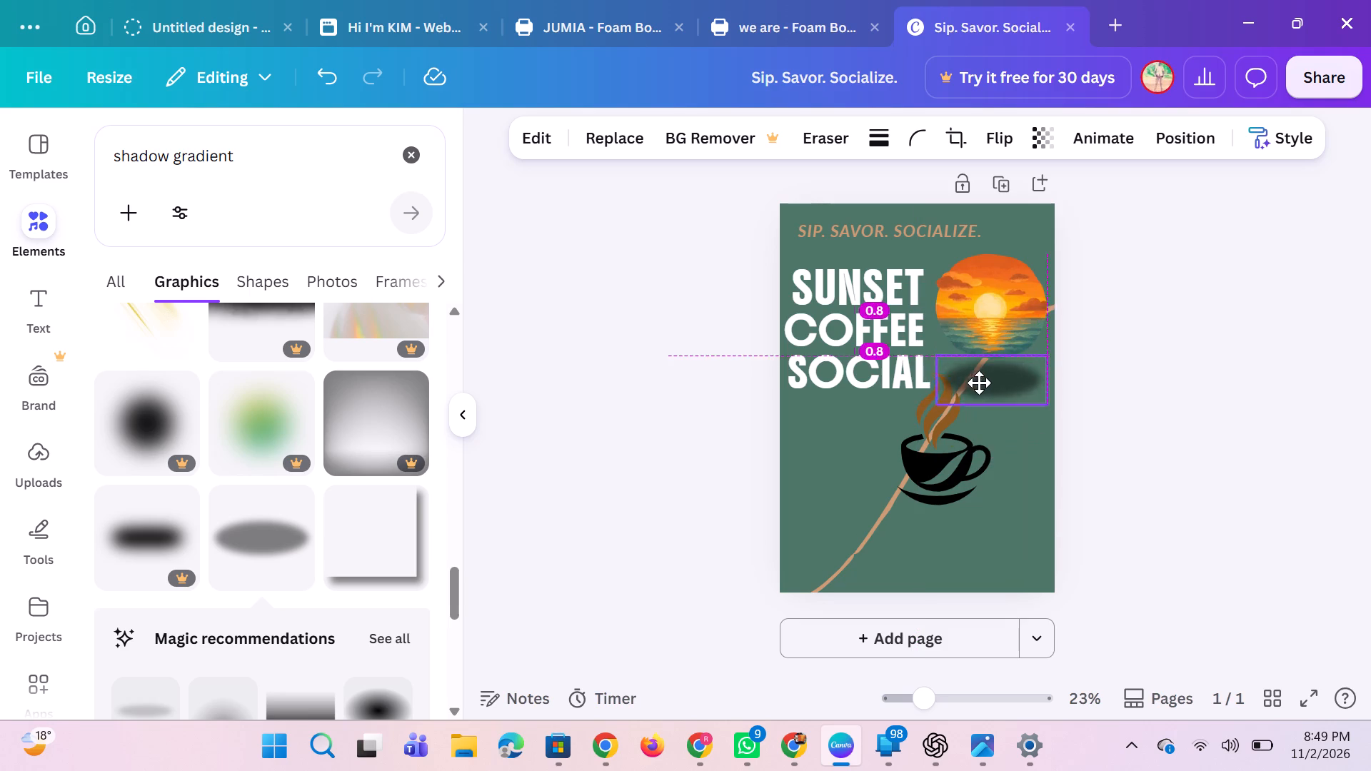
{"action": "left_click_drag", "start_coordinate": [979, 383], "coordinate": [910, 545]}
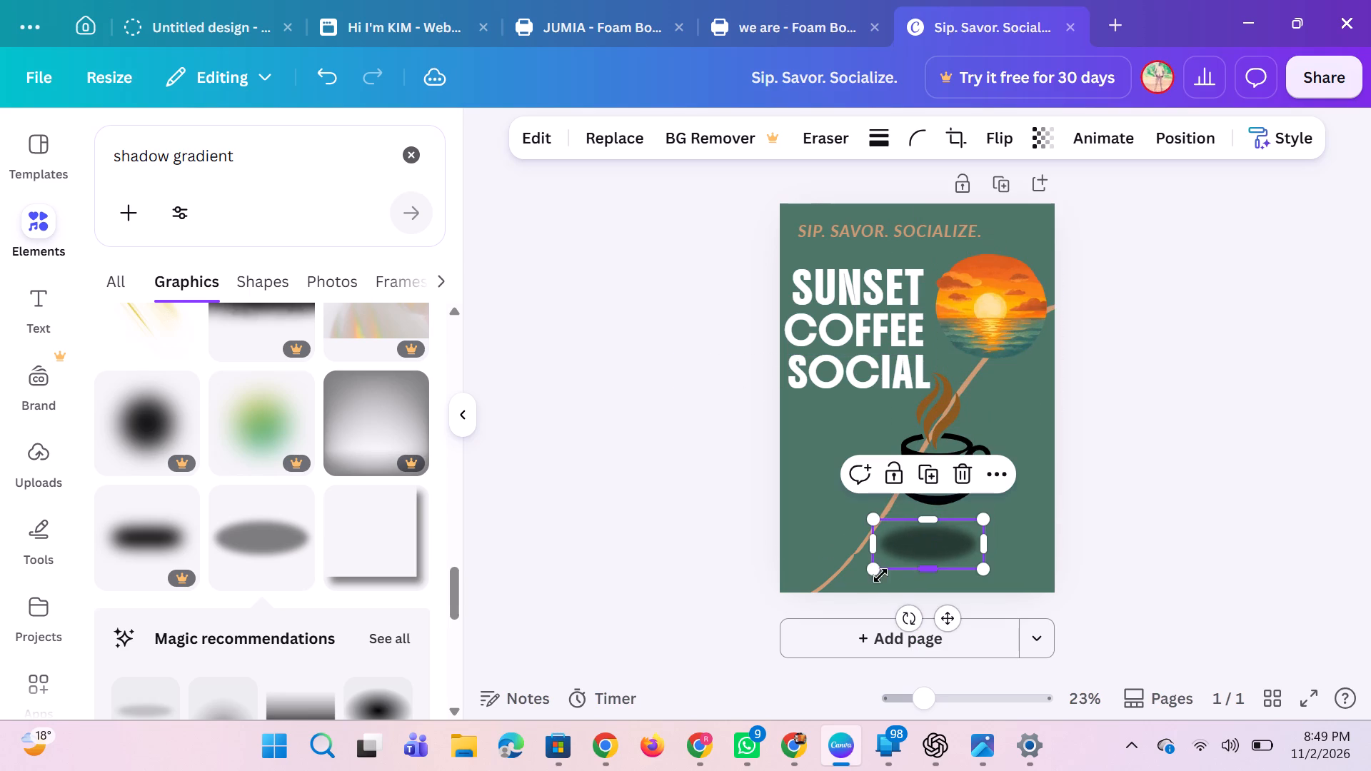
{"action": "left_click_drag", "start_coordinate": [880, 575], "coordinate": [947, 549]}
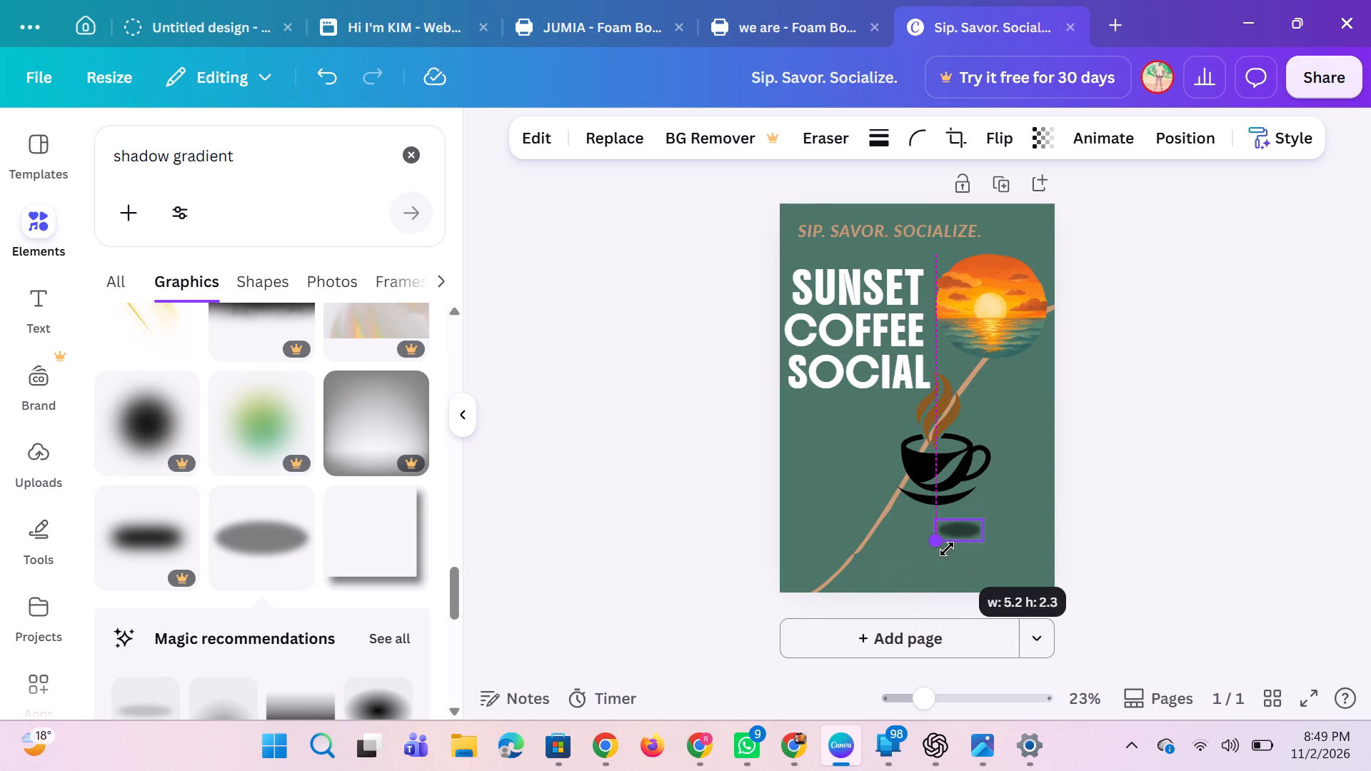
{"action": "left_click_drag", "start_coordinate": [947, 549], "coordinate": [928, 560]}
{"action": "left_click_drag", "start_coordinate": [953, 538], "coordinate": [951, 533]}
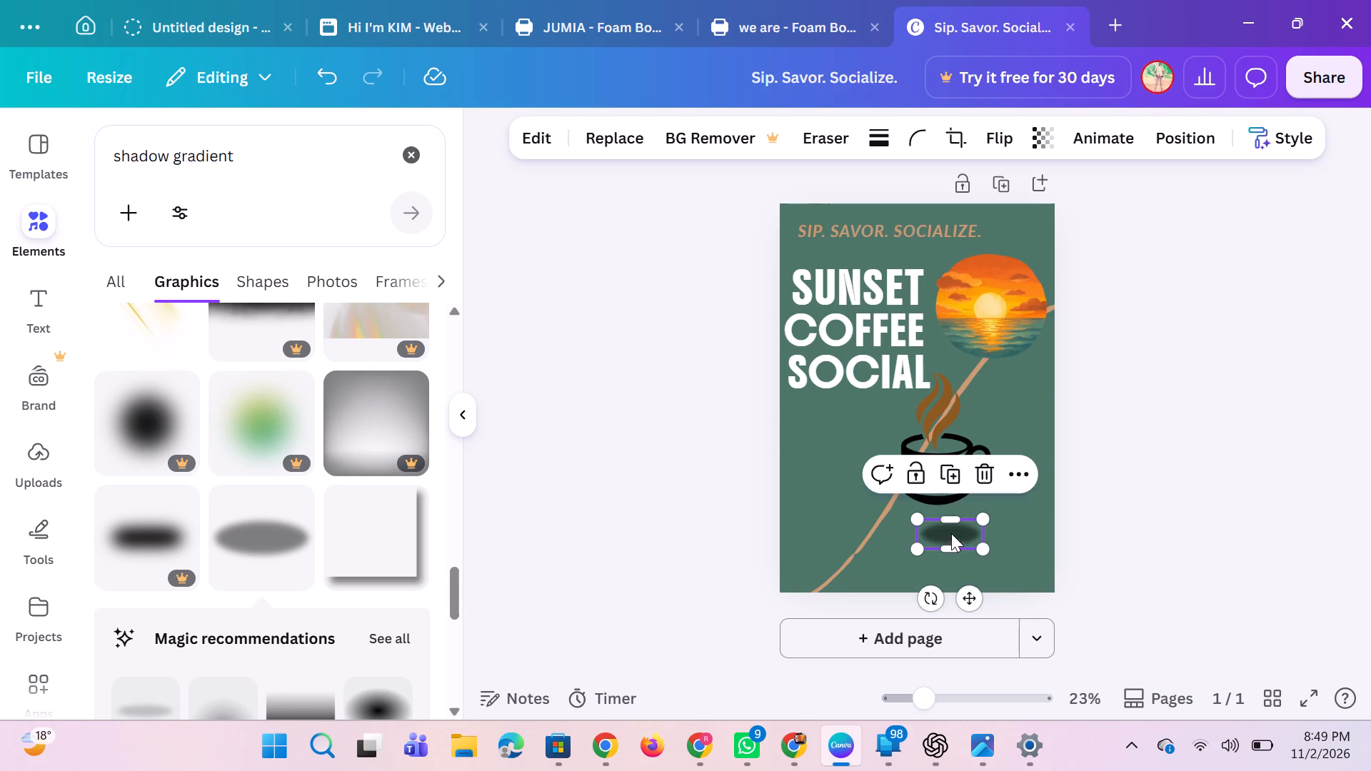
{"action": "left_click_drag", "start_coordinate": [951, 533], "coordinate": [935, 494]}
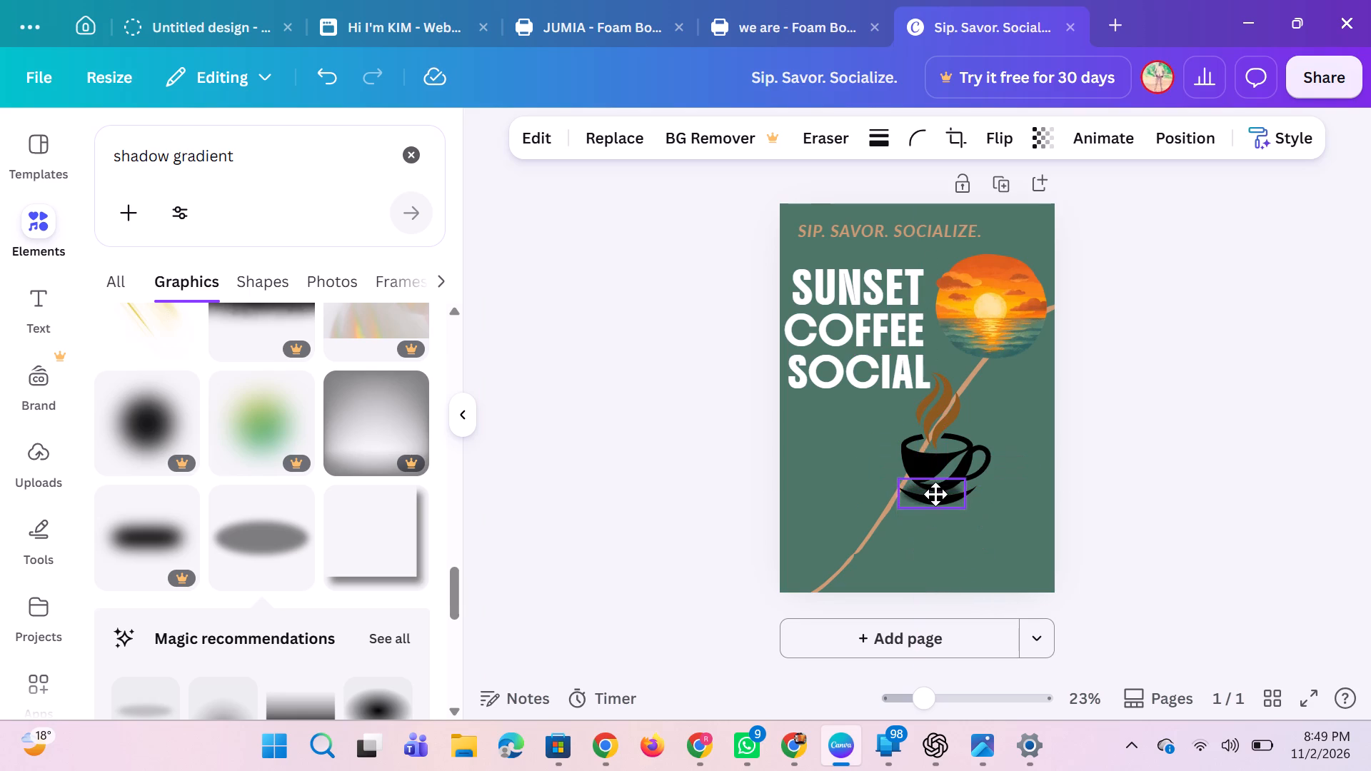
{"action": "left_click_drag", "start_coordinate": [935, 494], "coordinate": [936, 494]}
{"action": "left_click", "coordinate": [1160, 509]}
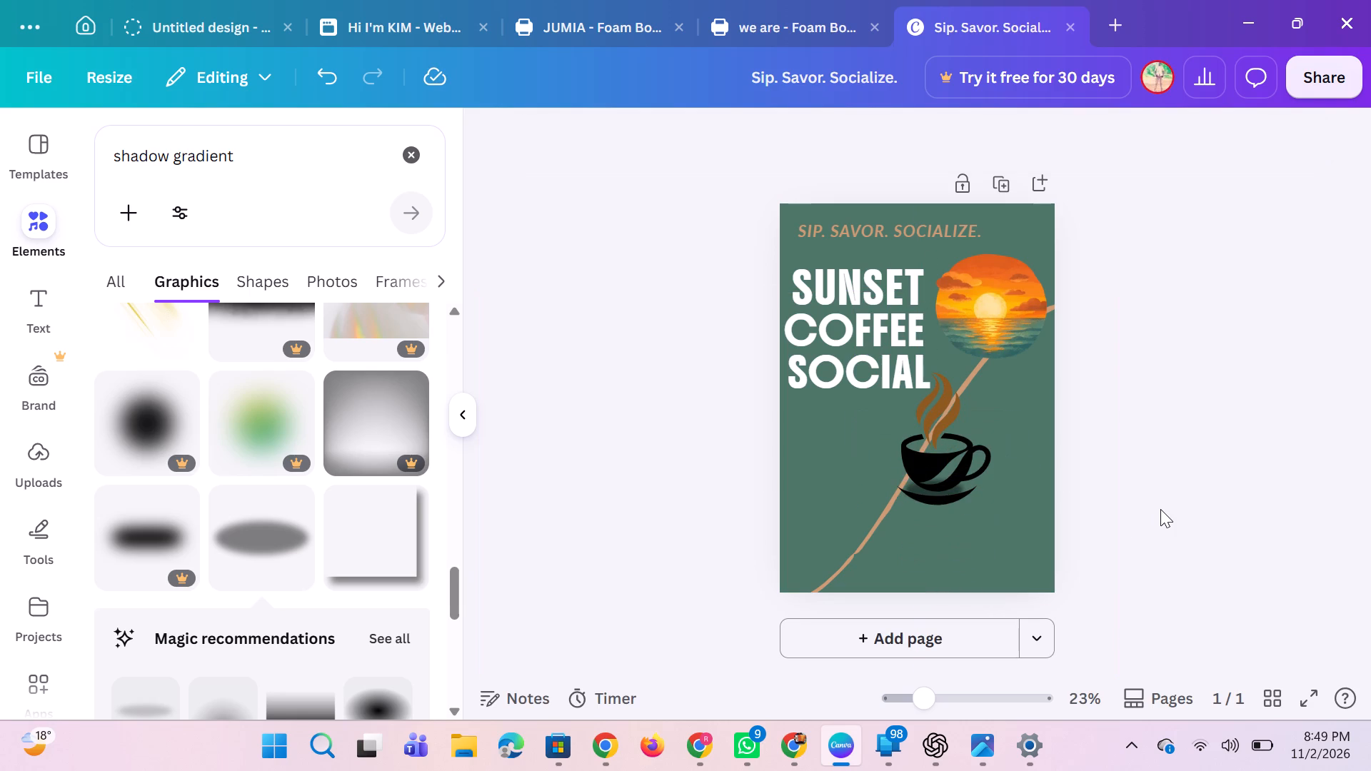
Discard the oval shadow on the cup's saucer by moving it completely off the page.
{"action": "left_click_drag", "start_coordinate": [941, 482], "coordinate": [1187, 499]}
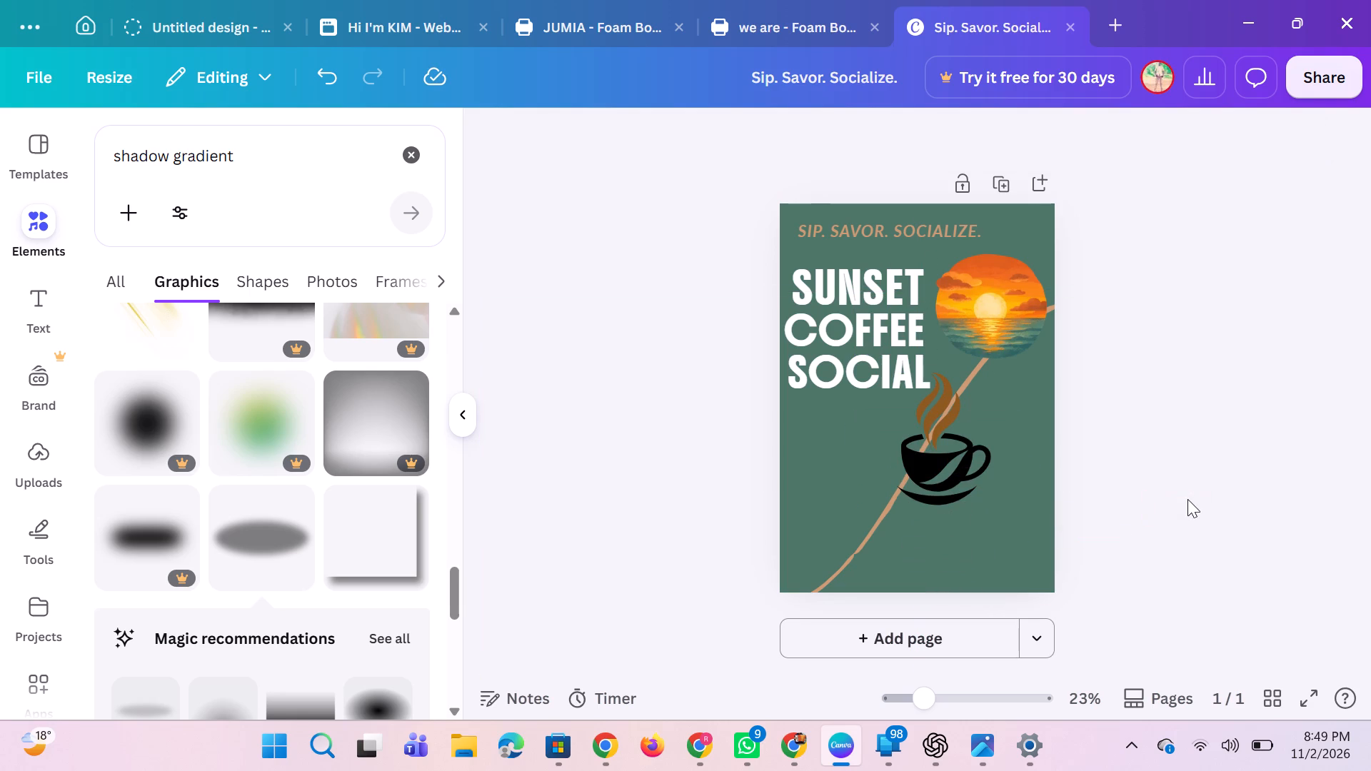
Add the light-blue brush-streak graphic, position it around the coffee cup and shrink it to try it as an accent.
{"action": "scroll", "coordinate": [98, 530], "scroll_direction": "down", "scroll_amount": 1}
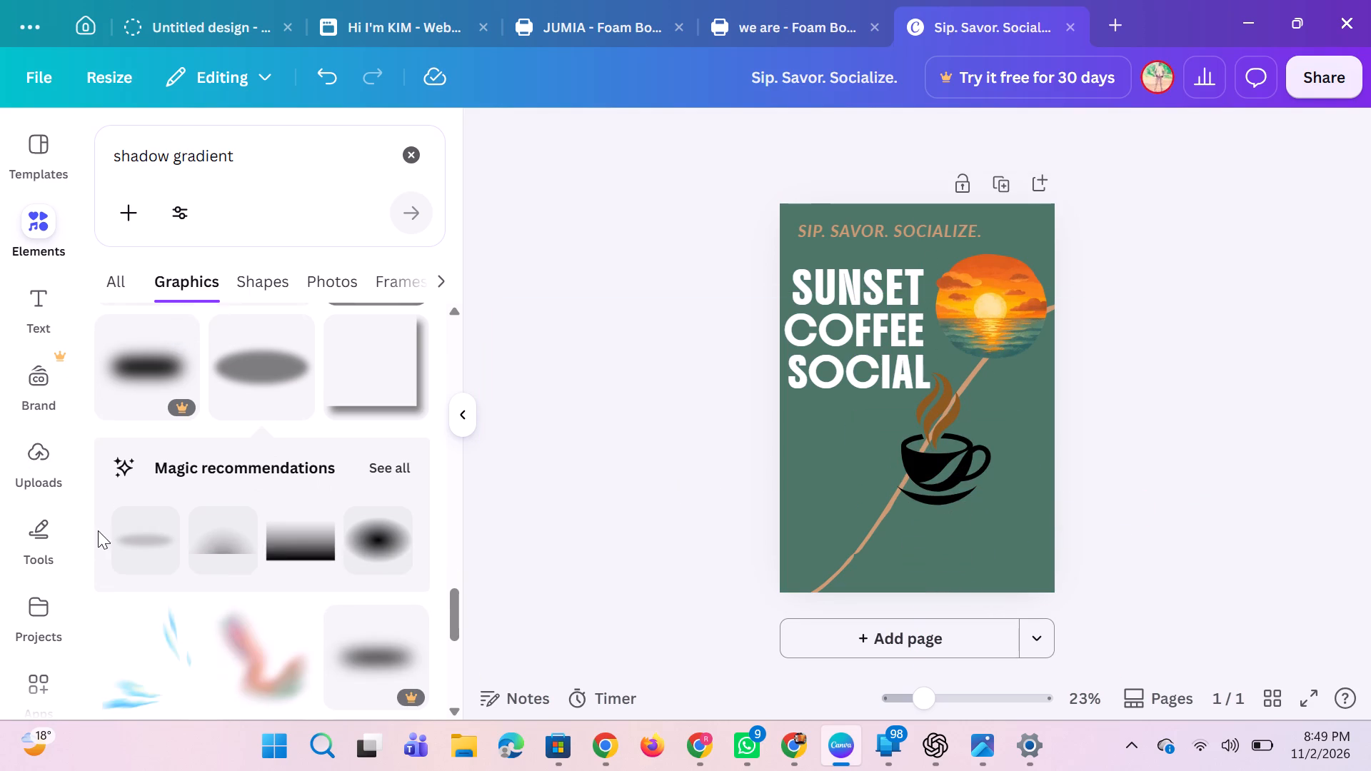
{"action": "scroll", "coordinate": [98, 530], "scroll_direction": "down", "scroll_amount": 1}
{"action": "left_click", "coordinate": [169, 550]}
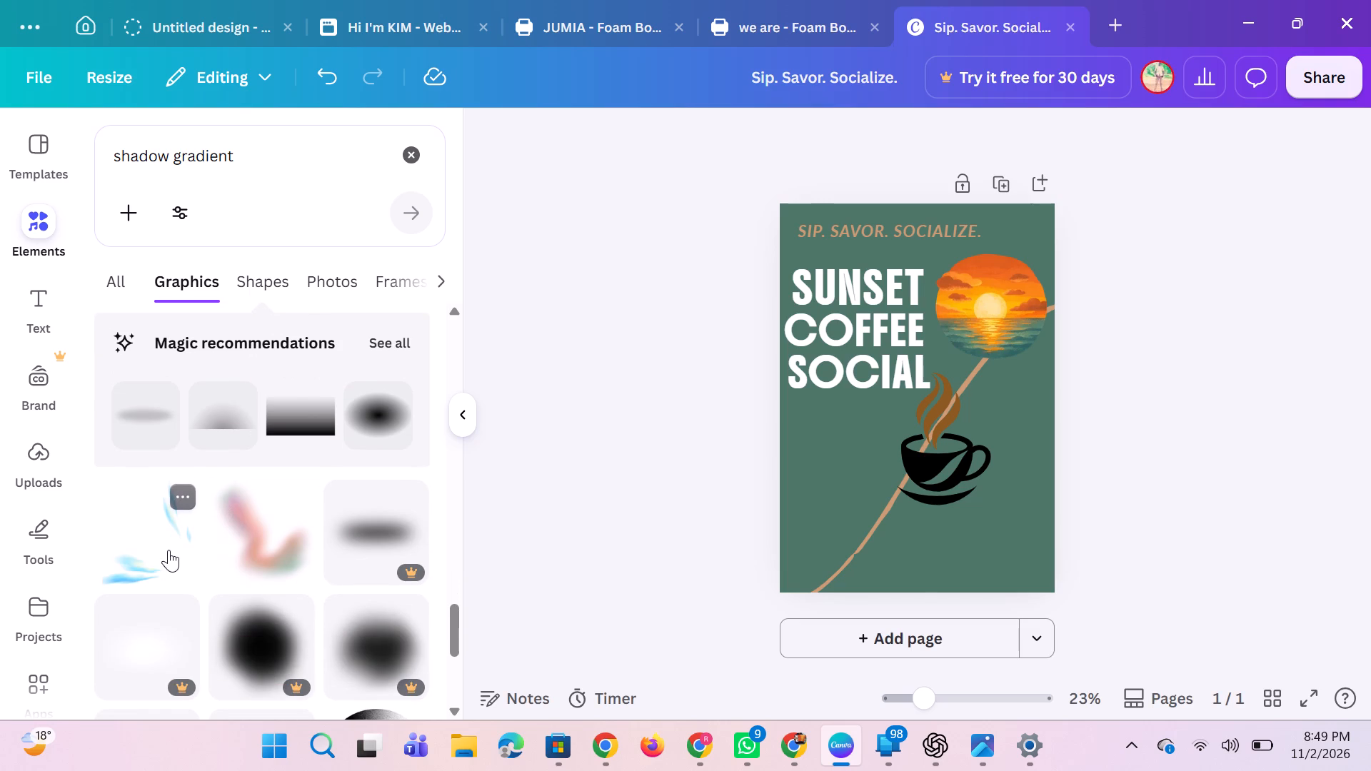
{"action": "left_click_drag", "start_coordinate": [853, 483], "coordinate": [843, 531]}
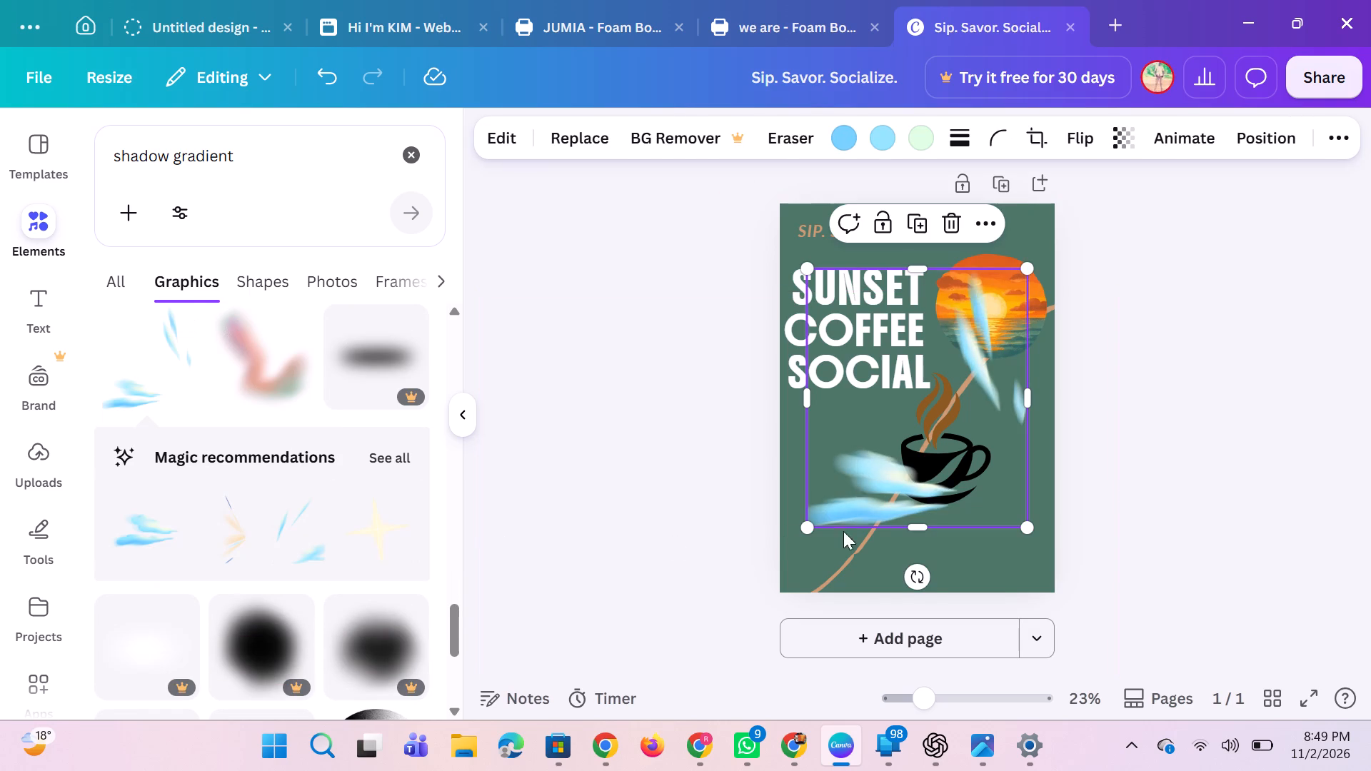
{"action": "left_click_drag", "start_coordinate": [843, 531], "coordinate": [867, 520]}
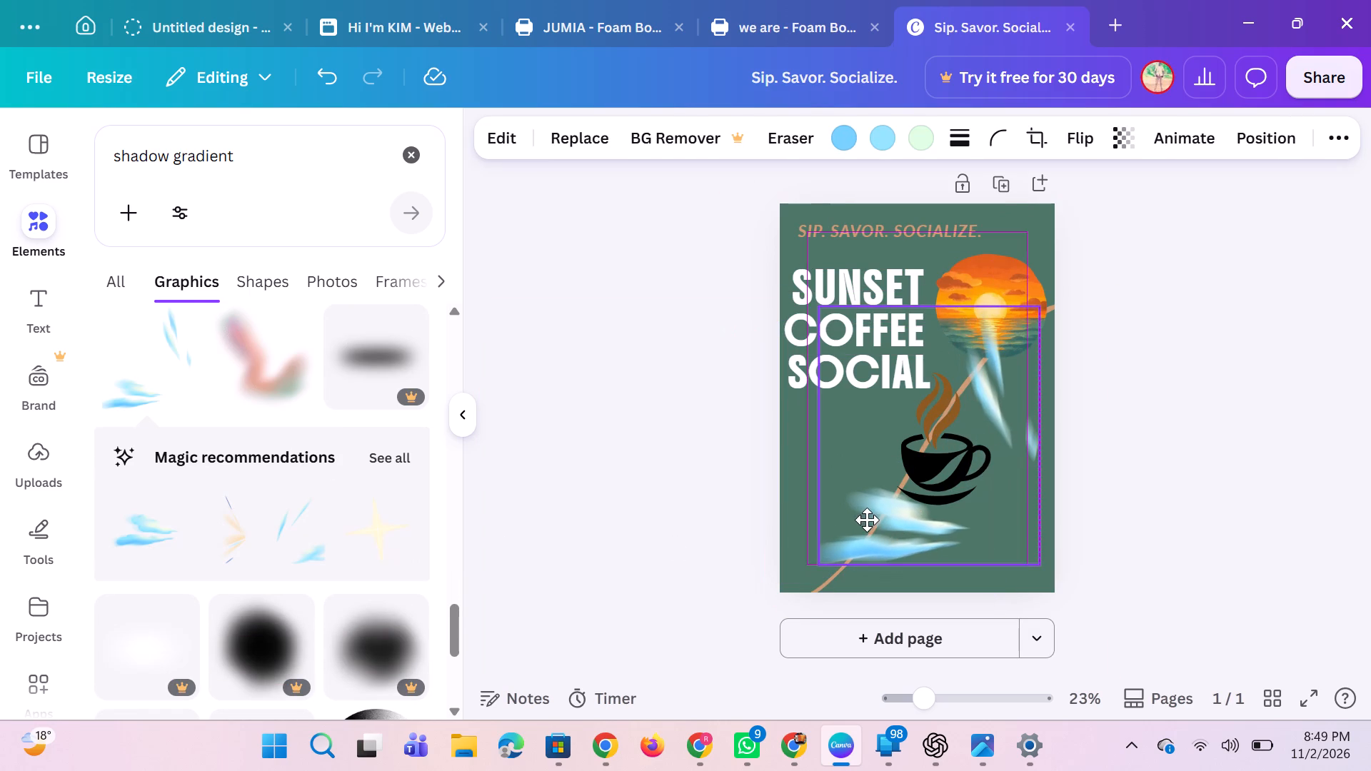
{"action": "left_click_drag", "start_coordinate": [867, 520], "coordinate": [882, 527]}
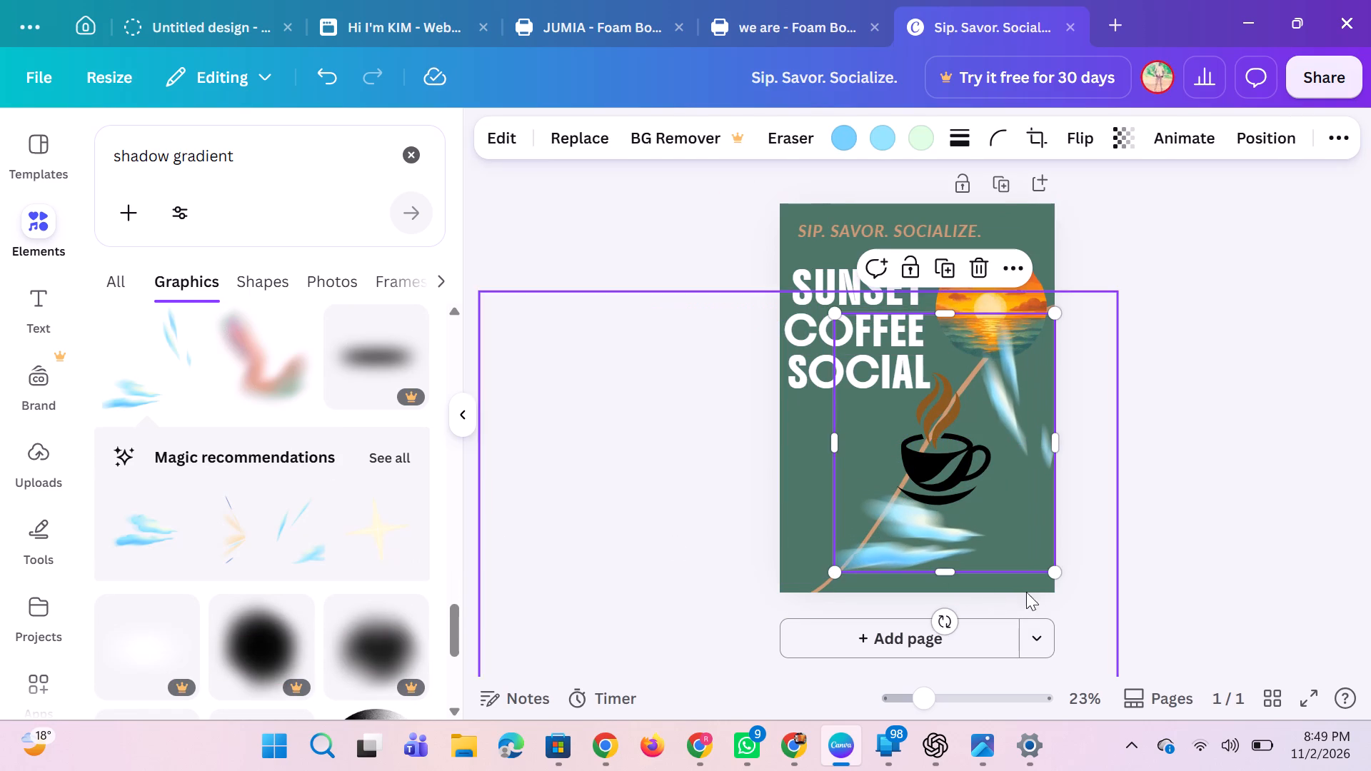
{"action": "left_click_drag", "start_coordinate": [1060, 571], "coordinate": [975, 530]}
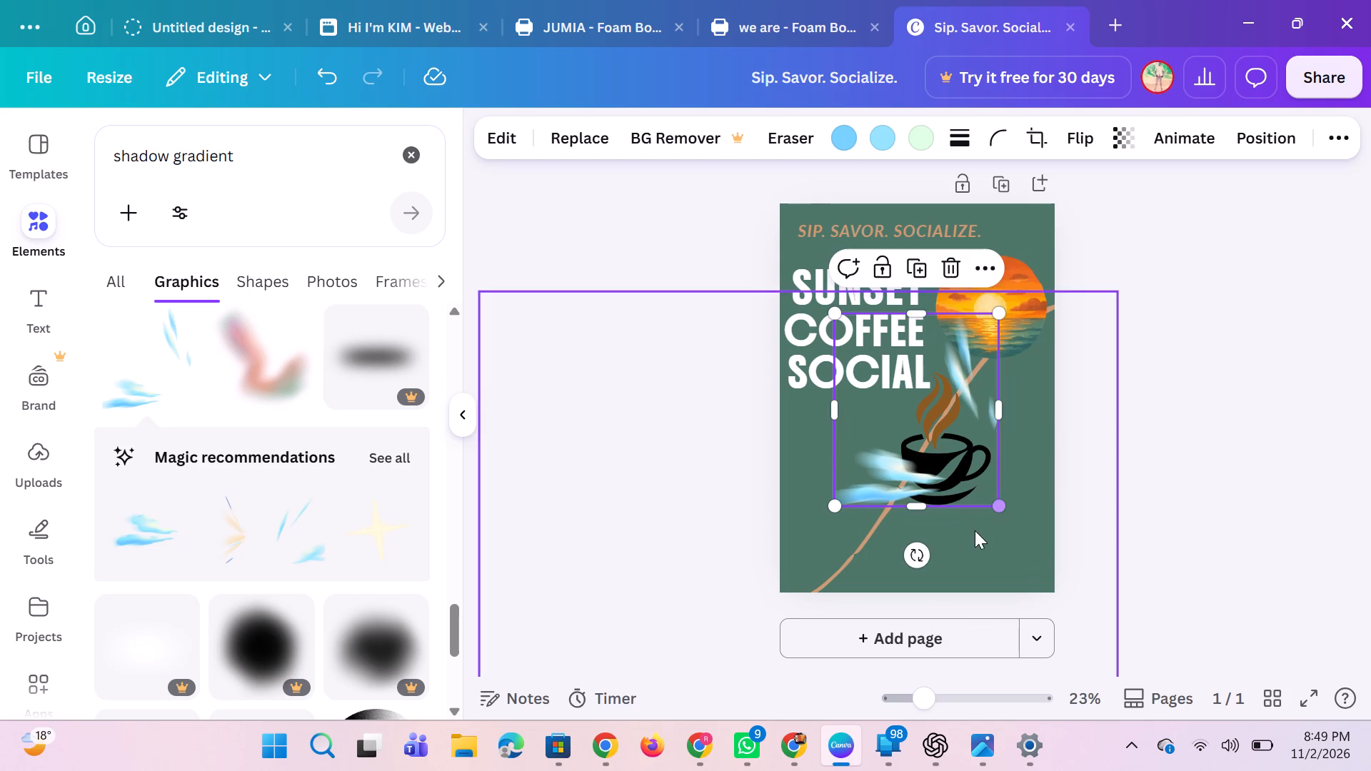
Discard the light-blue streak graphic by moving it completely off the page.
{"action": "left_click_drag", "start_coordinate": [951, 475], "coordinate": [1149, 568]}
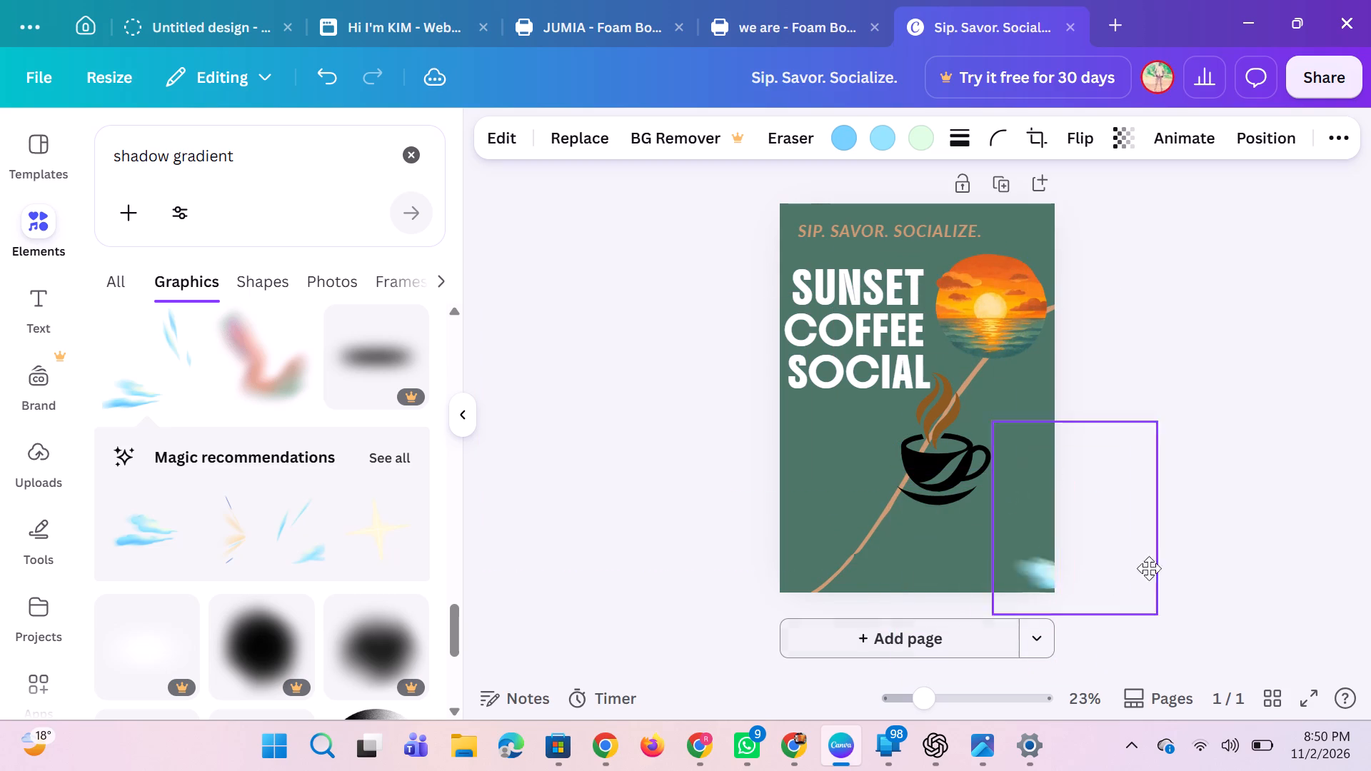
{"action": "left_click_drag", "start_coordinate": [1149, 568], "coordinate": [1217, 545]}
Browse further through the "shadow gradient" graphics for a shadow or gradient that could suit the coffee cup.
{"action": "scroll", "coordinate": [221, 558], "scroll_direction": "down", "scroll_amount": 1}
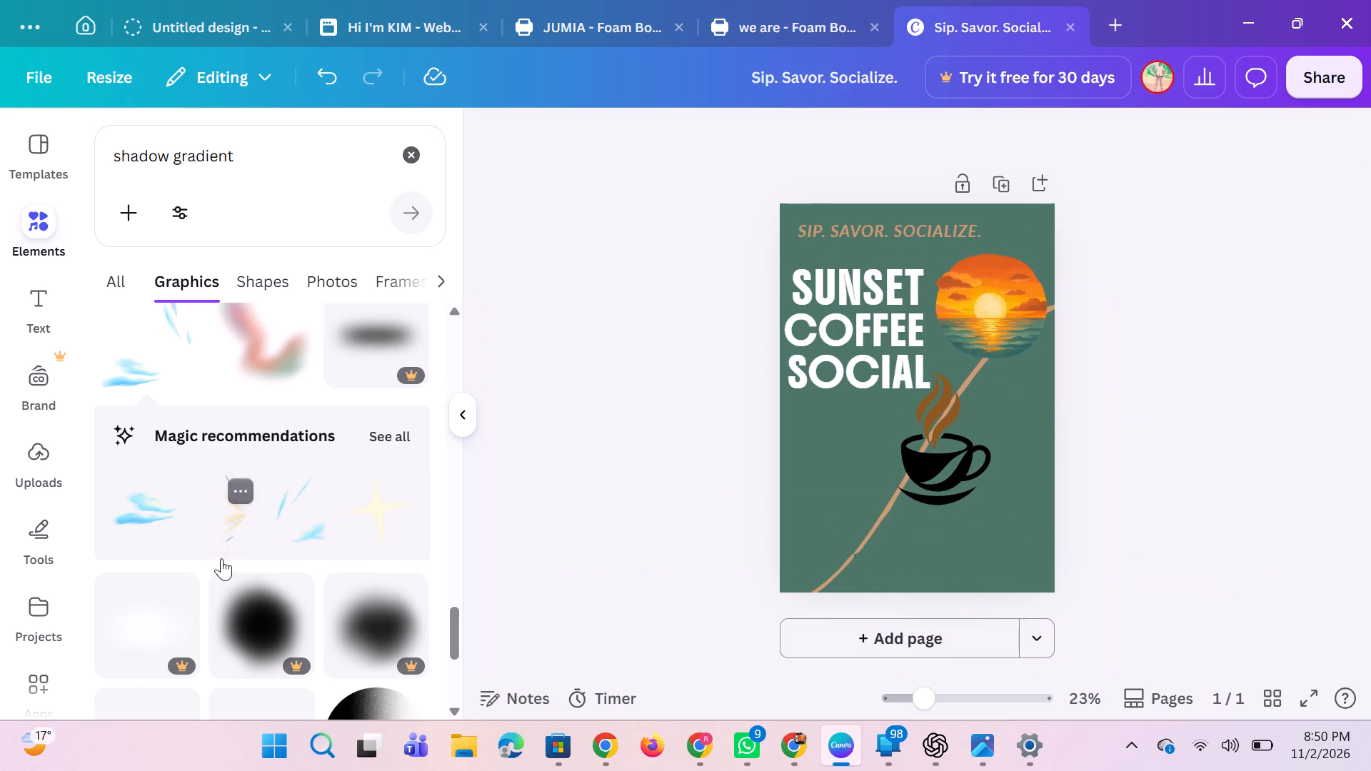
{"action": "scroll", "coordinate": [221, 558], "scroll_direction": "down", "scroll_amount": 3}
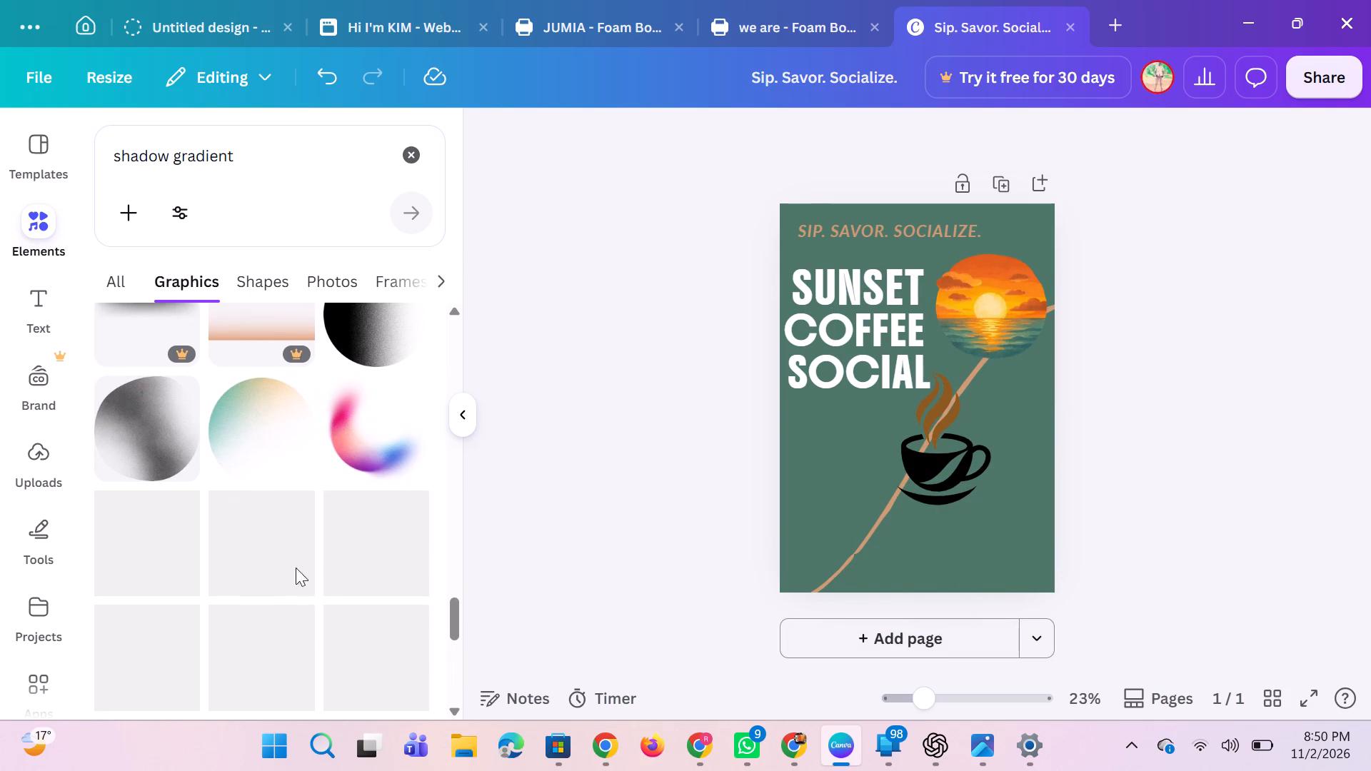
{"action": "scroll", "coordinate": [229, 586], "scroll_direction": "down", "scroll_amount": 2}
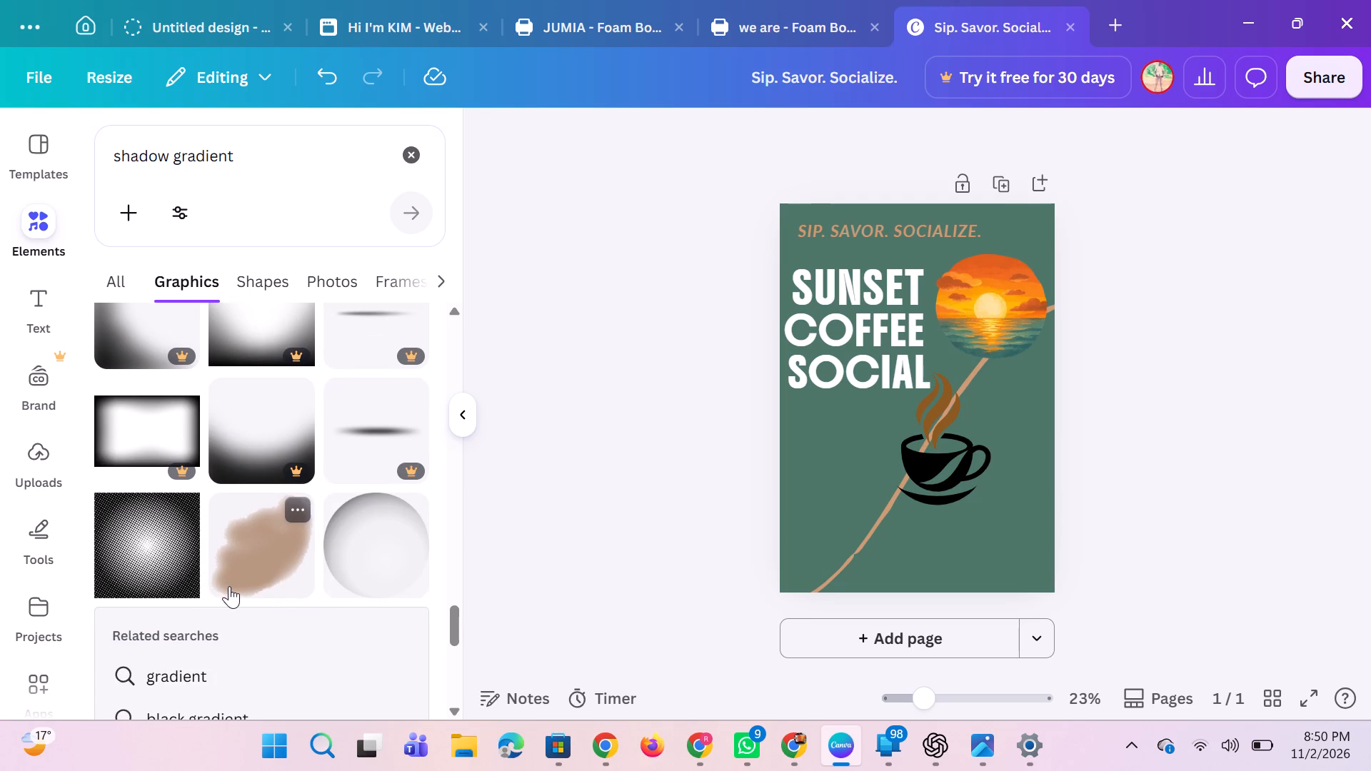
{"action": "scroll", "coordinate": [271, 552], "scroll_direction": "down", "scroll_amount": 1}
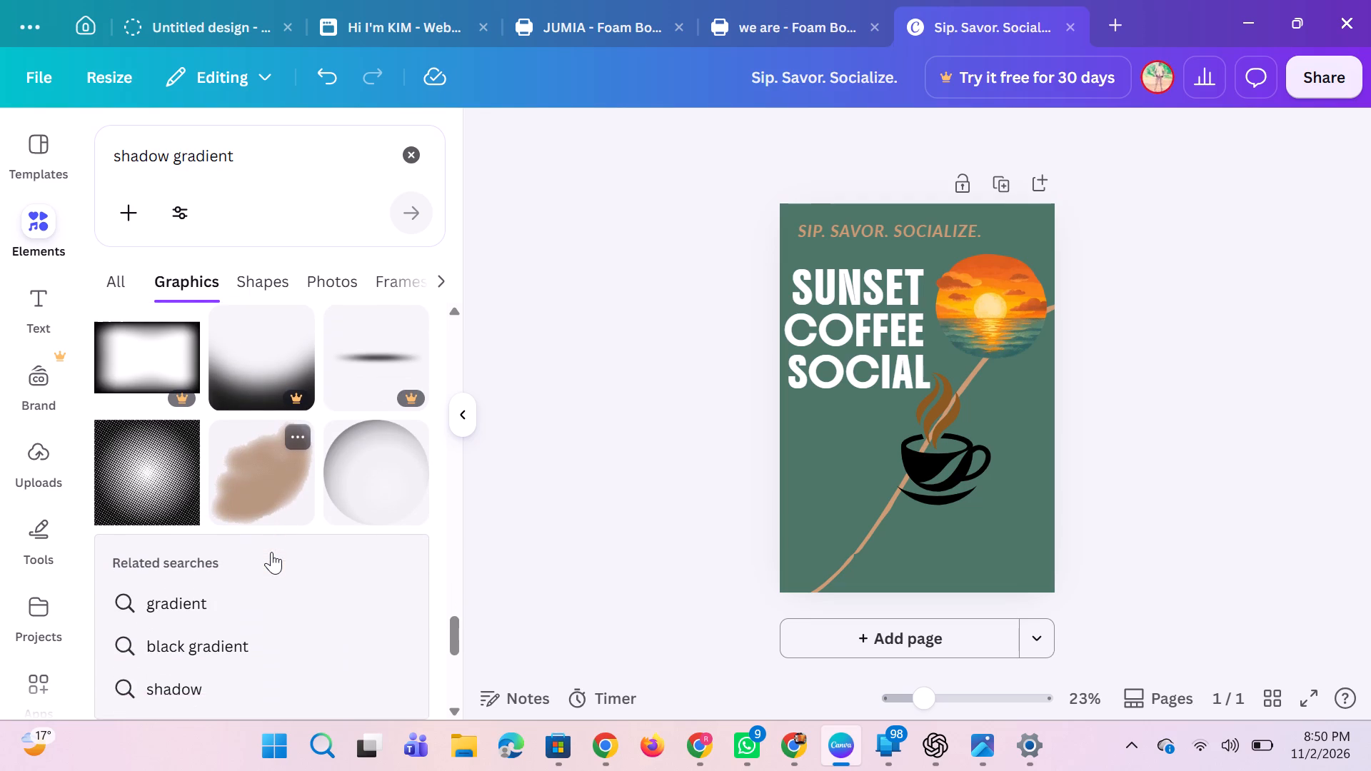
{"action": "scroll", "coordinate": [271, 552], "scroll_direction": "down", "scroll_amount": 2}
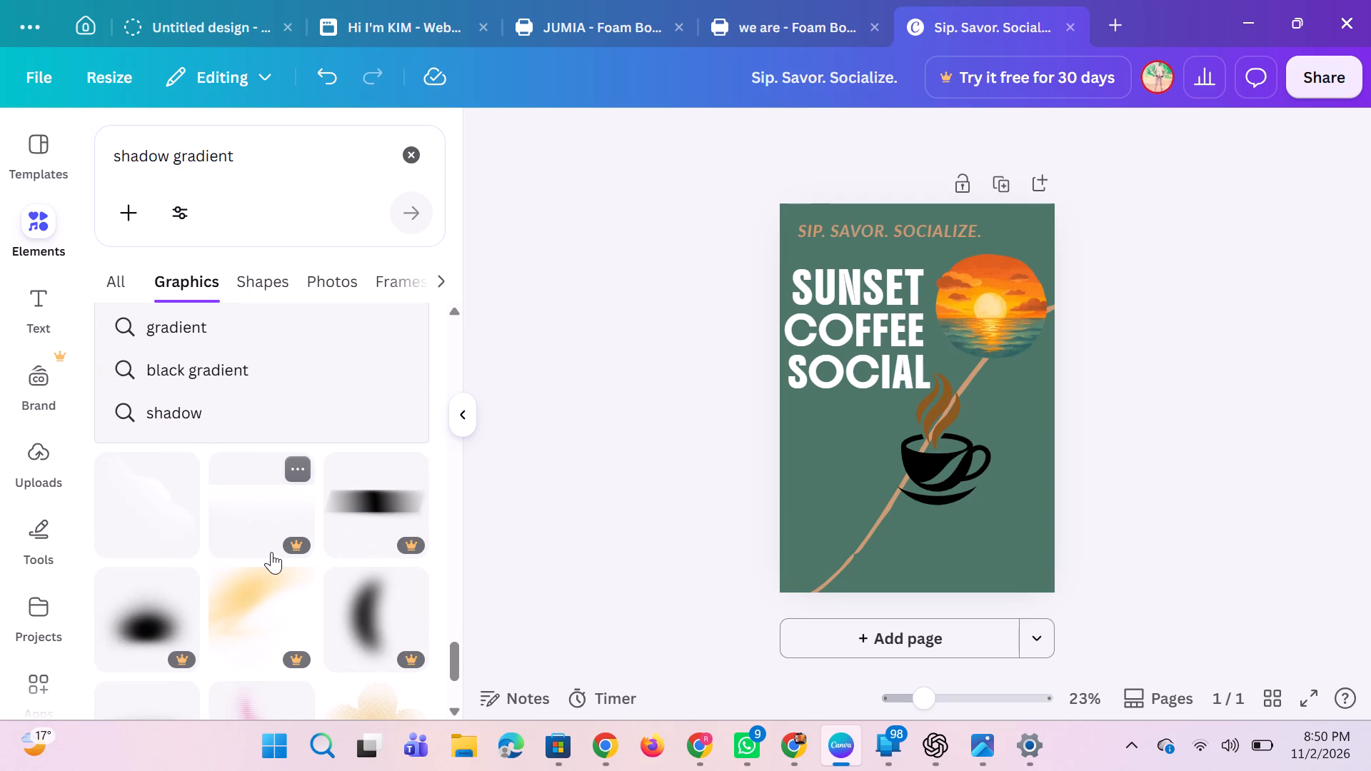
{"action": "scroll", "coordinate": [271, 552], "scroll_direction": "down", "scroll_amount": 1}
{"action": "scroll", "coordinate": [259, 627], "scroll_direction": "down", "scroll_amount": 2}
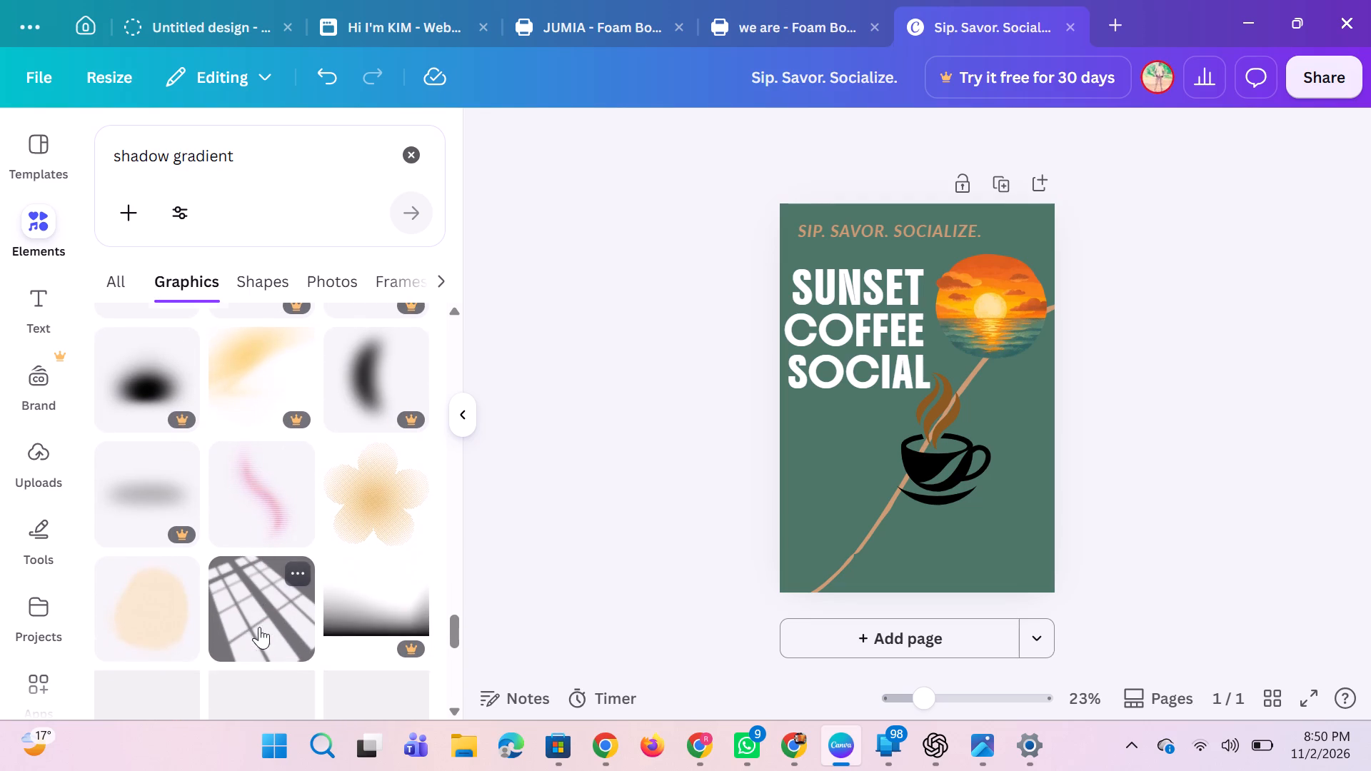
{"action": "scroll", "coordinate": [259, 627], "scroll_direction": "down", "scroll_amount": 4}
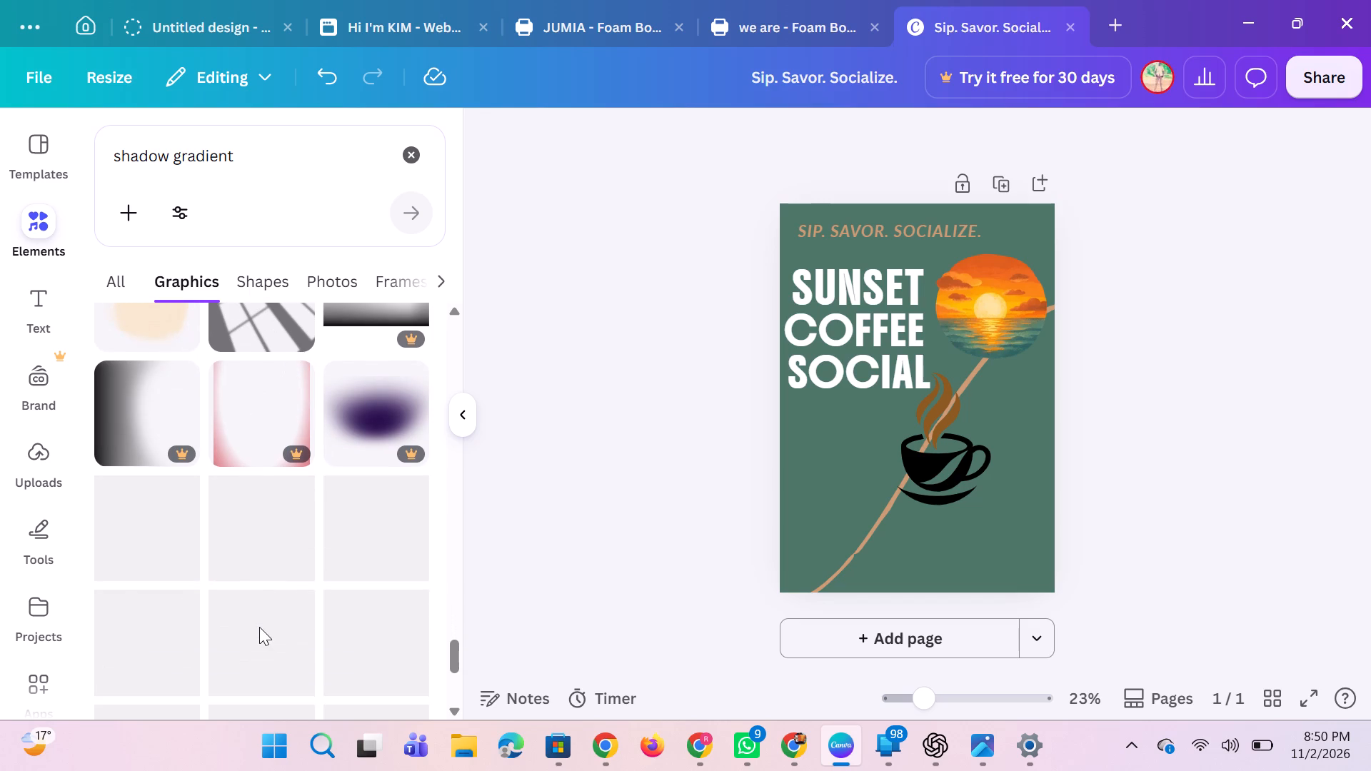
{"action": "scroll", "coordinate": [259, 627], "scroll_direction": "down", "scroll_amount": 1}
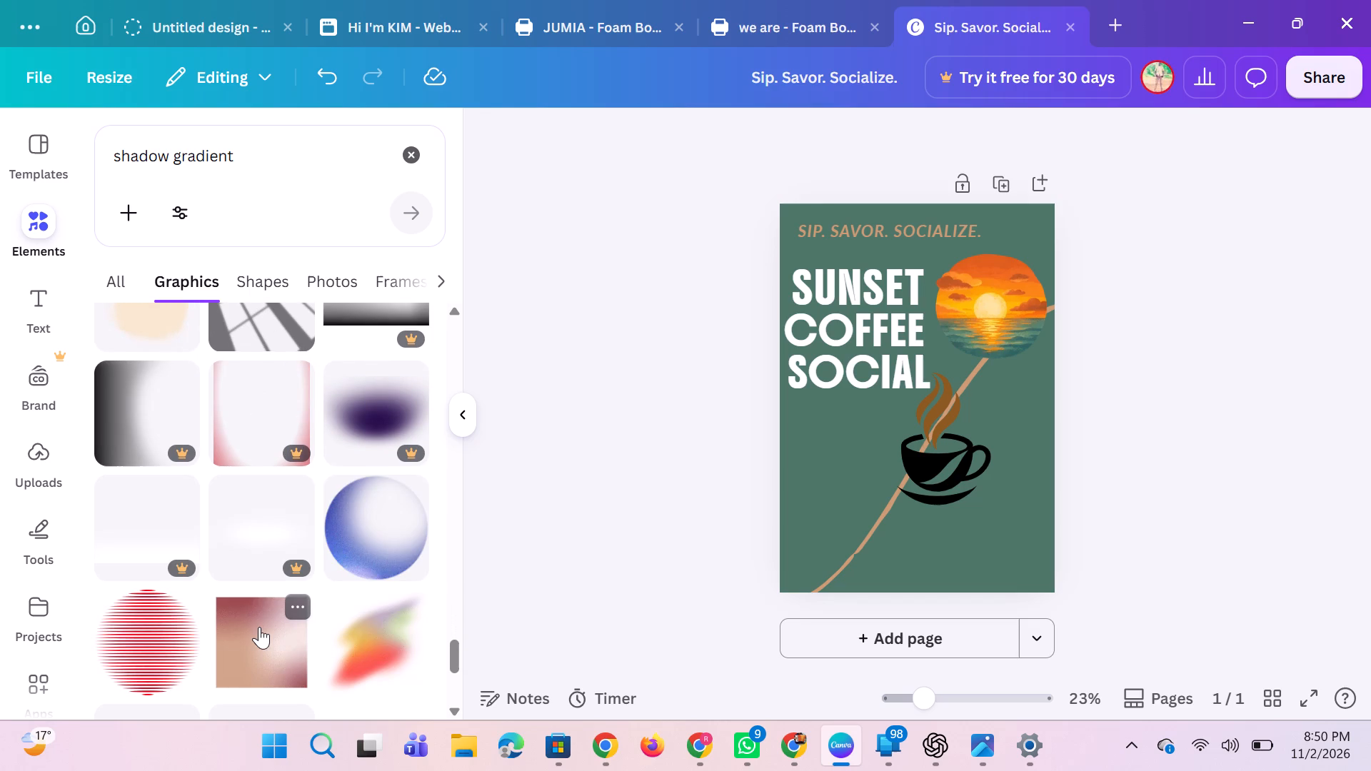
{"action": "scroll", "coordinate": [267, 635], "scroll_direction": "down", "scroll_amount": 2}
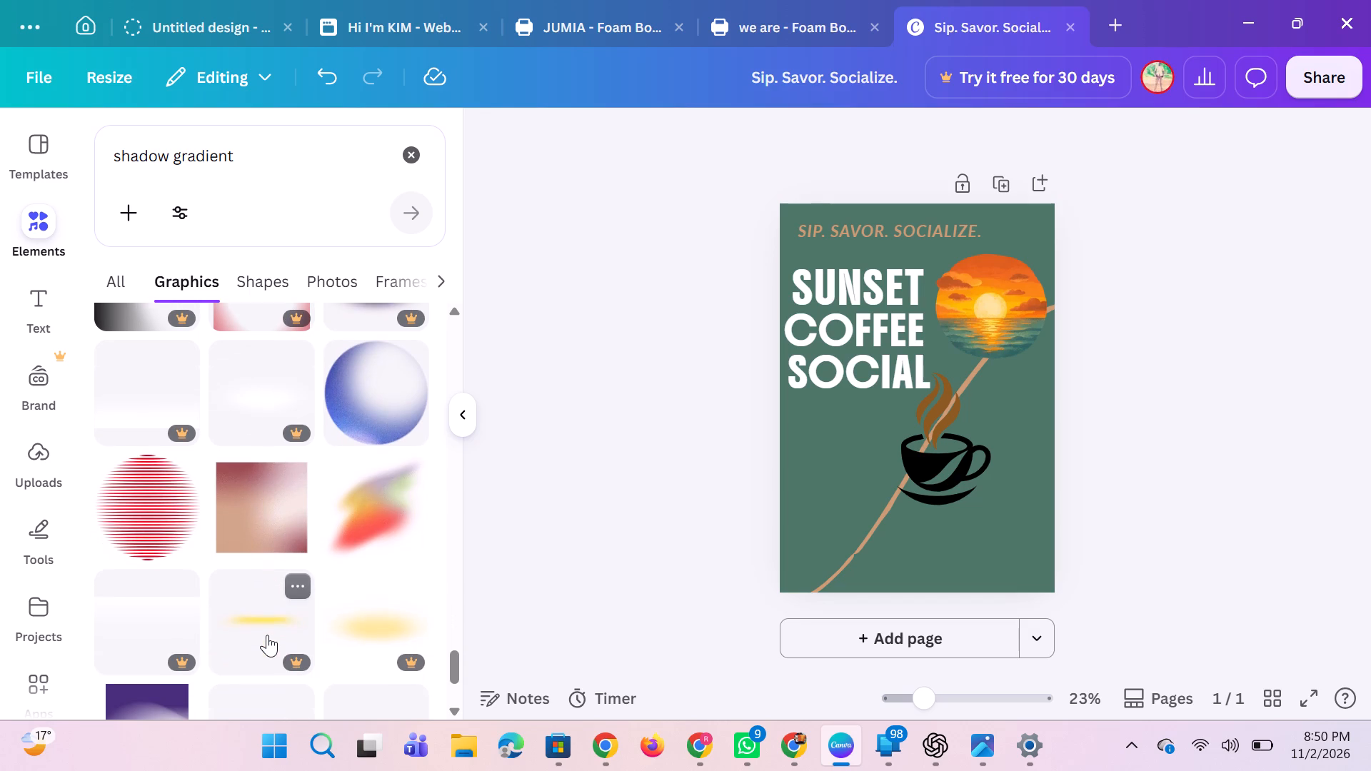
{"action": "scroll", "coordinate": [267, 635], "scroll_direction": "down", "scroll_amount": 1}
{"action": "scroll", "coordinate": [361, 547], "scroll_direction": "down", "scroll_amount": 1}
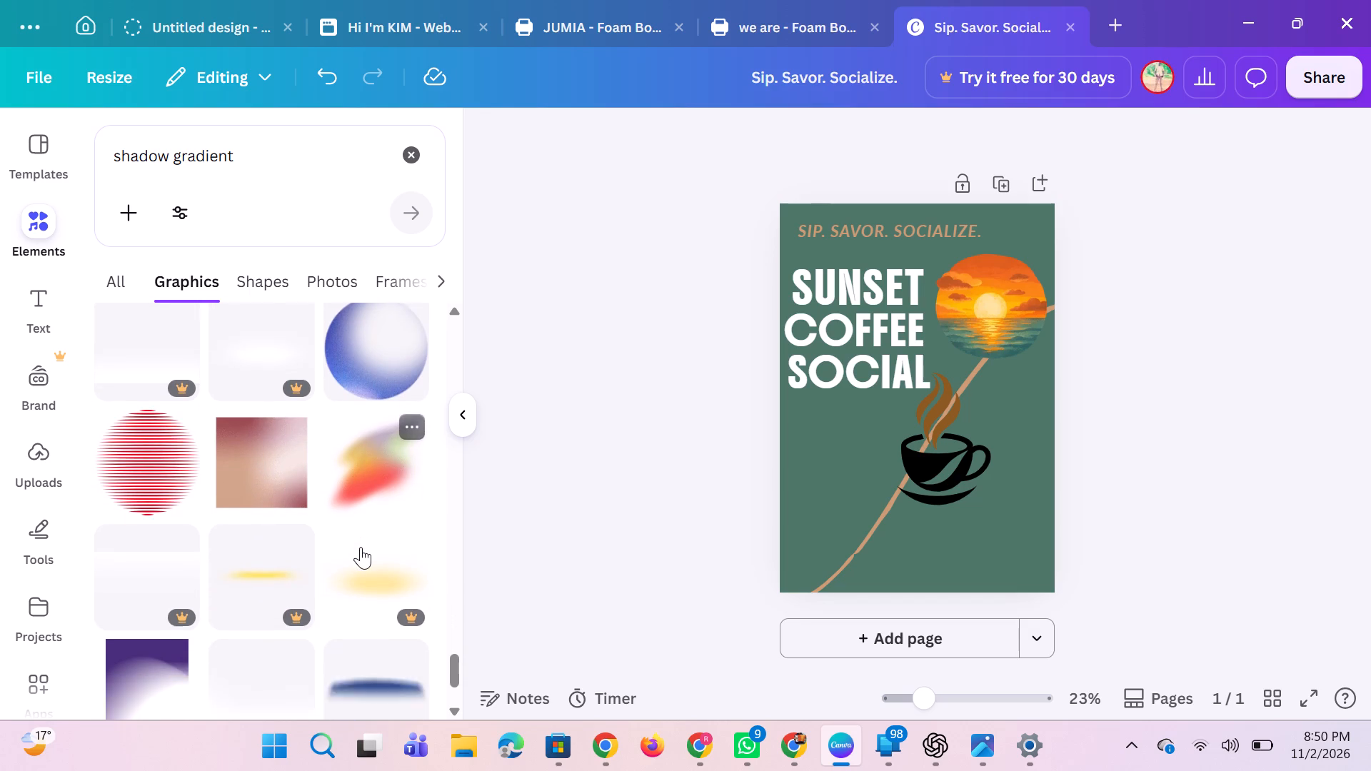
{"action": "scroll", "coordinate": [361, 547], "scroll_direction": "down", "scroll_amount": 2}
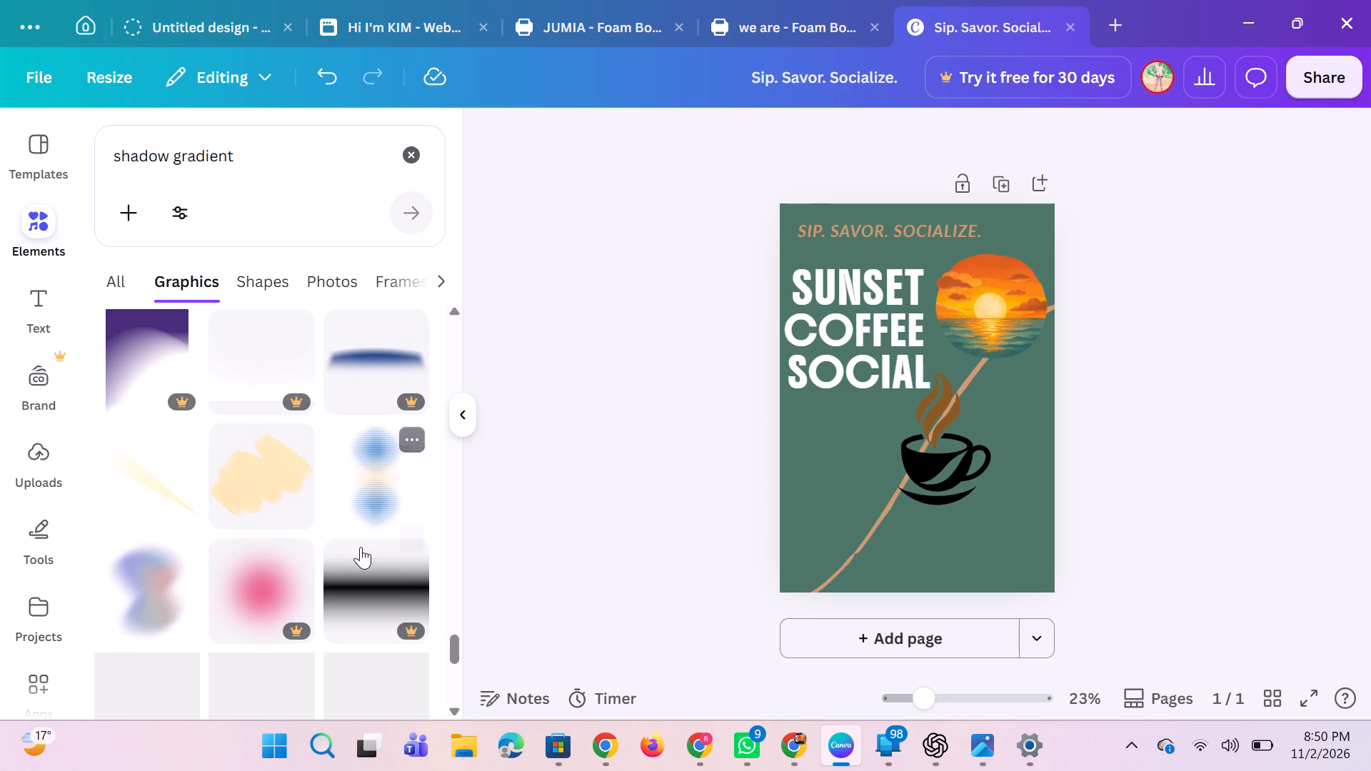
{"action": "scroll", "coordinate": [361, 547], "scroll_direction": "down", "scroll_amount": 1}
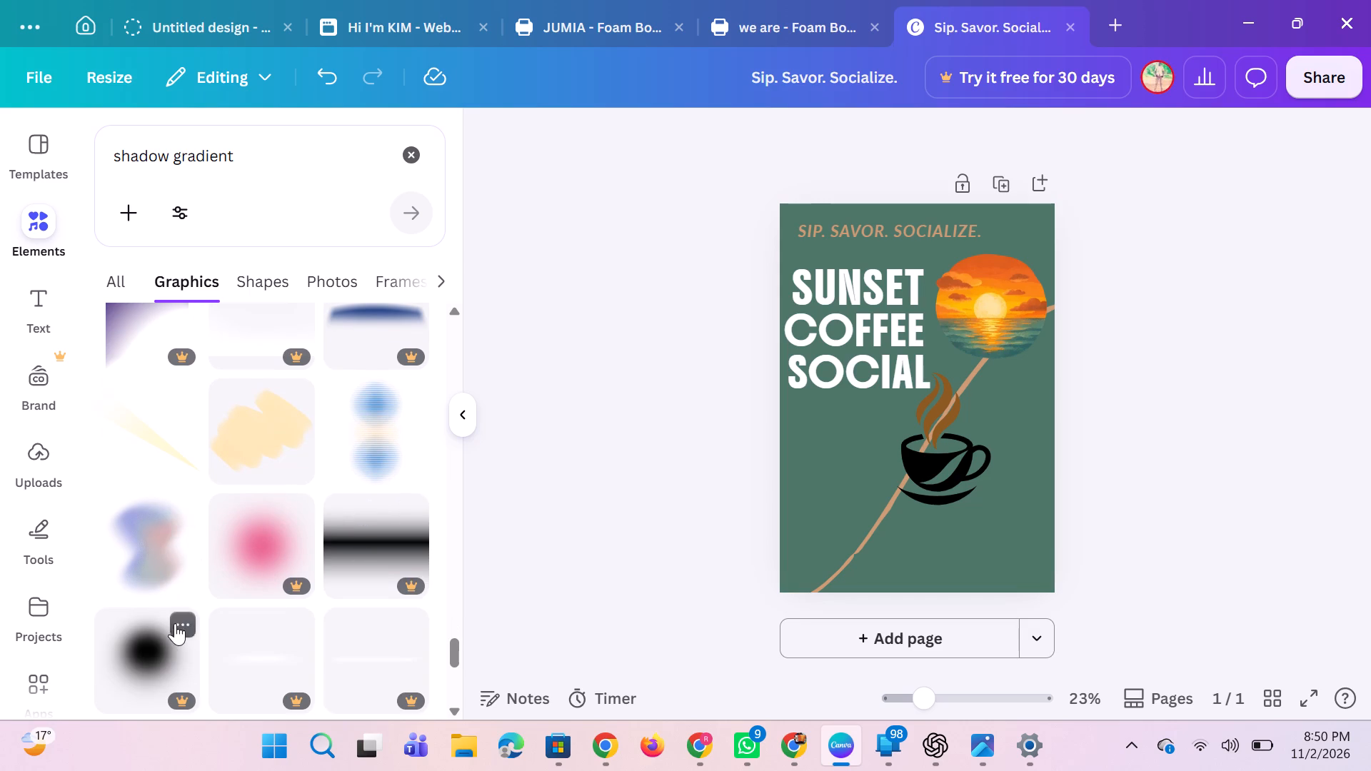
{"action": "scroll", "coordinate": [175, 623], "scroll_direction": "down", "scroll_amount": 3}
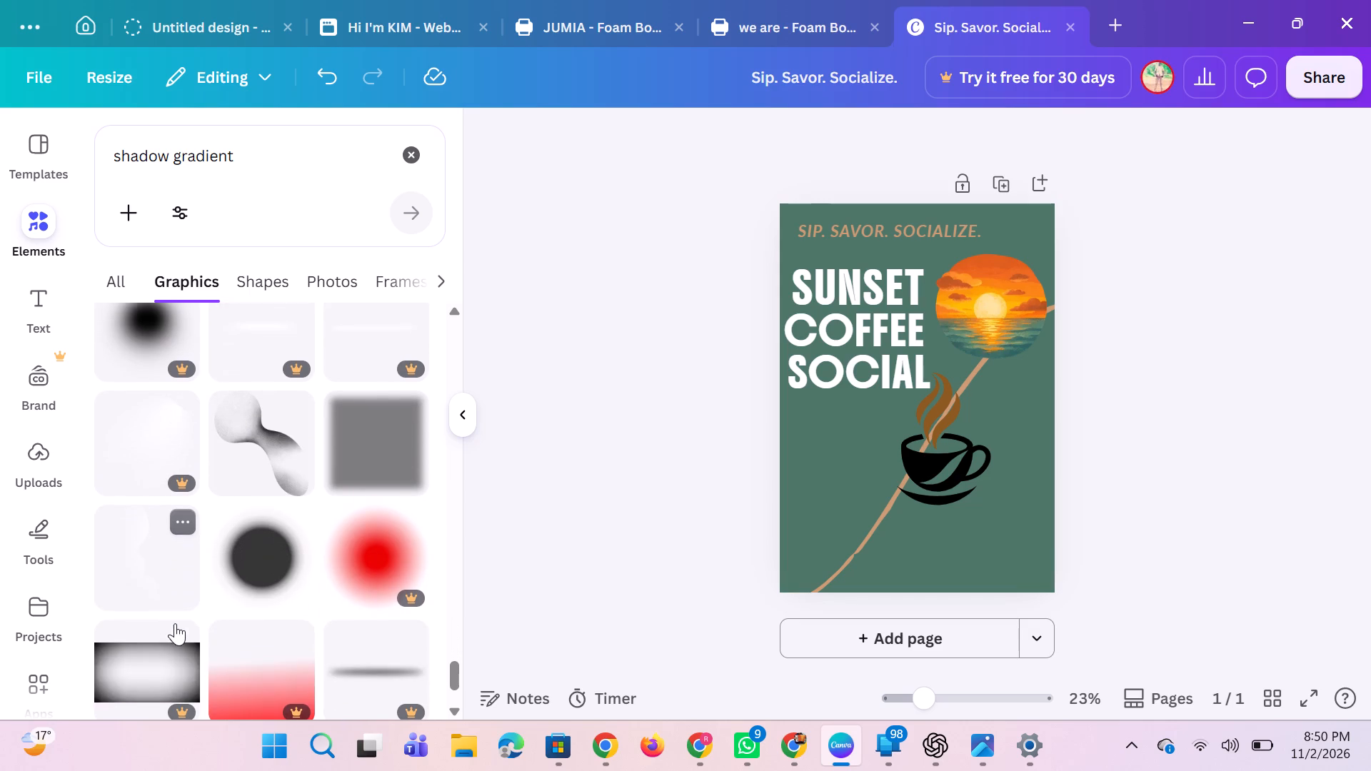
{"action": "scroll", "coordinate": [175, 623], "scroll_direction": "down", "scroll_amount": 1}
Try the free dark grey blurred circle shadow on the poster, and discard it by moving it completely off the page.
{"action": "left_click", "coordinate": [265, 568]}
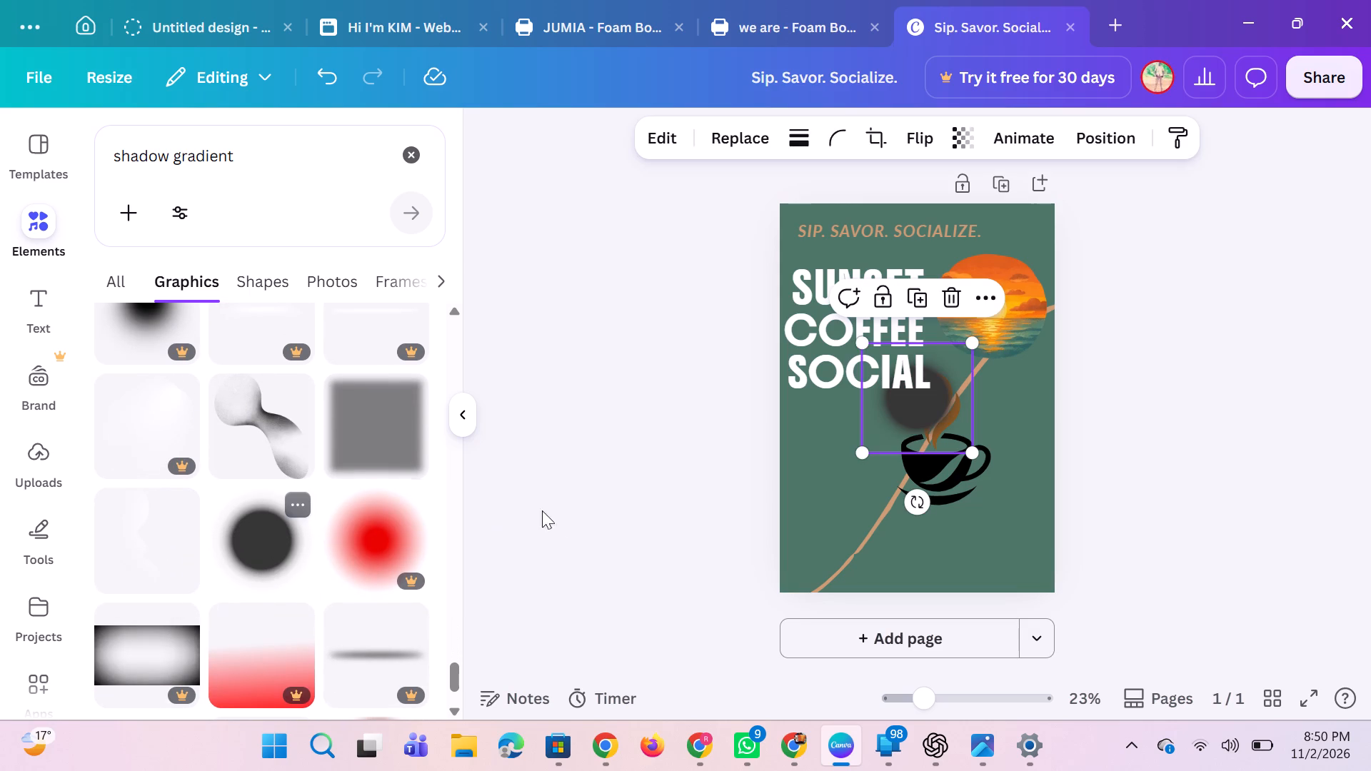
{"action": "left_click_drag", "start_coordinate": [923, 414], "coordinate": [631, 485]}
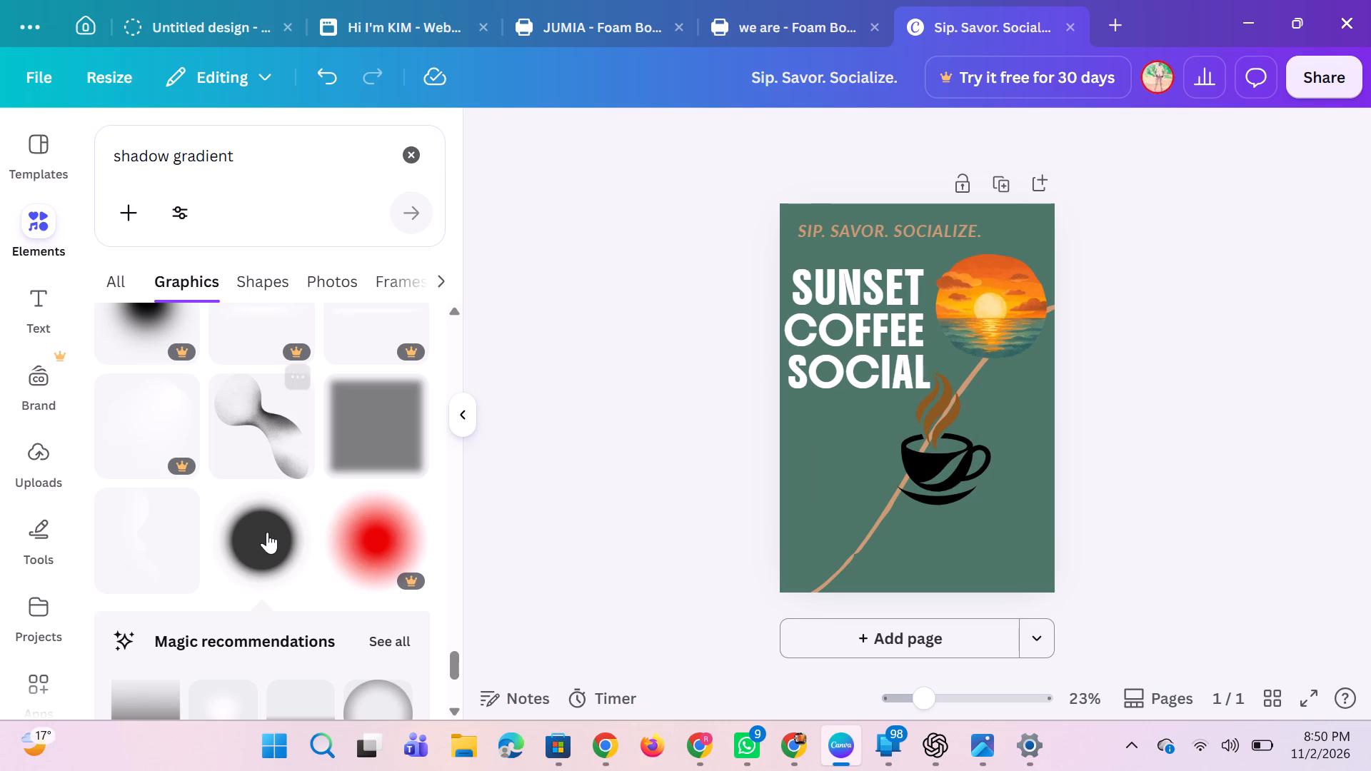
Examine the full set of recommended graphics related to the dark blurred circle for a suitable cup shadow.
{"action": "scroll", "coordinate": [233, 650], "scroll_direction": "down", "scroll_amount": 1}
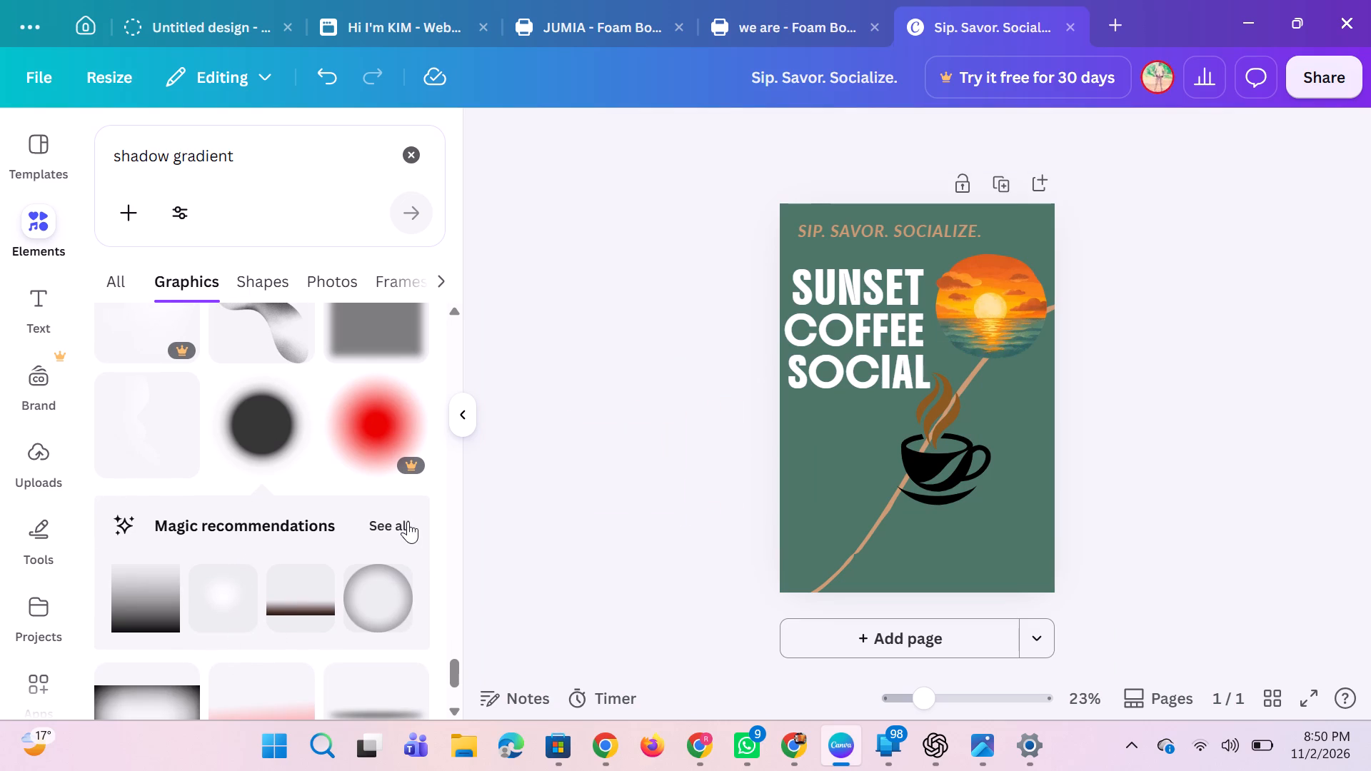
{"action": "left_click", "coordinate": [406, 521]}
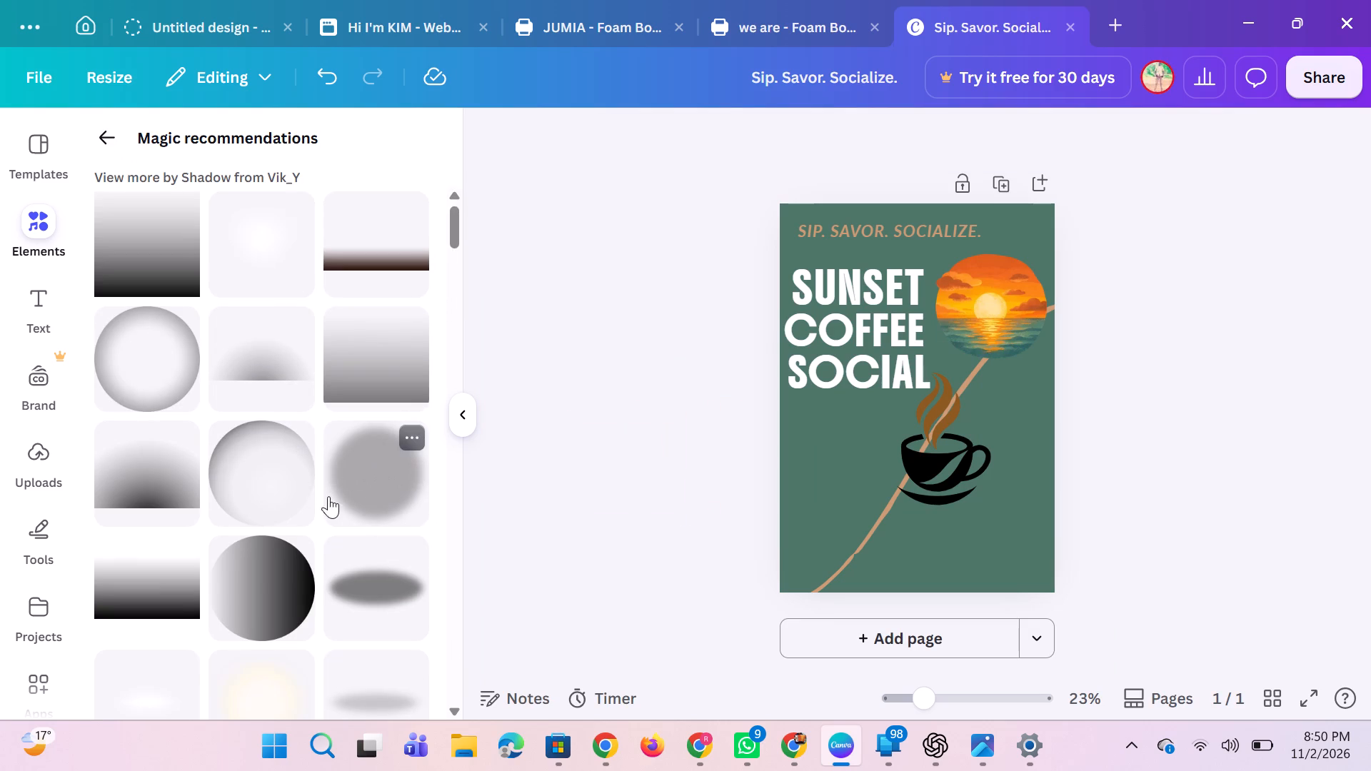
{"action": "scroll", "coordinate": [336, 466], "scroll_direction": "down", "scroll_amount": 2}
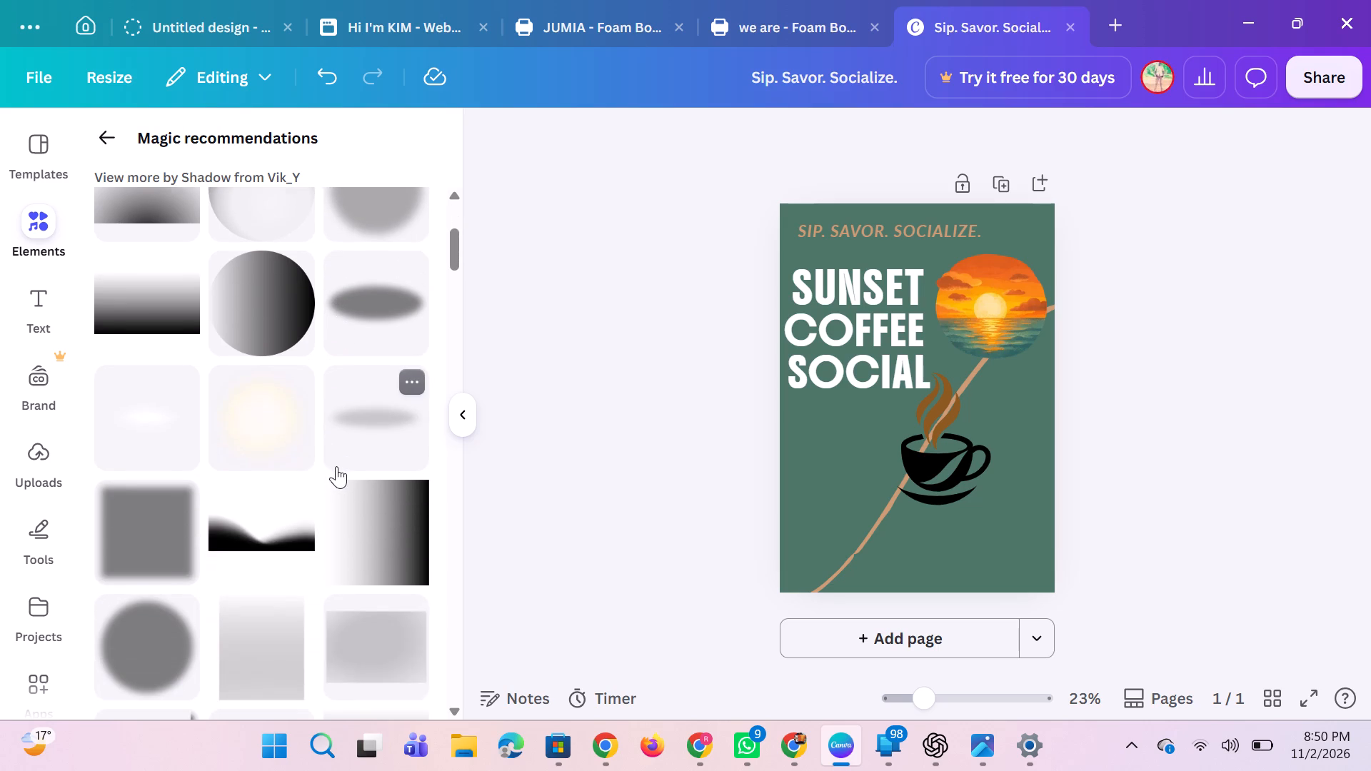
{"action": "scroll", "coordinate": [336, 466], "scroll_direction": "down", "scroll_amount": 1}
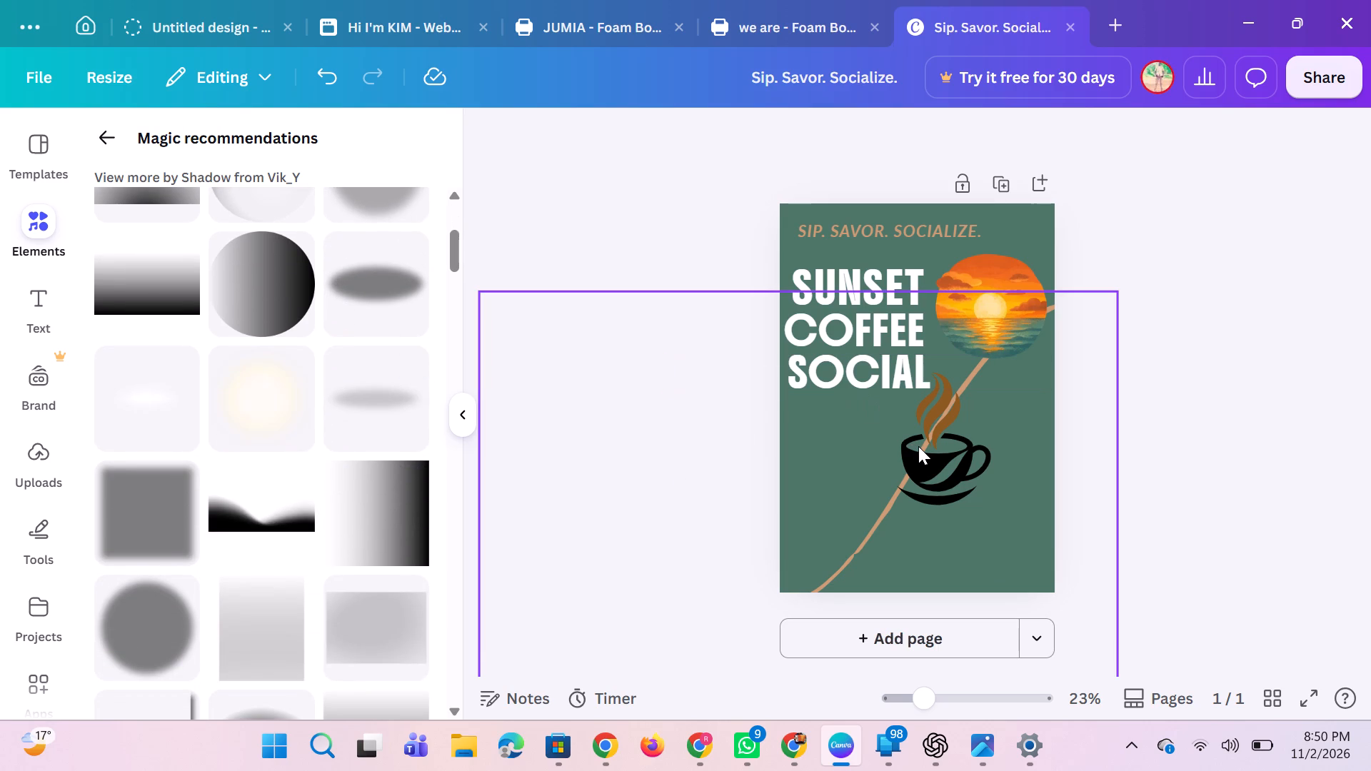
Duplicate the coffee cup graphic and rotate the copy until it is fully upside down.
{"action": "left_click", "coordinate": [918, 446]}
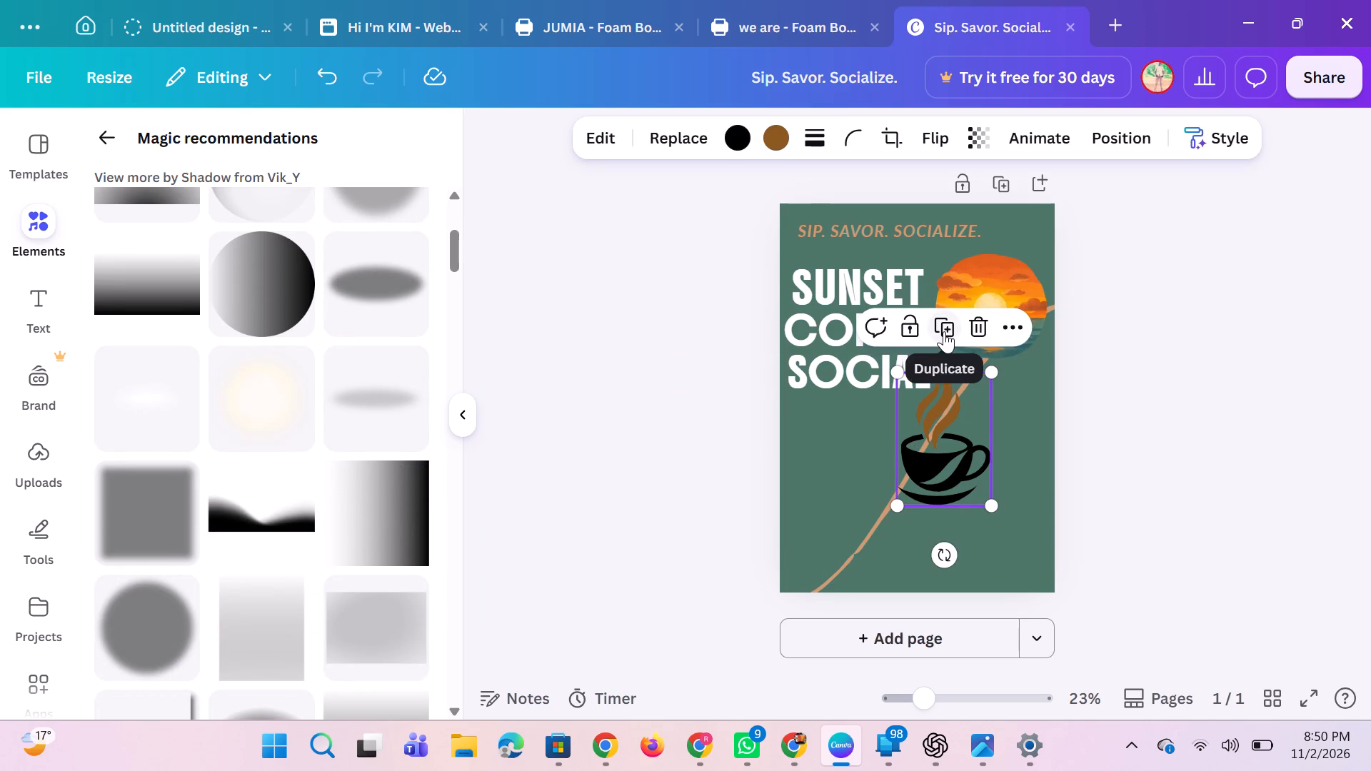
{"action": "left_click", "coordinate": [944, 331]}
{"action": "left_click_drag", "start_coordinate": [946, 557], "coordinate": [945, 558]}
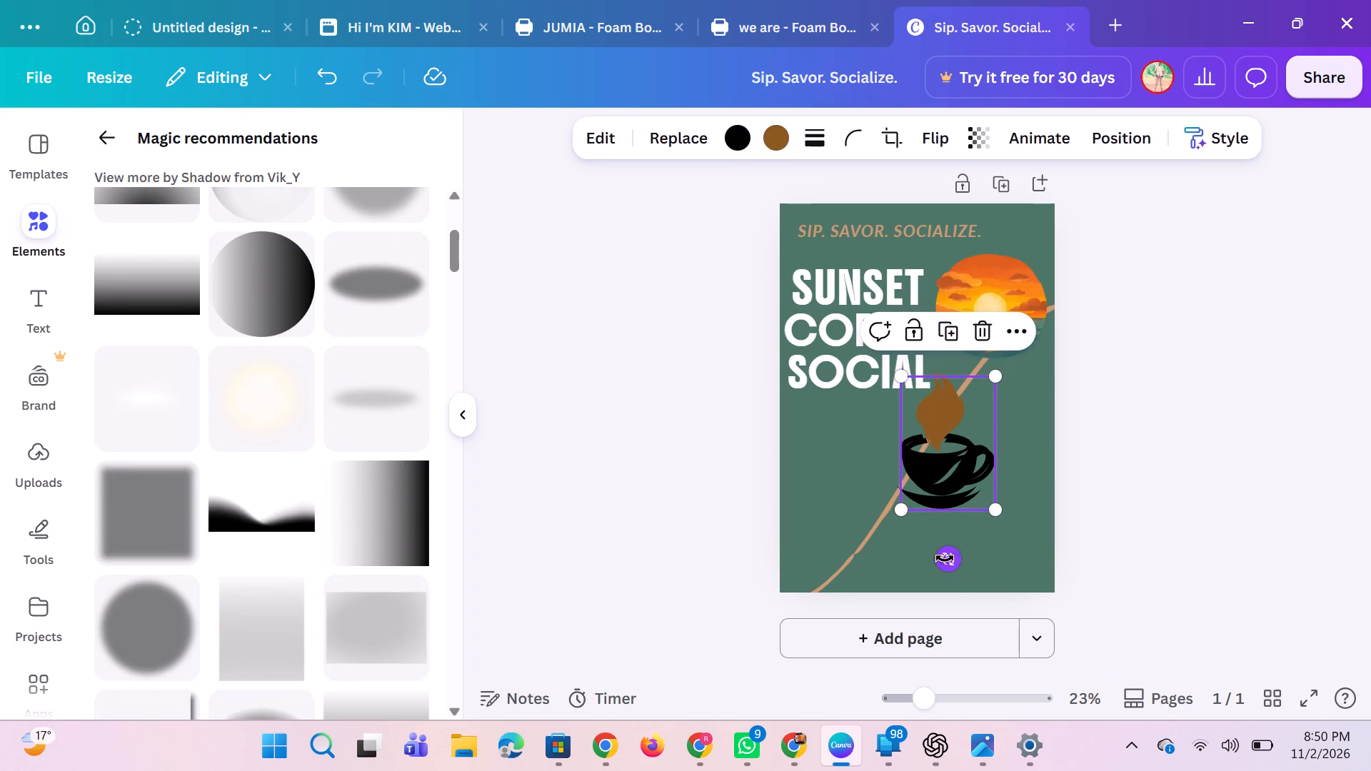
{"action": "left_click_drag", "start_coordinate": [945, 558], "coordinate": [933, 321]}
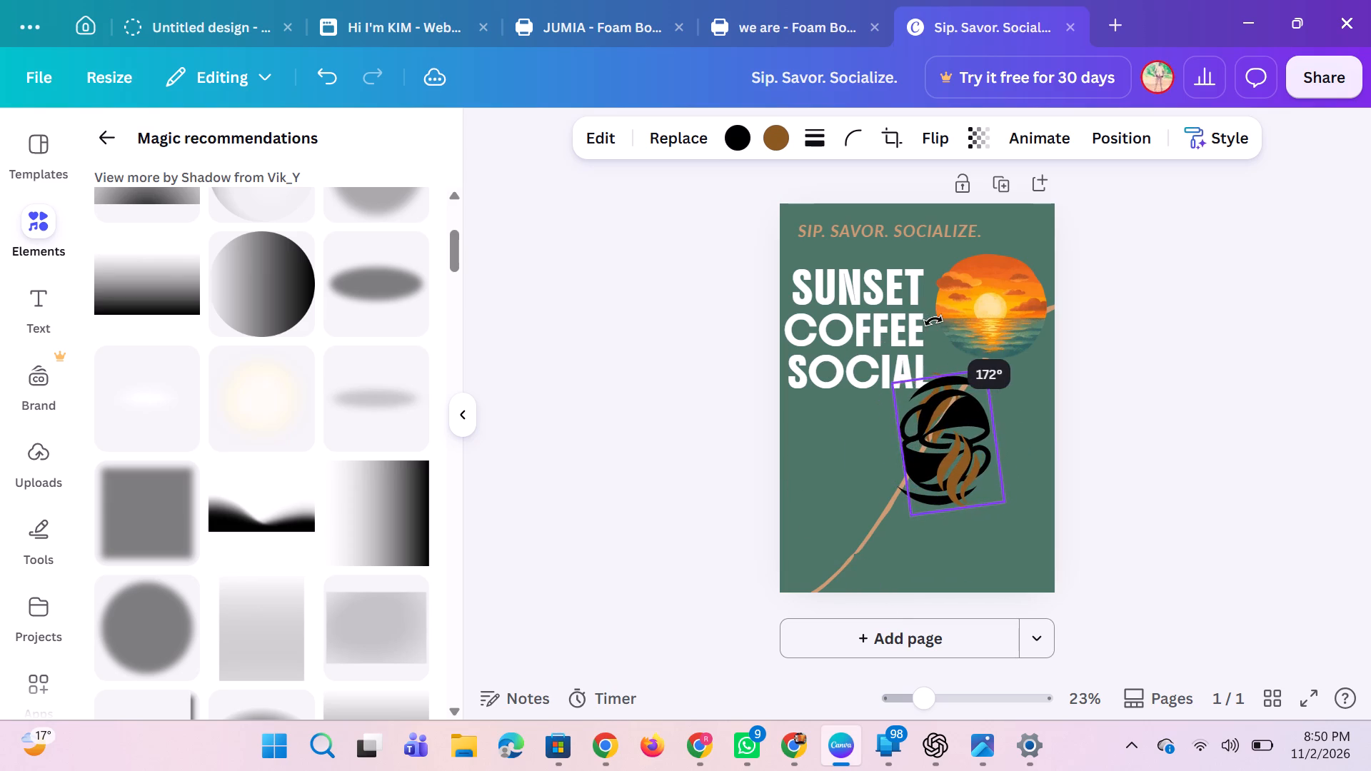
{"action": "left_click_drag", "start_coordinate": [933, 321], "coordinate": [950, 321]}
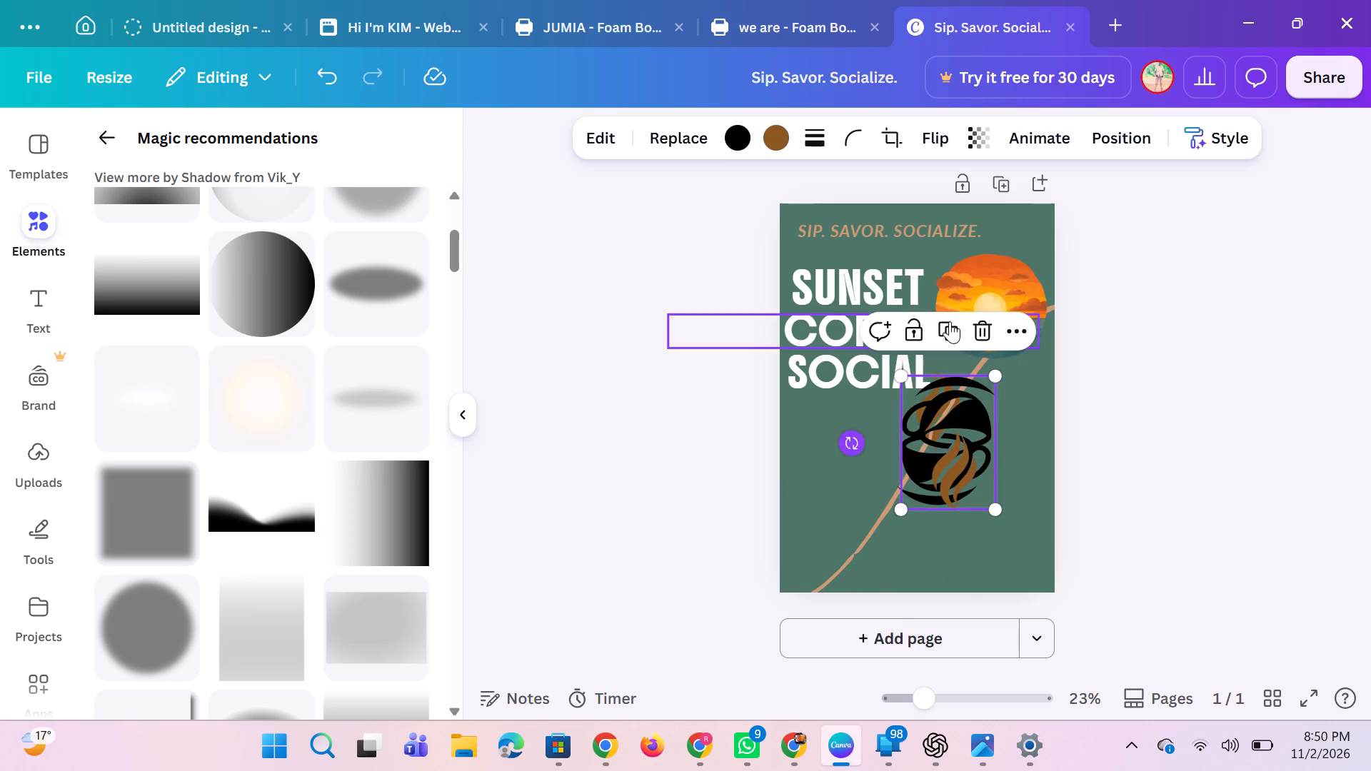
Move the upside-down cup copy beneath the original cup as a mirror image, slightly offset to the left.
{"action": "left_click_drag", "start_coordinate": [958, 435], "coordinate": [957, 565]}
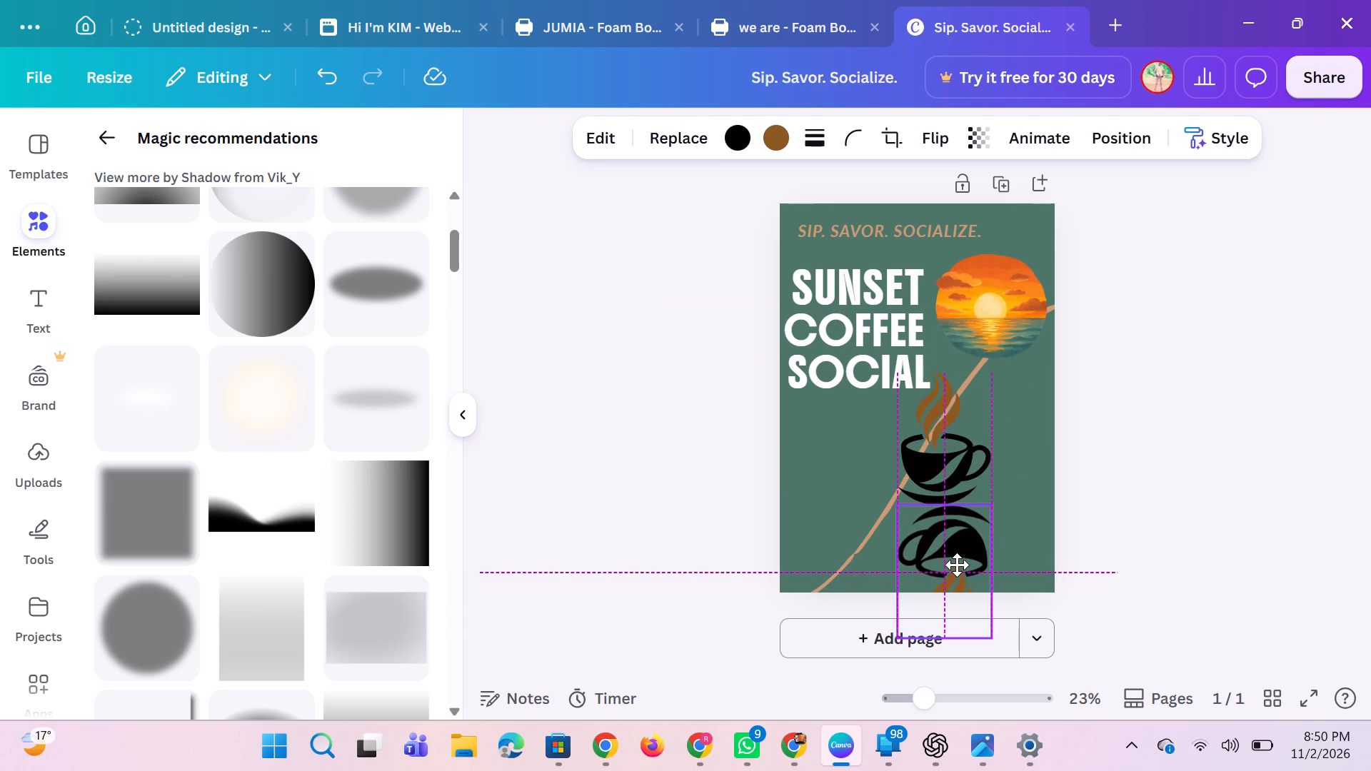
{"action": "left_click_drag", "start_coordinate": [957, 565], "coordinate": [943, 567]}
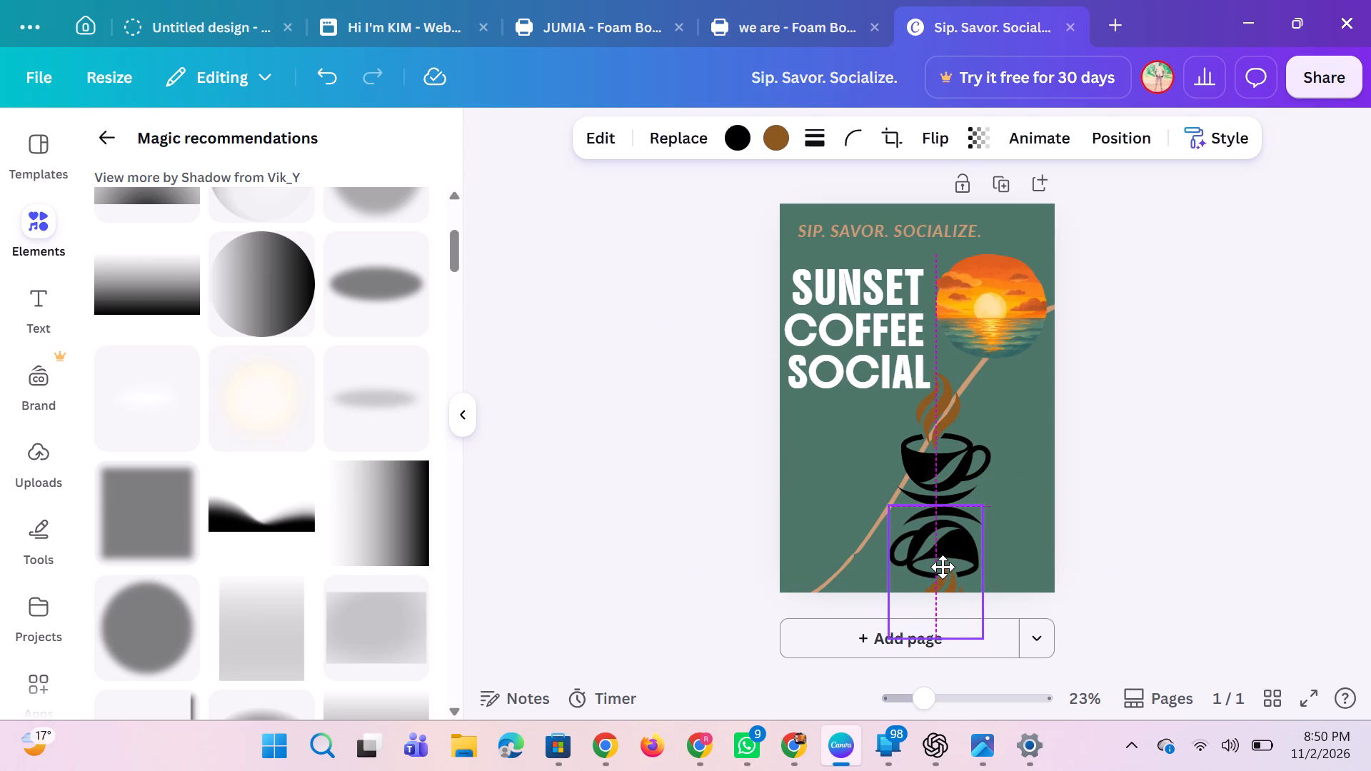
{"action": "left_click_drag", "start_coordinate": [943, 567], "coordinate": [940, 563]}
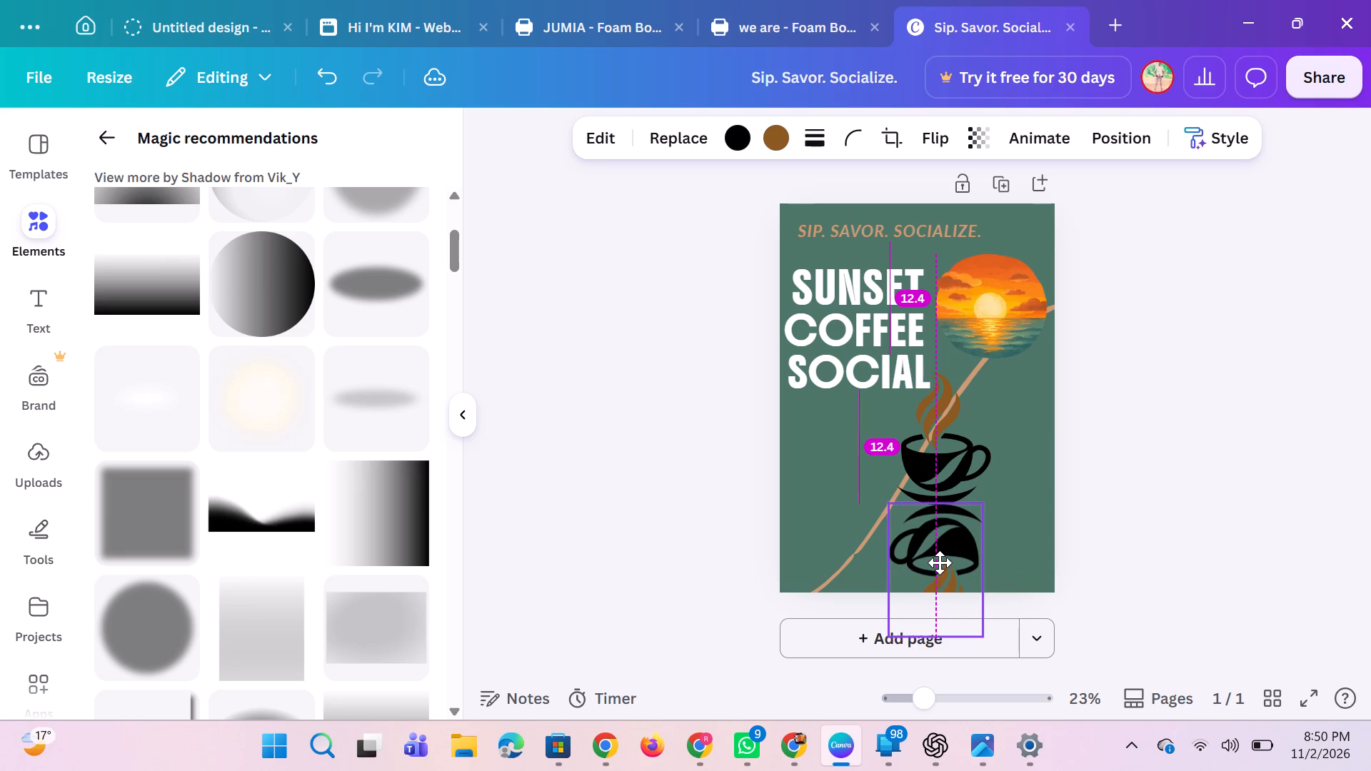
{"action": "left_click_drag", "start_coordinate": [940, 563], "coordinate": [942, 561]}
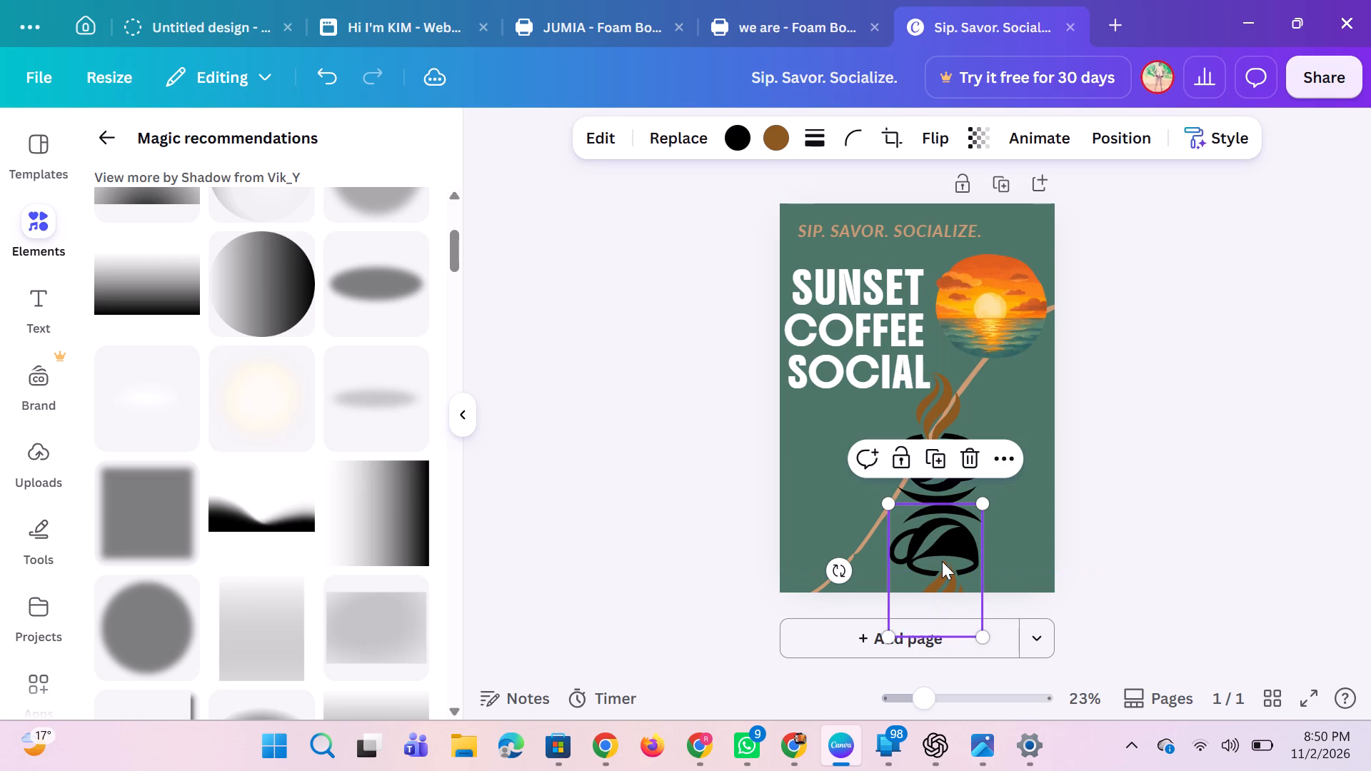
{"action": "key", "text": "Up"}
{"action": "key", "text": "Up"}
{"action": "key", "text": "Up"}
{"action": "key", "text": "Up"}
{"action": "key", "text": "Up"}
{"action": "left_click", "coordinate": [1150, 567]}
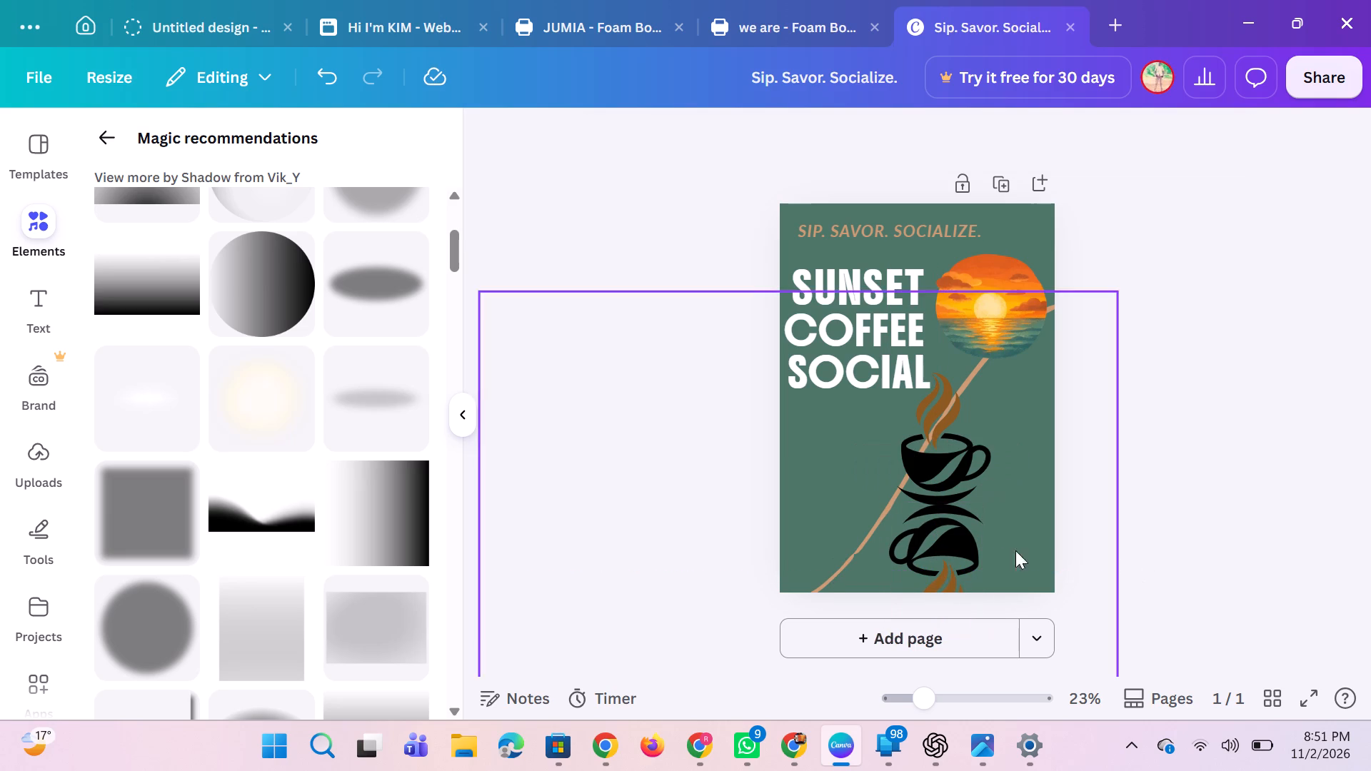
Nudge the upside-down cup copy up in small increments until its saucer meets the original cup's saucer.
{"action": "left_click", "coordinate": [955, 557]}
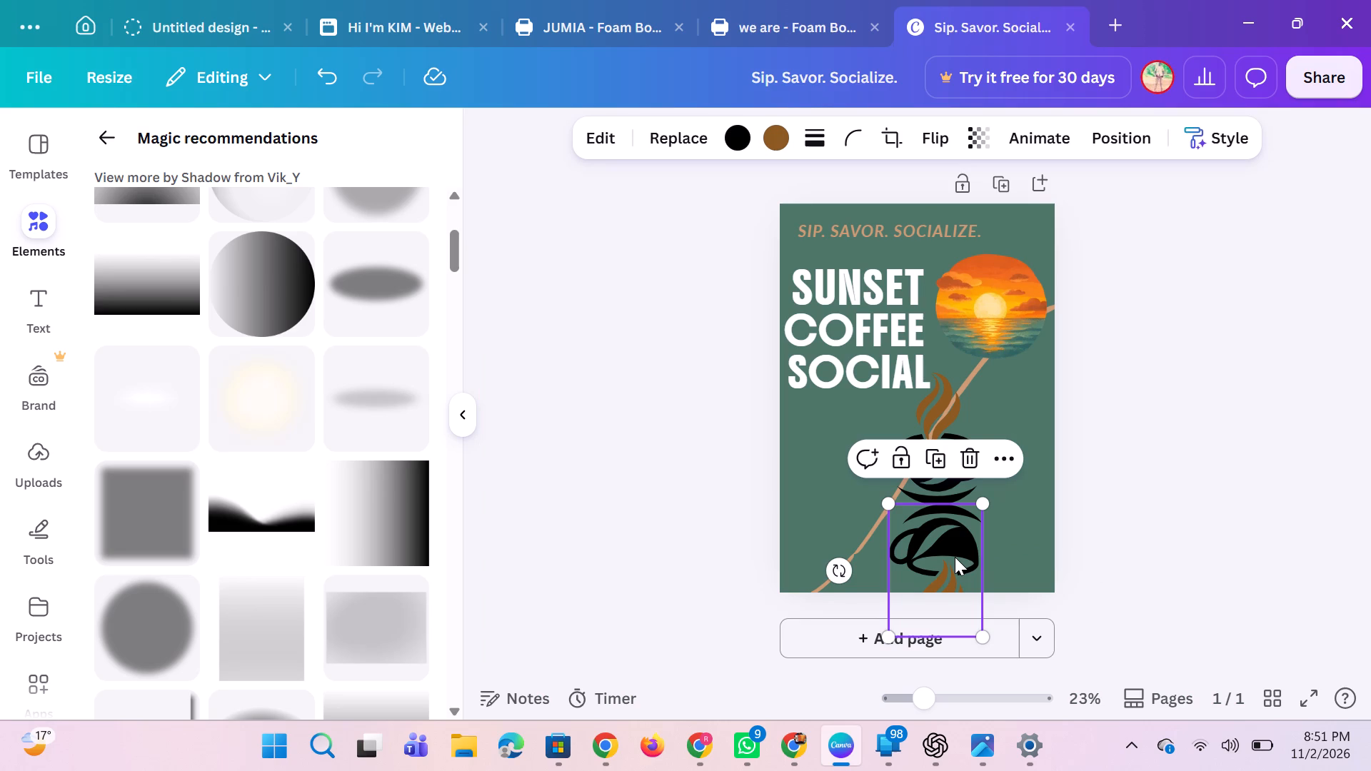
{"action": "key", "text": "Up"}
{"action": "key", "text": "Up"}
{"action": "key", "text": "Up"}
{"action": "key", "text": "Up"}
{"action": "key", "text": "Up"}
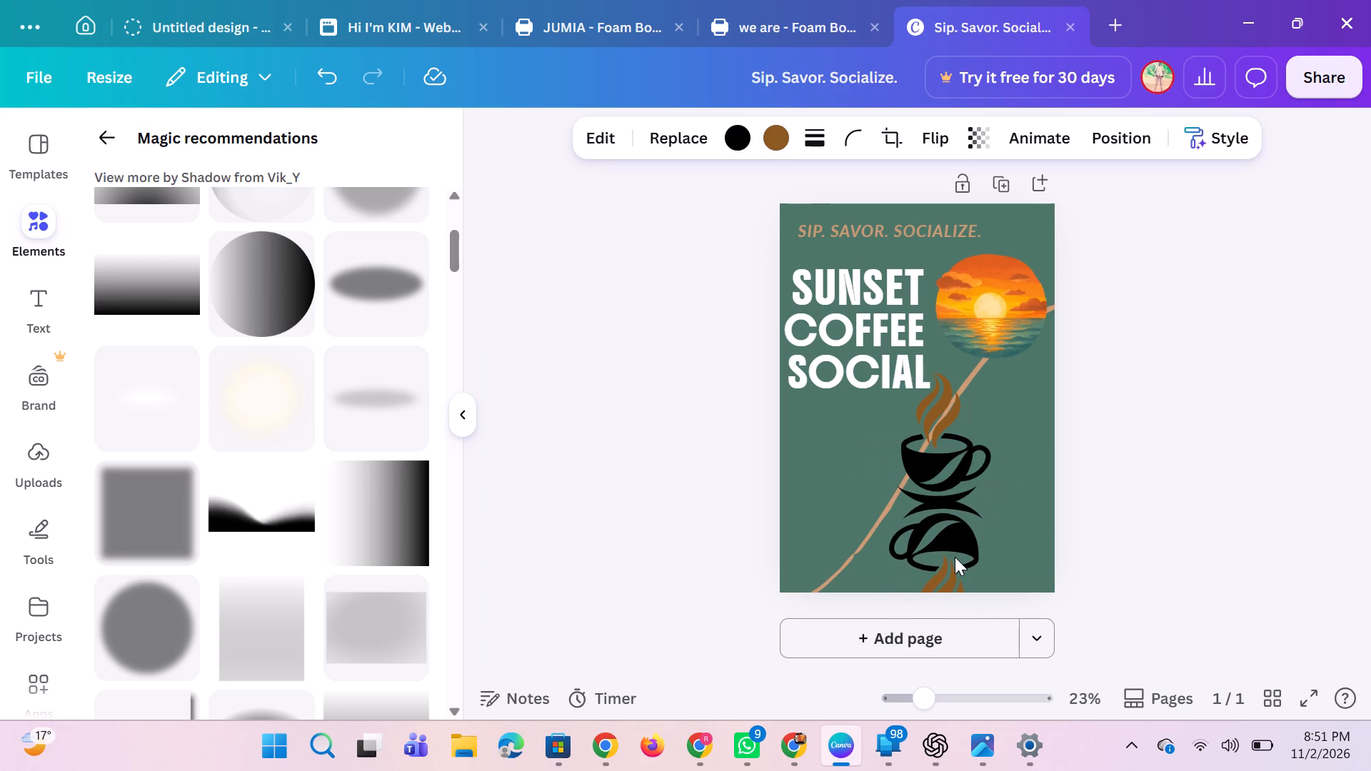
{"action": "key", "text": "Up"}
{"action": "key", "text": "Up"}
{"action": "key", "text": "Up"}
{"action": "key", "text": "Up"}
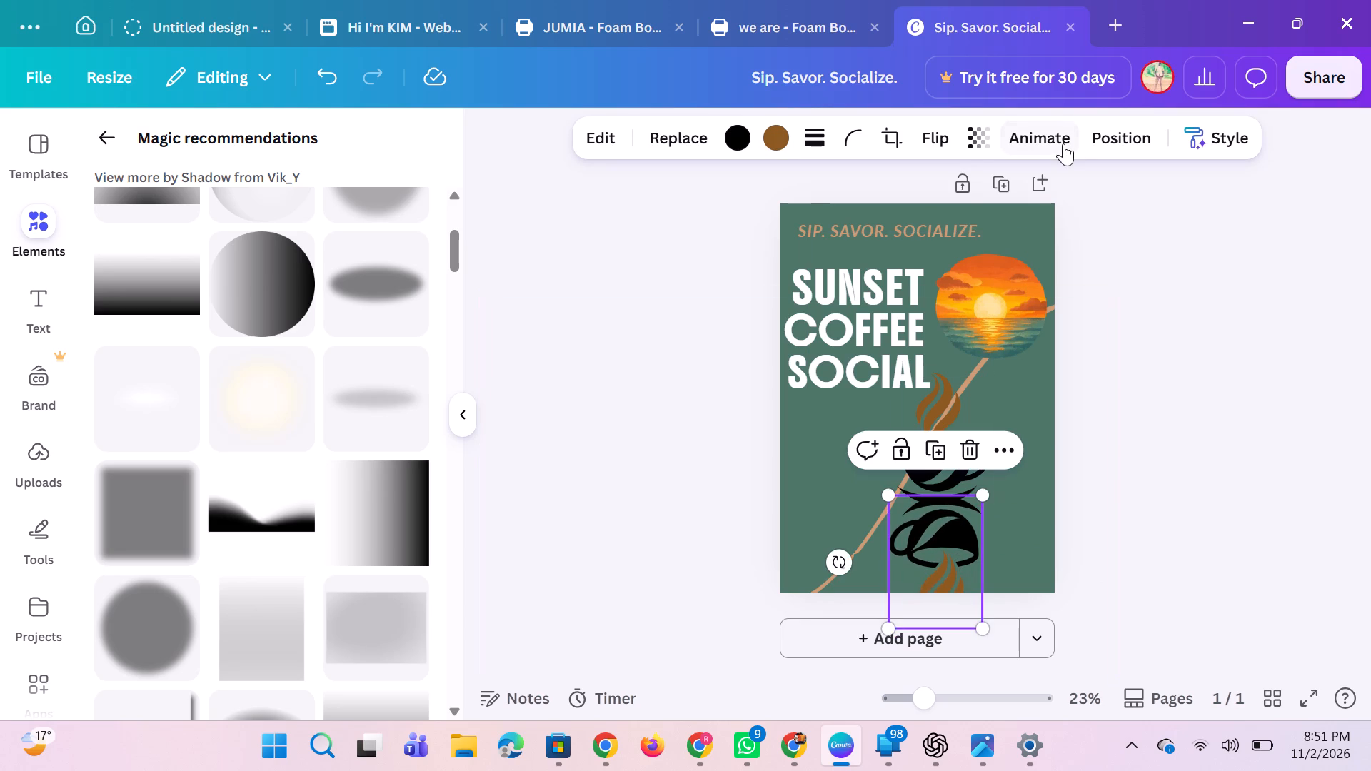
Lower the upside-down cup's transparency value to below 27 for a faint reflection under the original cup.
{"action": "left_click", "coordinate": [983, 133]}
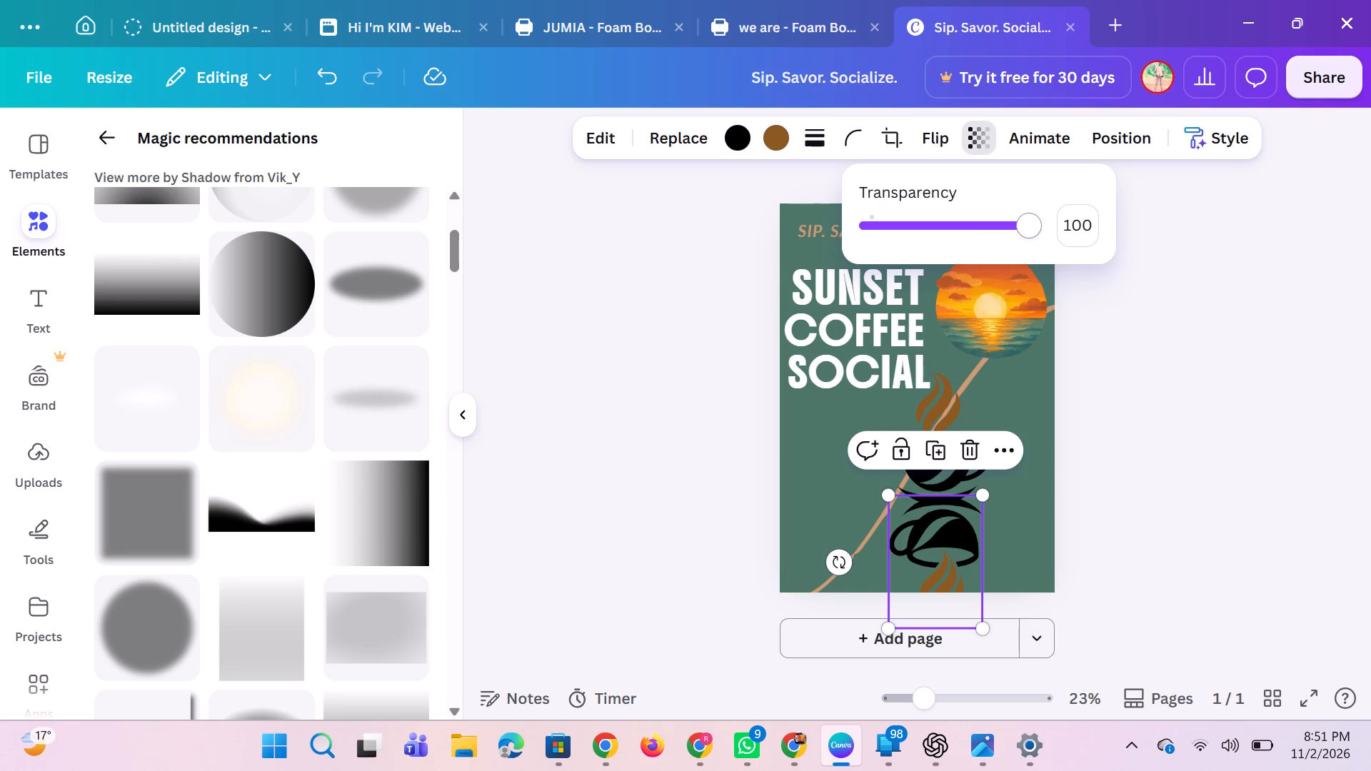
{"action": "left_click_drag", "start_coordinate": [1023, 229], "coordinate": [910, 348]}
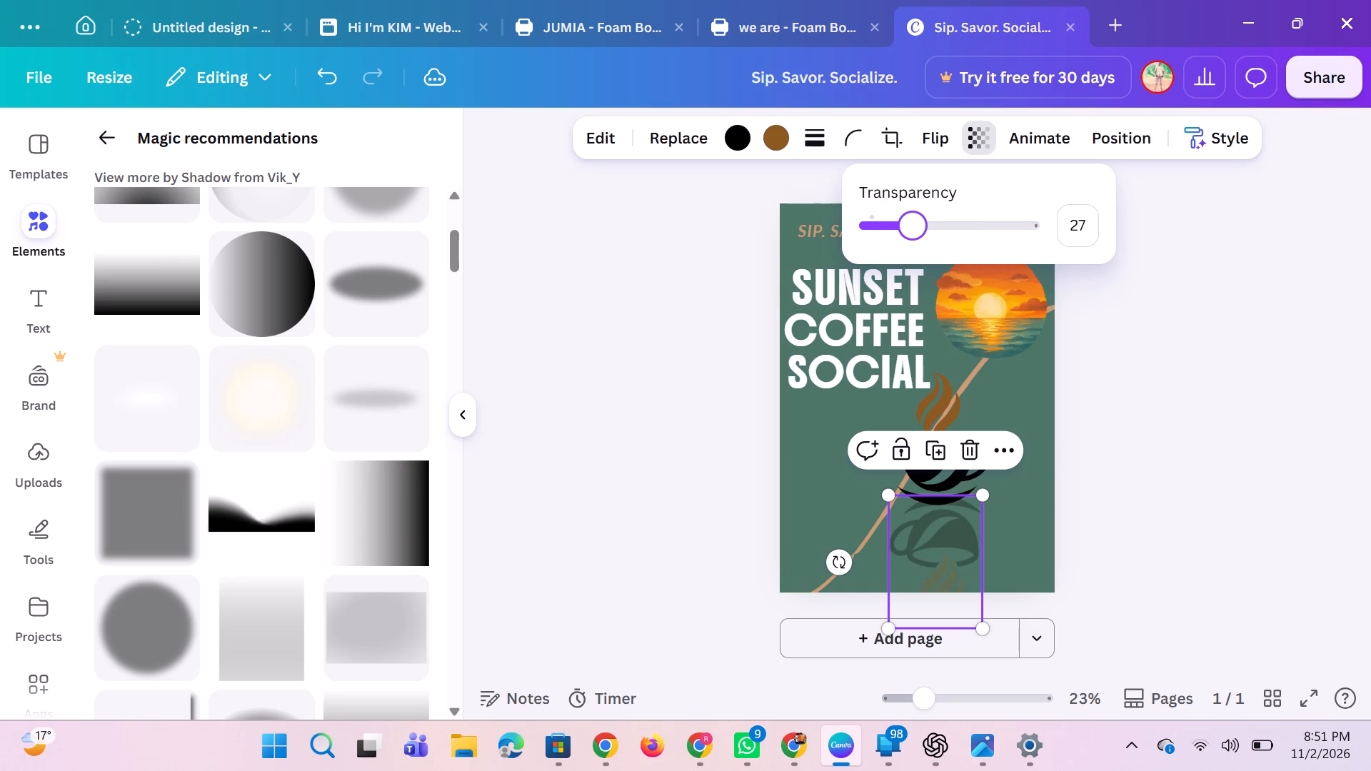
{"action": "left_click_drag", "start_coordinate": [910, 348], "coordinate": [894, 369]}
{"action": "left_click", "coordinate": [1160, 493]}
{"action": "left_click", "coordinate": [1160, 493]}
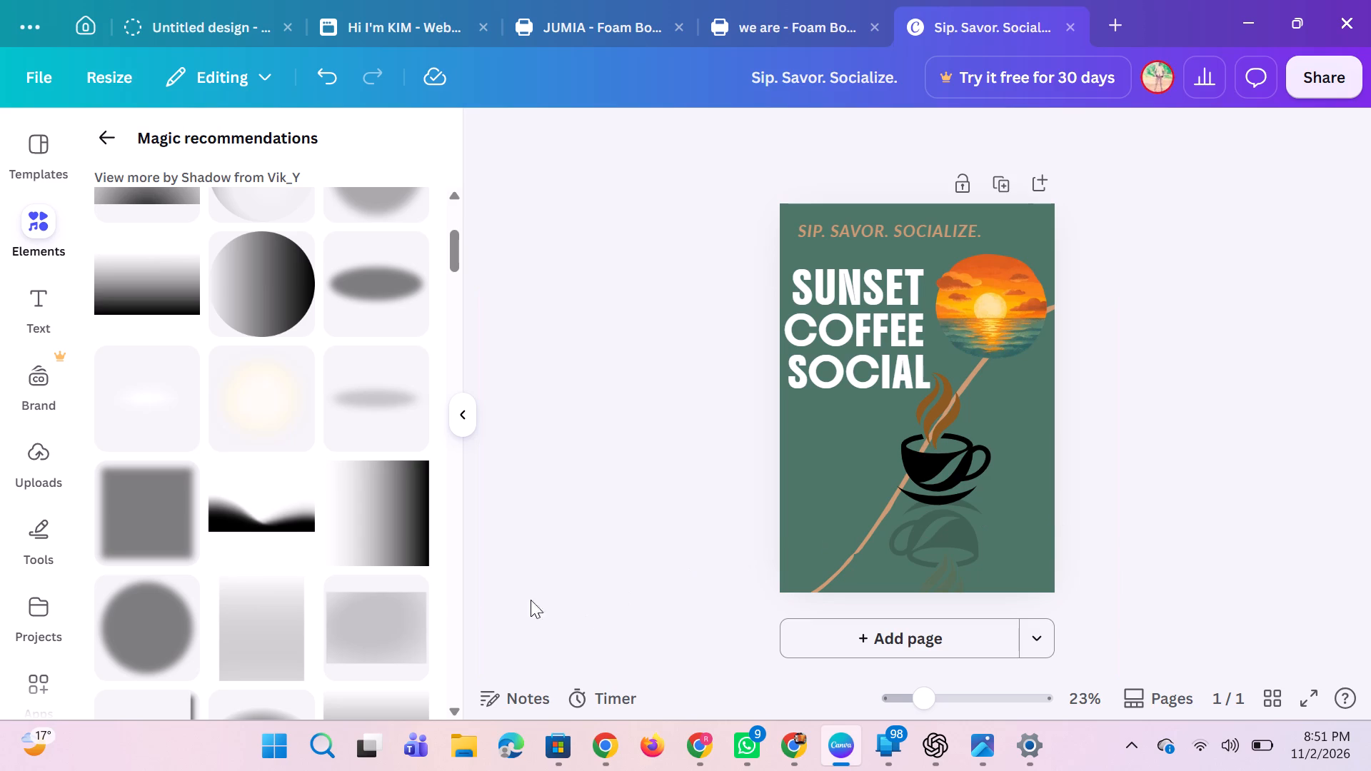
Browse the magic recommendations related to the shadow graphic for a suitable soft shadow or fade, and return to the search results.
{"action": "scroll", "coordinate": [308, 488], "scroll_direction": "down", "scroll_amount": 2}
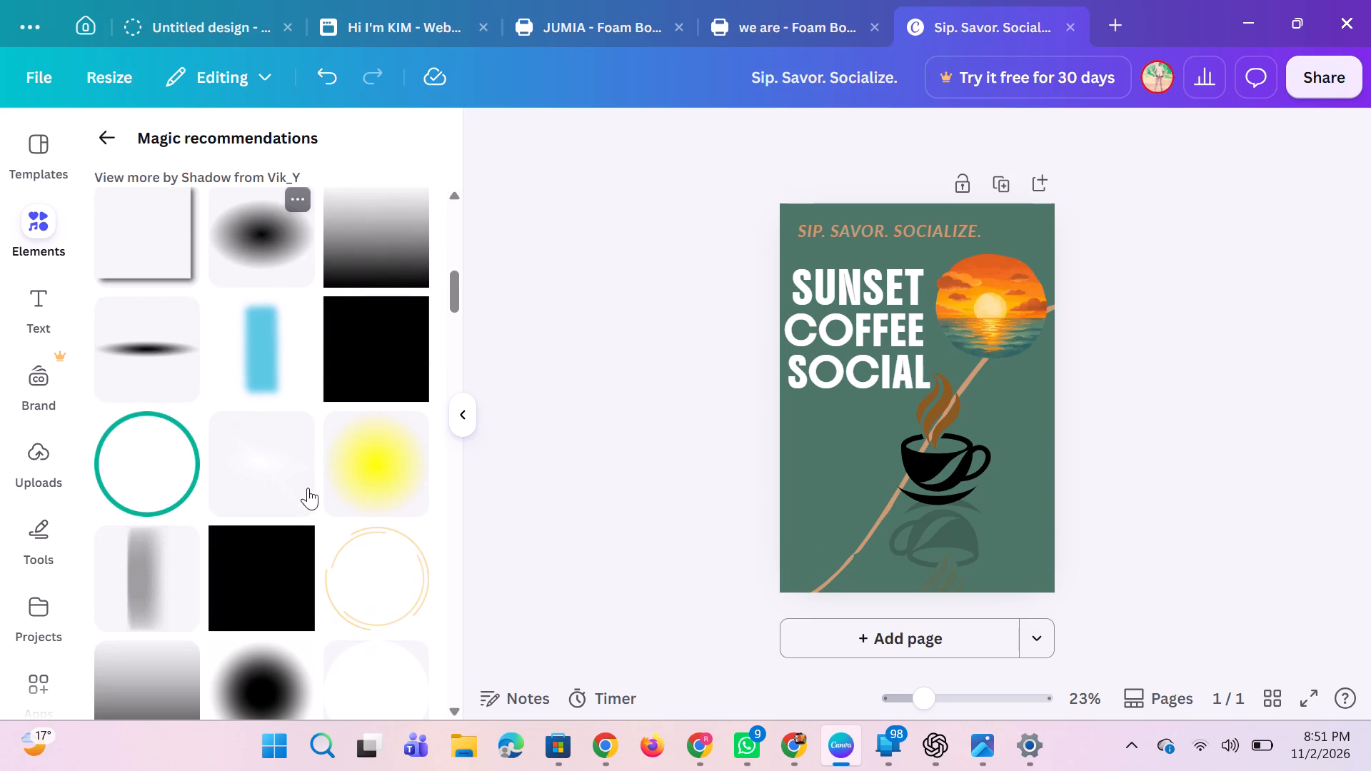
{"action": "scroll", "coordinate": [308, 488], "scroll_direction": "down", "scroll_amount": 2}
{"action": "scroll", "coordinate": [241, 567], "scroll_direction": "down", "scroll_amount": 1}
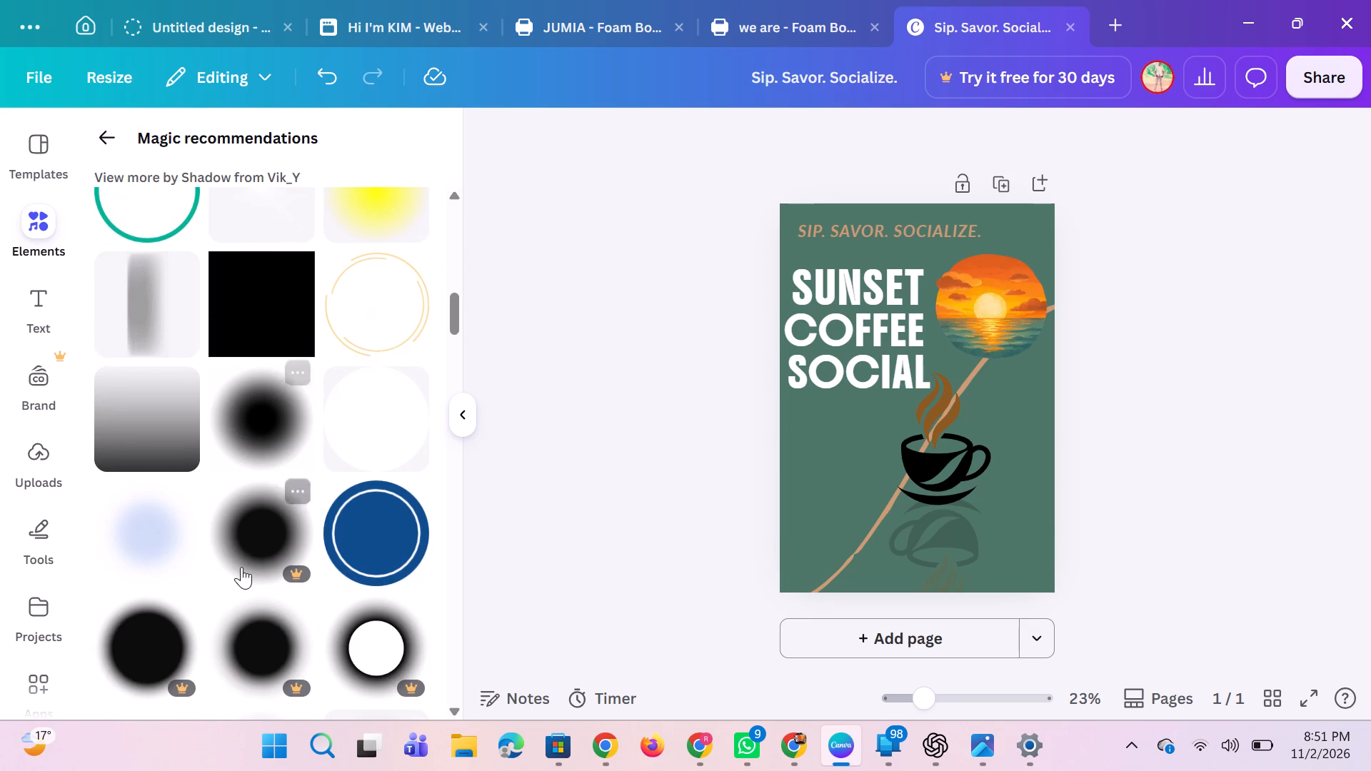
{"action": "scroll", "coordinate": [241, 559], "scroll_direction": "up", "scroll_amount": 9}
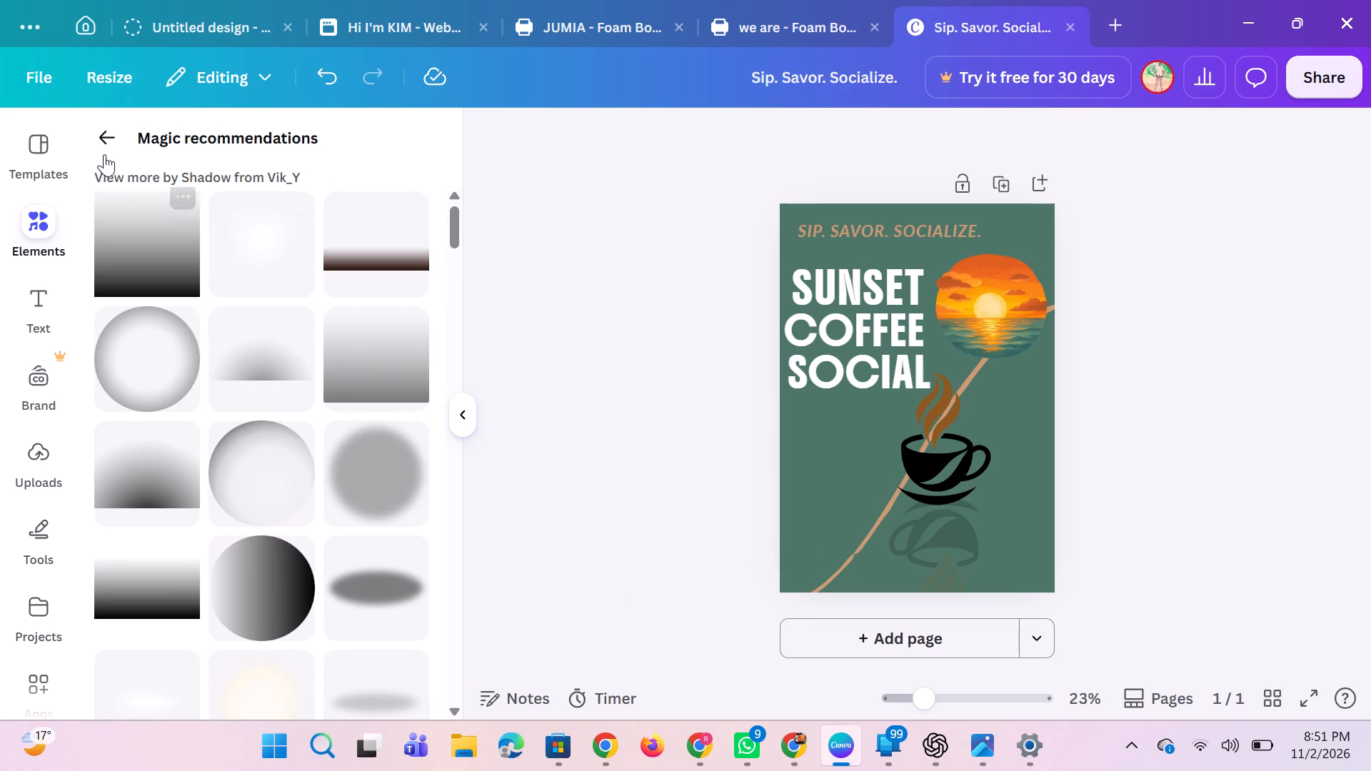
{"action": "left_click", "coordinate": [104, 153]}
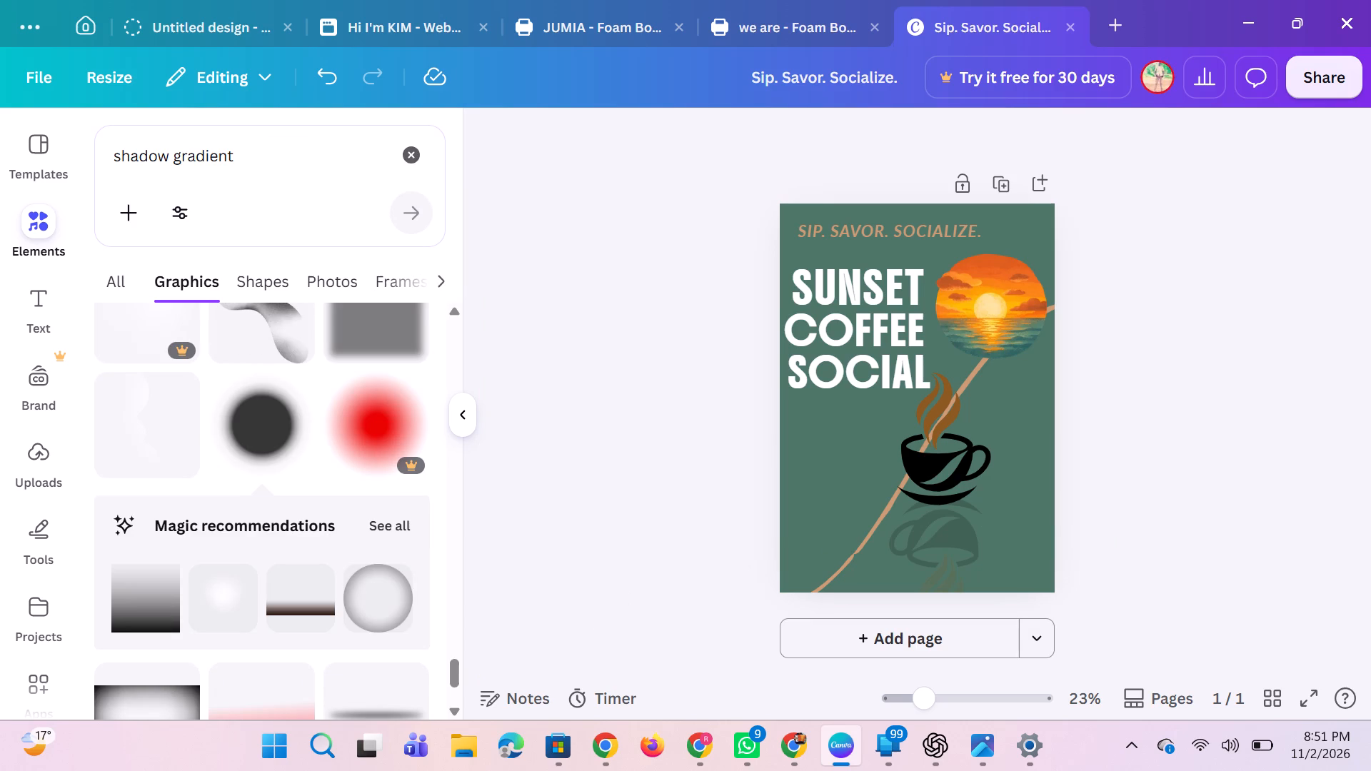
Examine the shapes, photos and 3D results for "shadow gradient", looking for a fade suitable for the poster.
{"action": "left_click", "coordinate": [286, 293]}
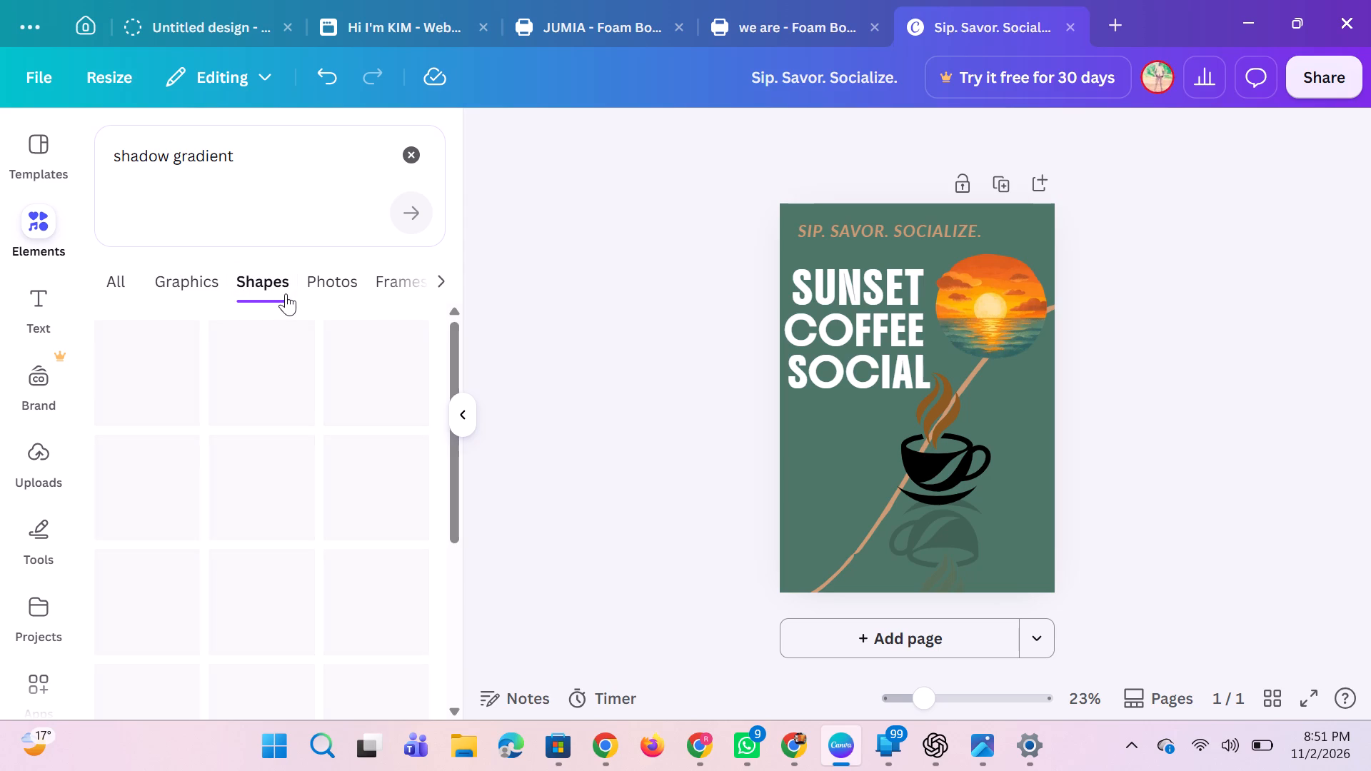
{"action": "left_click", "coordinate": [330, 283]}
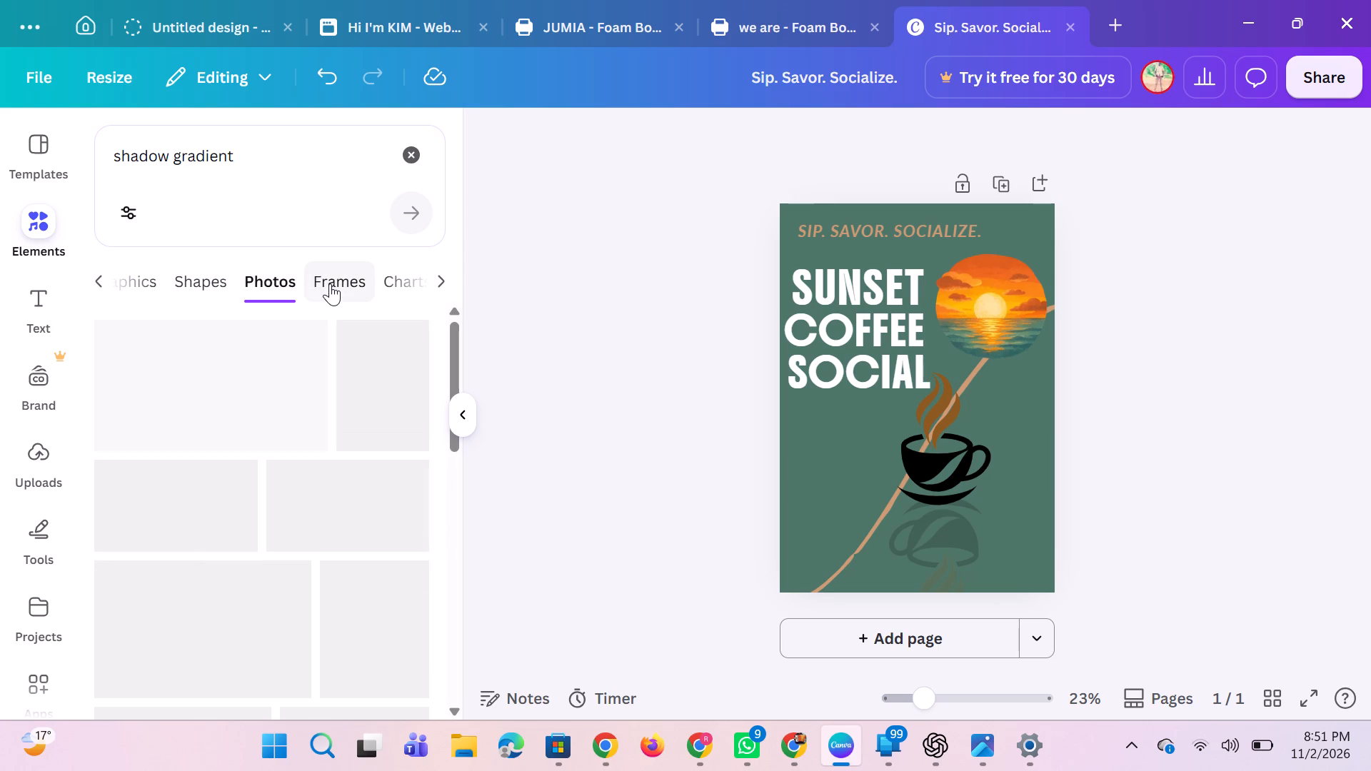
{"action": "left_click_drag", "start_coordinate": [393, 284], "coordinate": [332, 287]}
{"action": "left_click", "coordinate": [332, 287]}
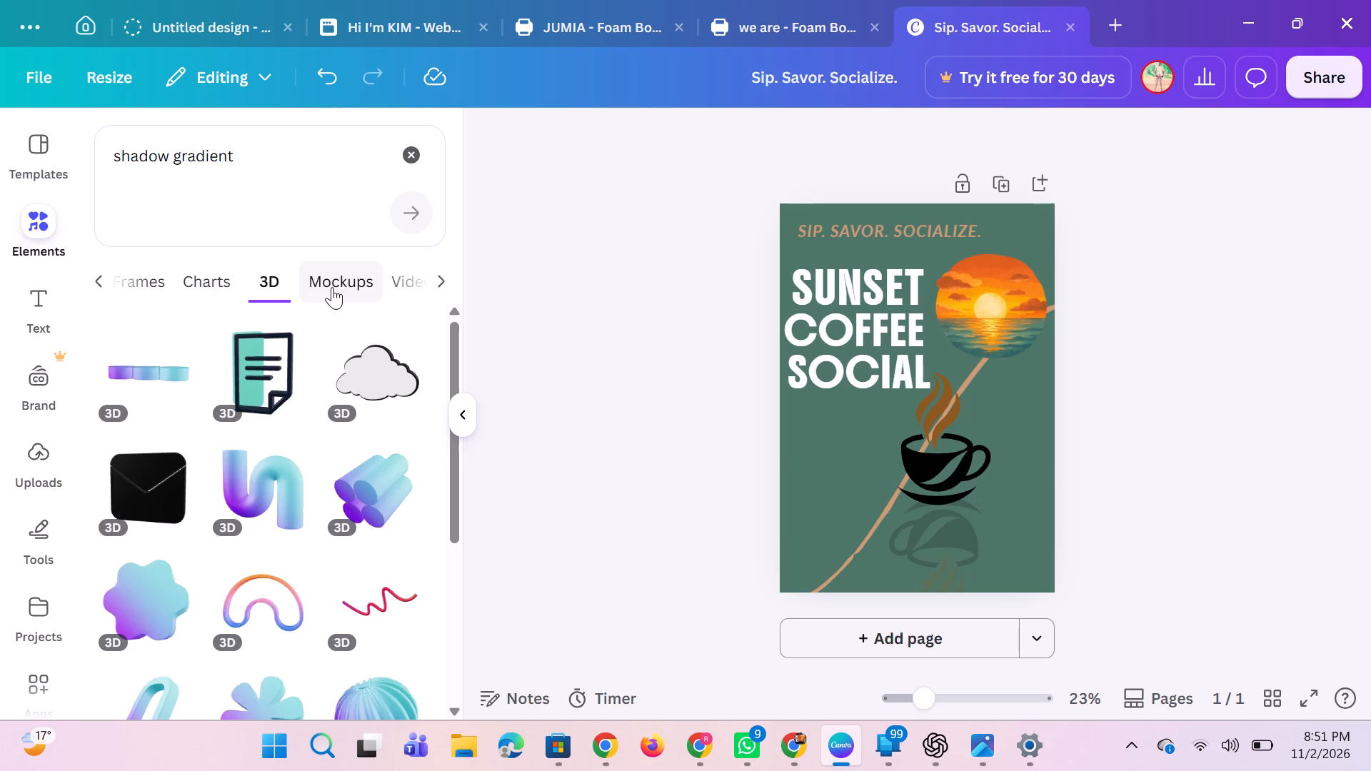
{"action": "scroll", "coordinate": [293, 565], "scroll_direction": "down", "scroll_amount": 2}
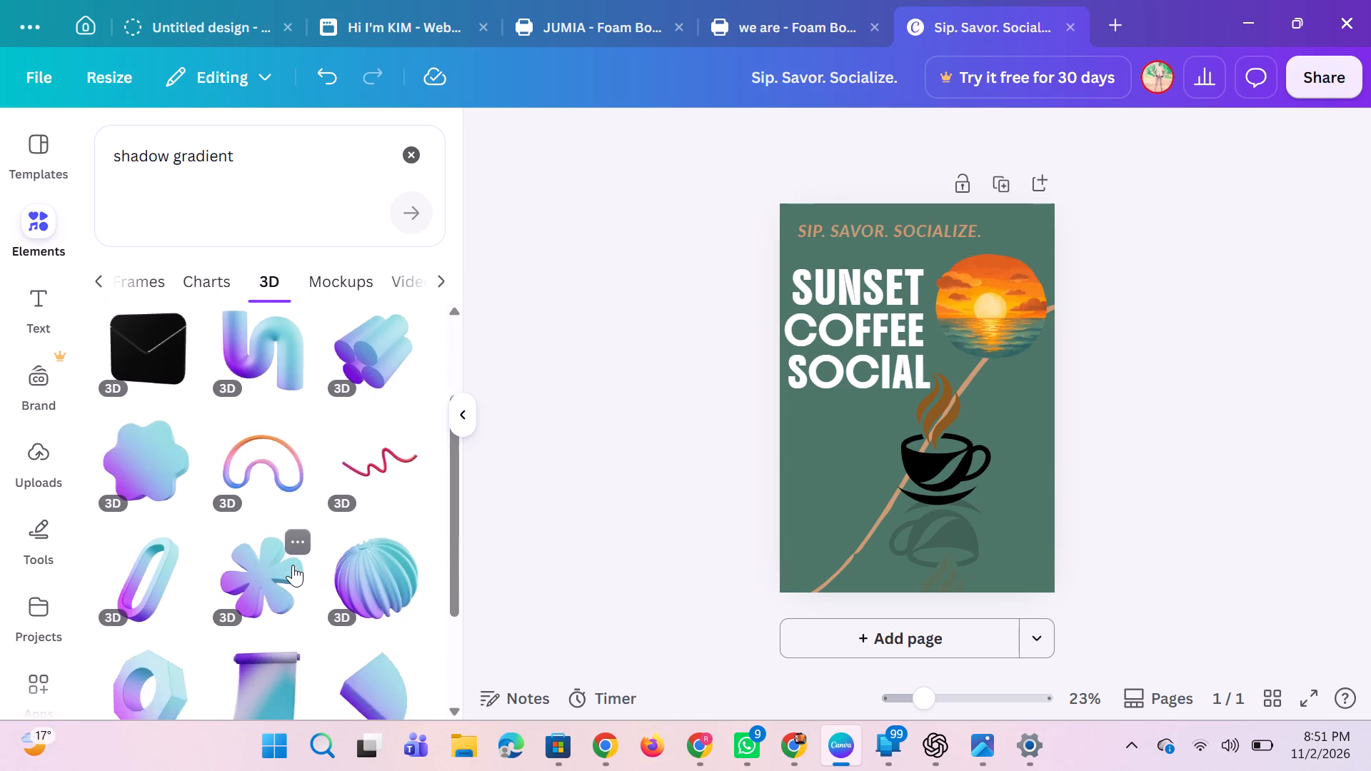
{"action": "scroll", "coordinate": [293, 565], "scroll_direction": "down", "scroll_amount": 3}
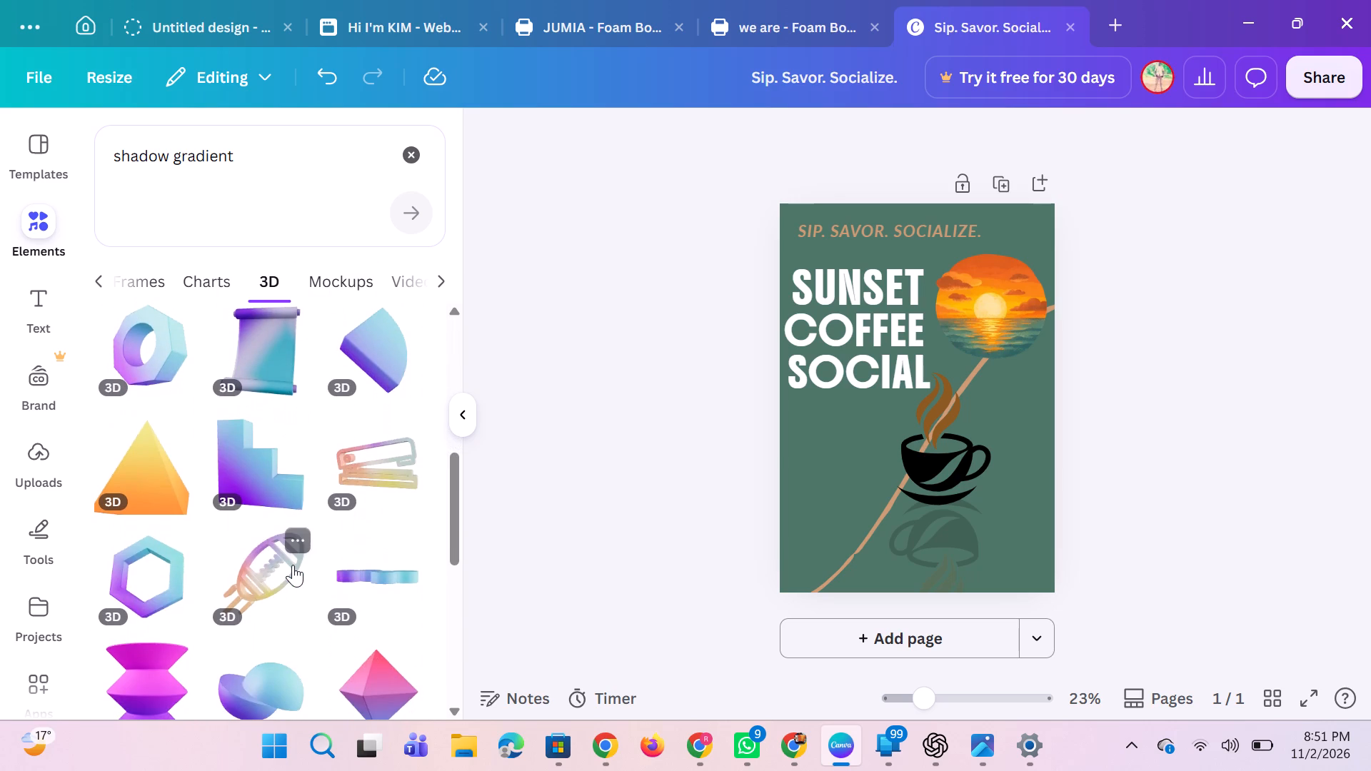
{"action": "scroll", "coordinate": [293, 565], "scroll_direction": "down", "scroll_amount": 5}
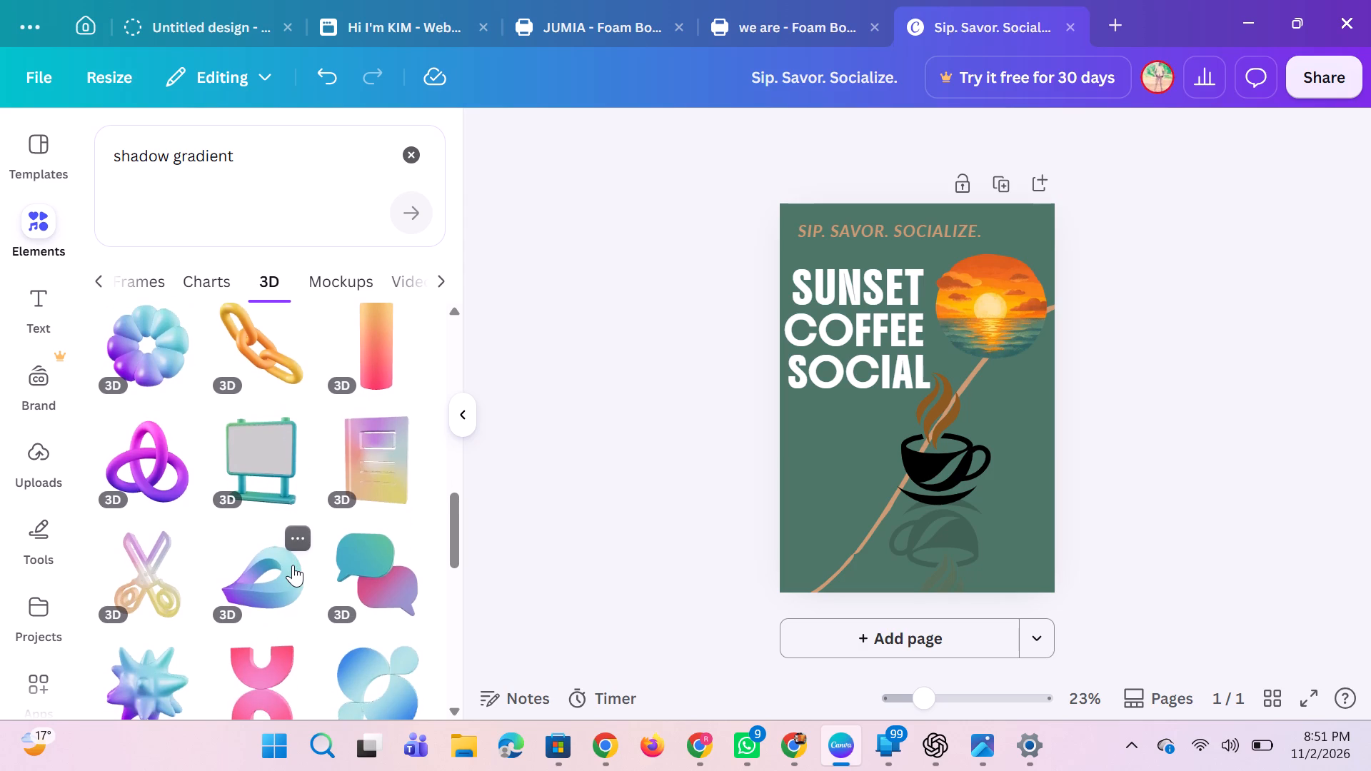
{"action": "scroll", "coordinate": [293, 565], "scroll_direction": "down", "scroll_amount": 3}
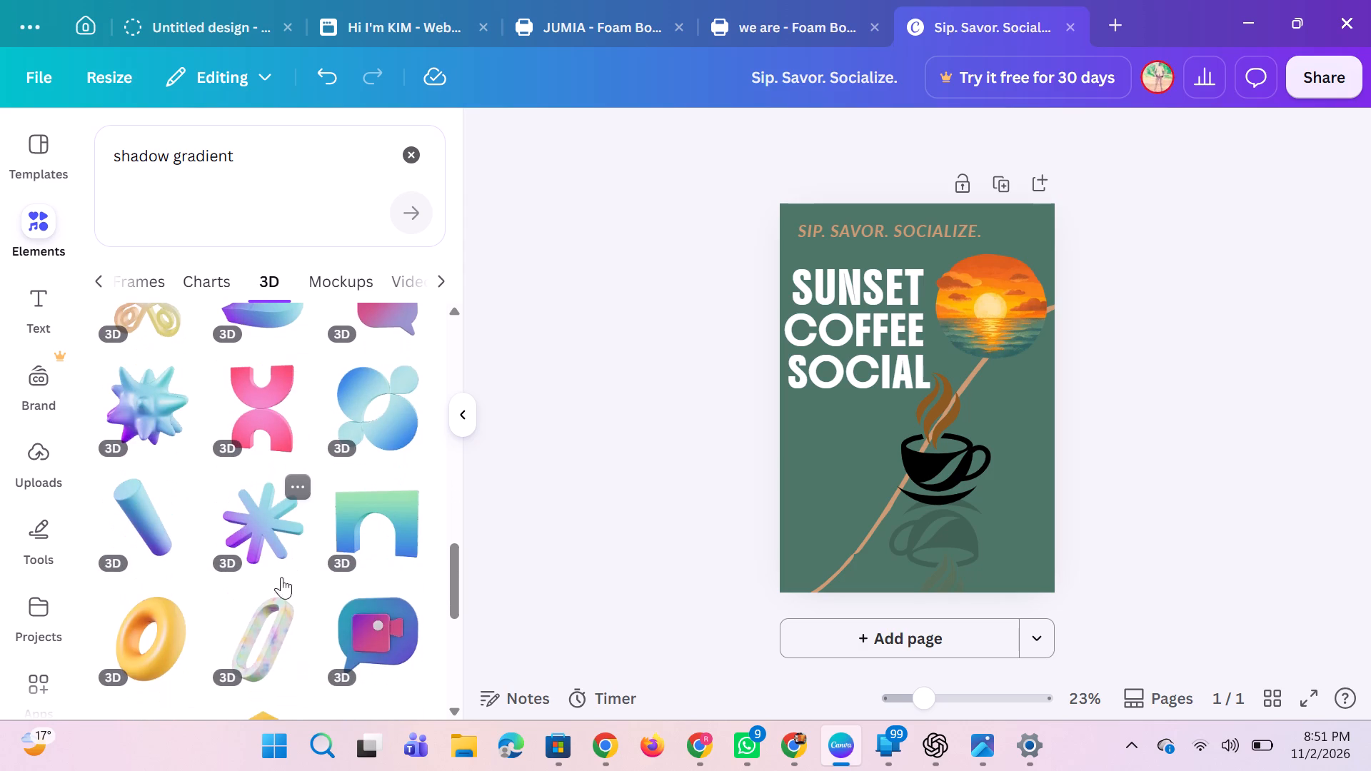
{"action": "scroll", "coordinate": [242, 601], "scroll_direction": "down", "scroll_amount": 3}
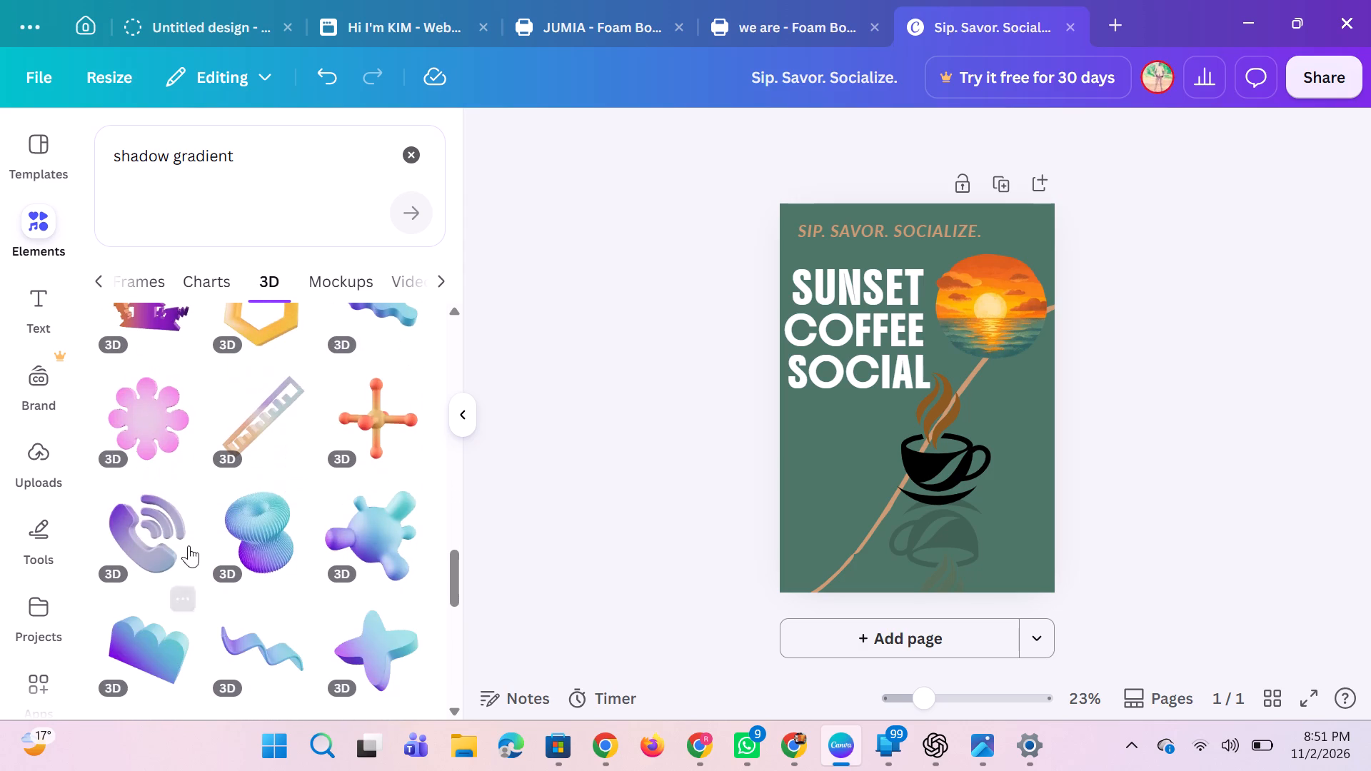
{"action": "scroll", "coordinate": [247, 573], "scroll_direction": "down", "scroll_amount": 3}
{"action": "scroll", "coordinate": [247, 573], "scroll_direction": "up", "scroll_amount": 3}
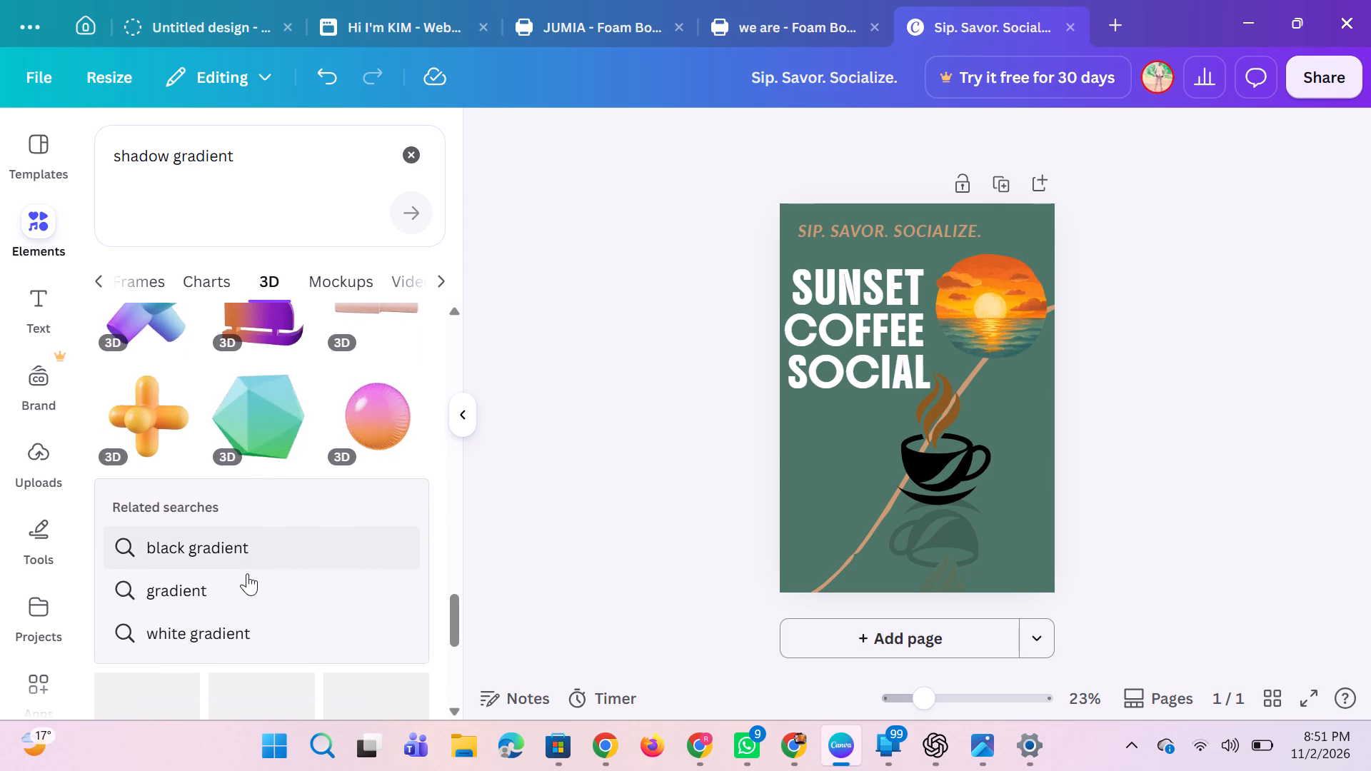
{"action": "scroll", "coordinate": [247, 573], "scroll_direction": "up", "scroll_amount": 5}
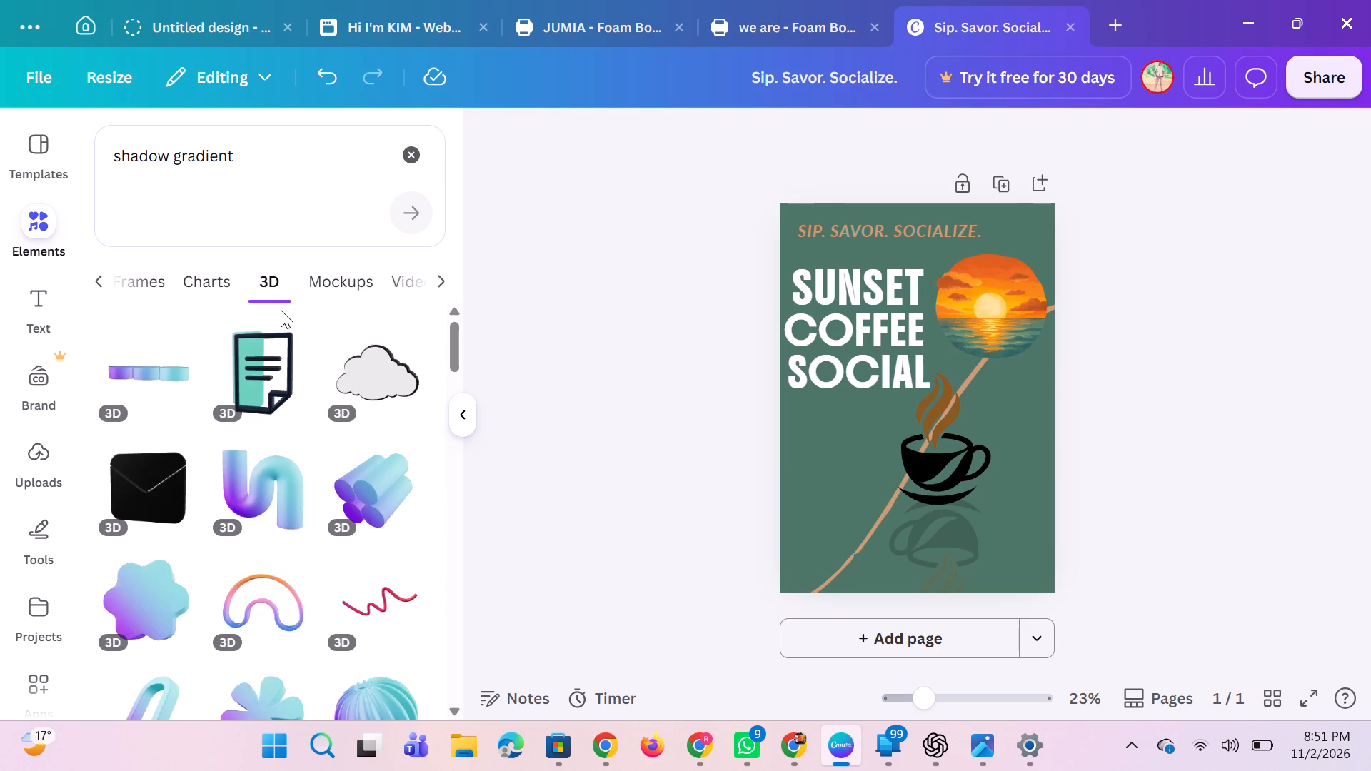
{"action": "scroll", "coordinate": [336, 290], "scroll_direction": "left", "scroll_amount": 3}
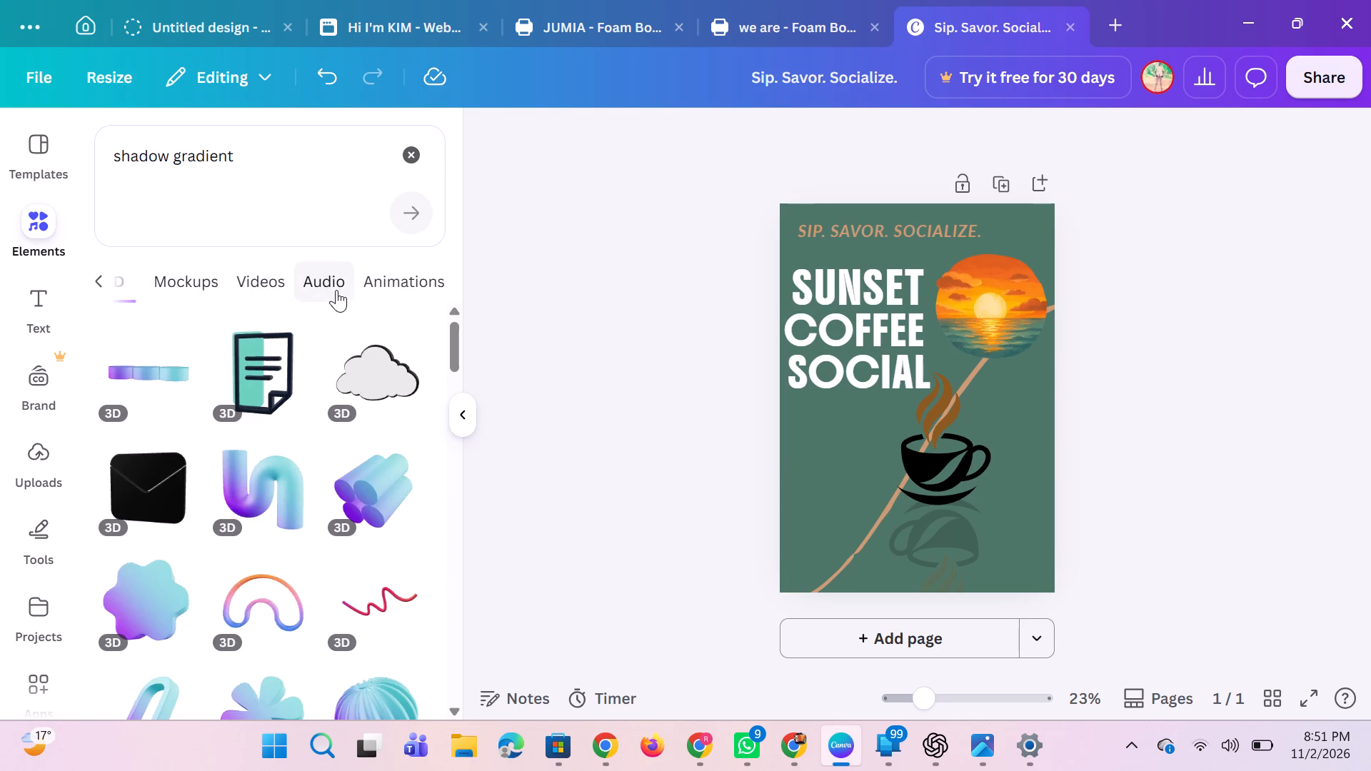
{"action": "scroll", "coordinate": [336, 290], "scroll_direction": "left", "scroll_amount": 1}
{"action": "scroll", "coordinate": [234, 276], "scroll_direction": "right", "scroll_amount": 4}
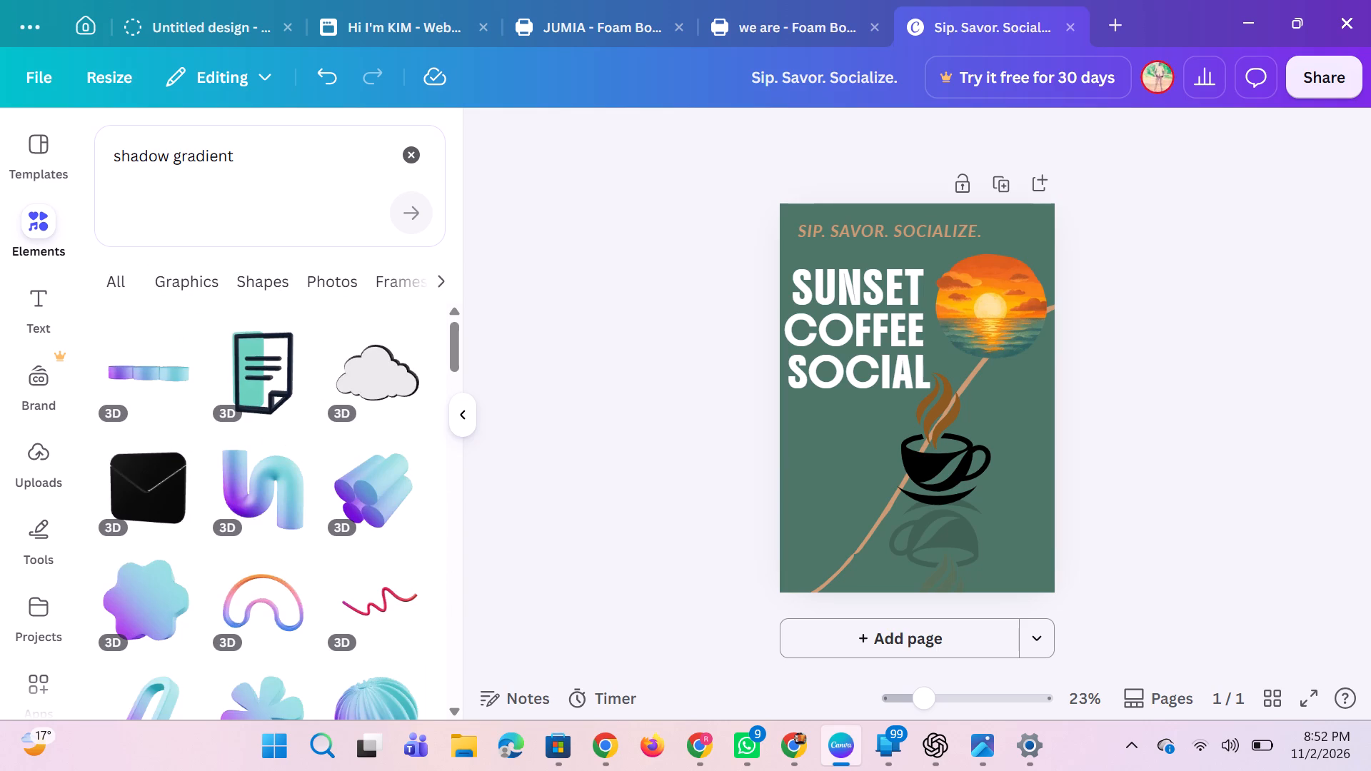
Search the elements library for "gradient" and show only the graphics results.
{"action": "left_click", "coordinate": [164, 160]}
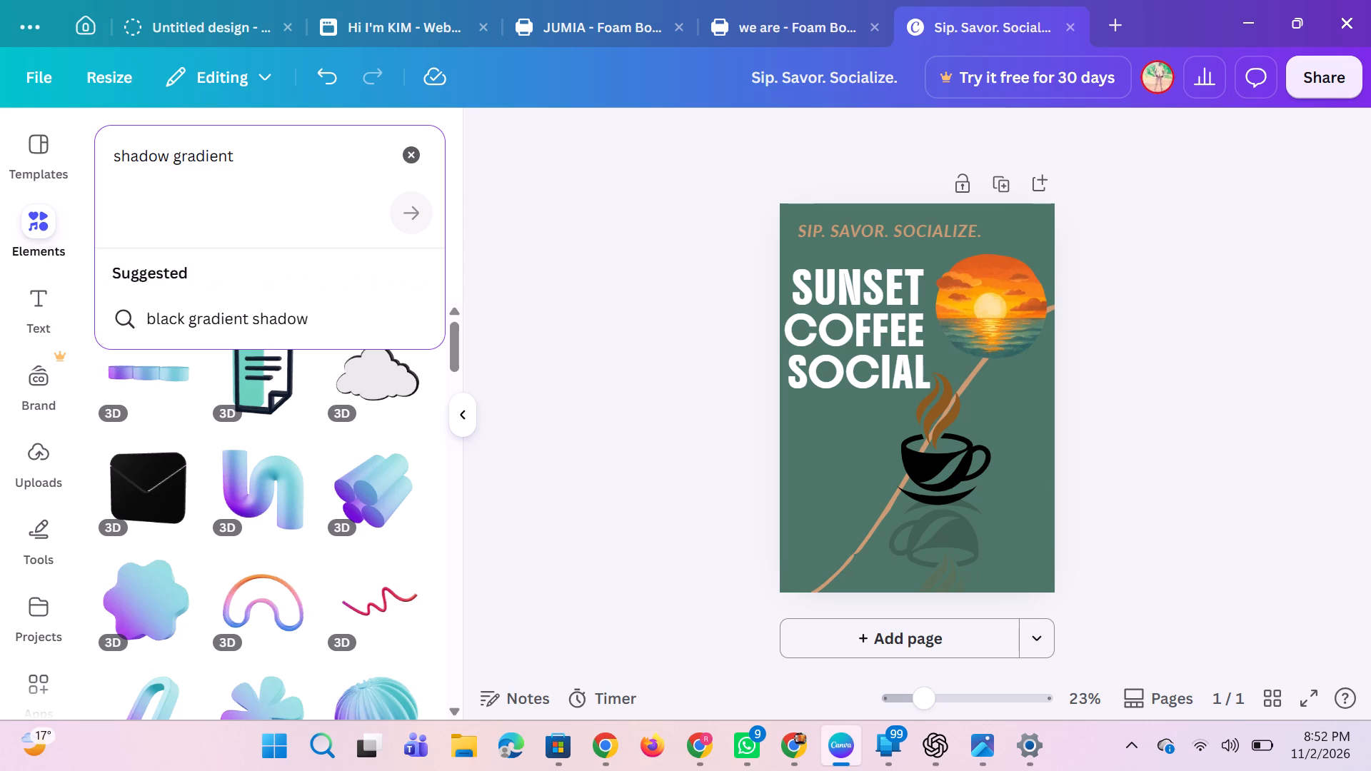
{"action": "key", "text": "BackSpace"}
{"action": "key", "text": "BackSpace"}
{"action": "key", "text": "BackSpace"}
{"action": "key", "text": "BackSpace"}
{"action": "key", "text": "BackSpace"}
{"action": "key", "text": "BackSpace"}
{"action": "key", "text": "BackSpace"}
{"action": "key", "text": "BackSpace"}
{"action": "key", "text": "BackSpace"}
{"action": "key", "text": "BackSpace"}
{"action": "key", "text": "BackSpace"}
{"action": "key", "text": "BackSpace"}
{"action": "key", "text": "BackSpace"}
{"action": "key", "text": "BackSpace"}
{"action": "key", "text": "BackSpace"}
{"action": "key", "text": "BackSpace"}
{"action": "key", "text": "BackSpace"}
{"action": "key", "text": "BackSpace"}
{"action": "key", "text": "BackSpace"}
{"action": "key", "text": "BackSpace"}
{"action": "key", "text": "Return"}
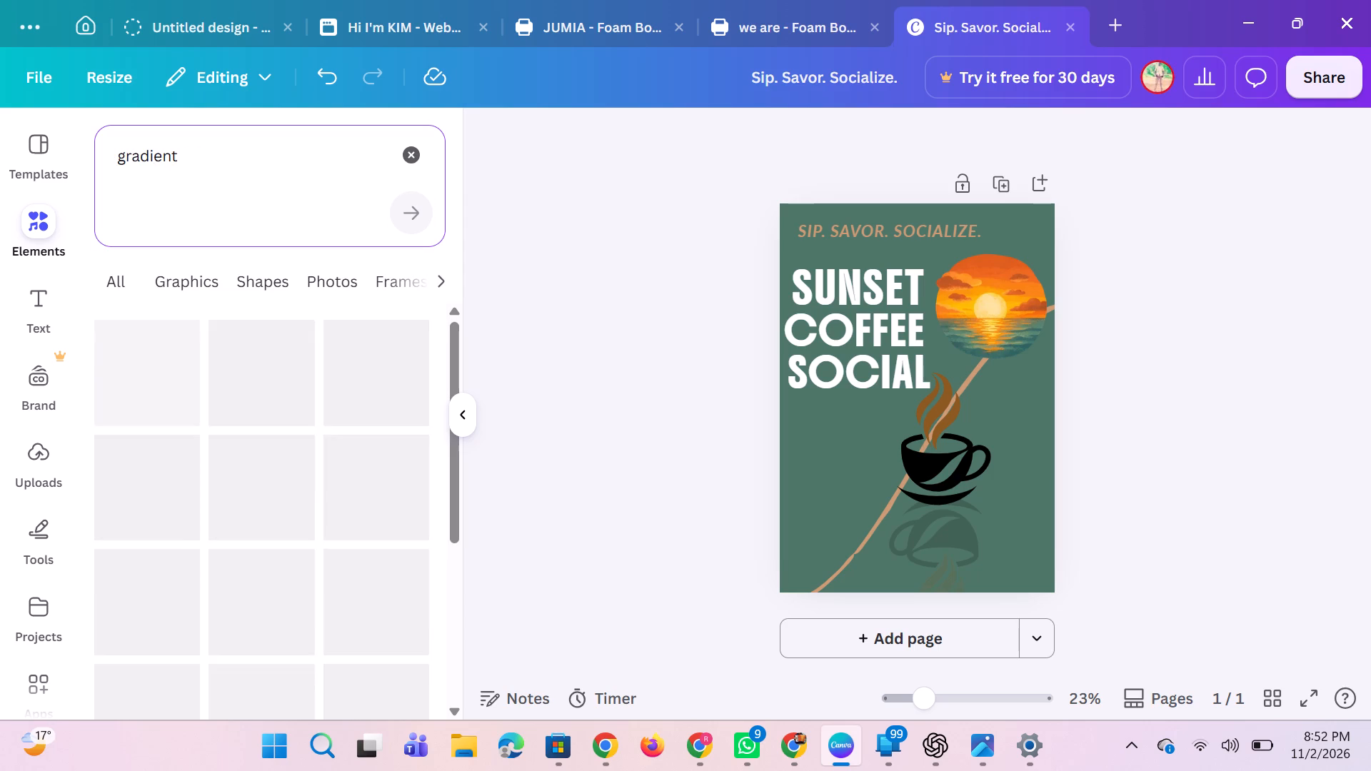
{"action": "left_click", "coordinate": [159, 284]}
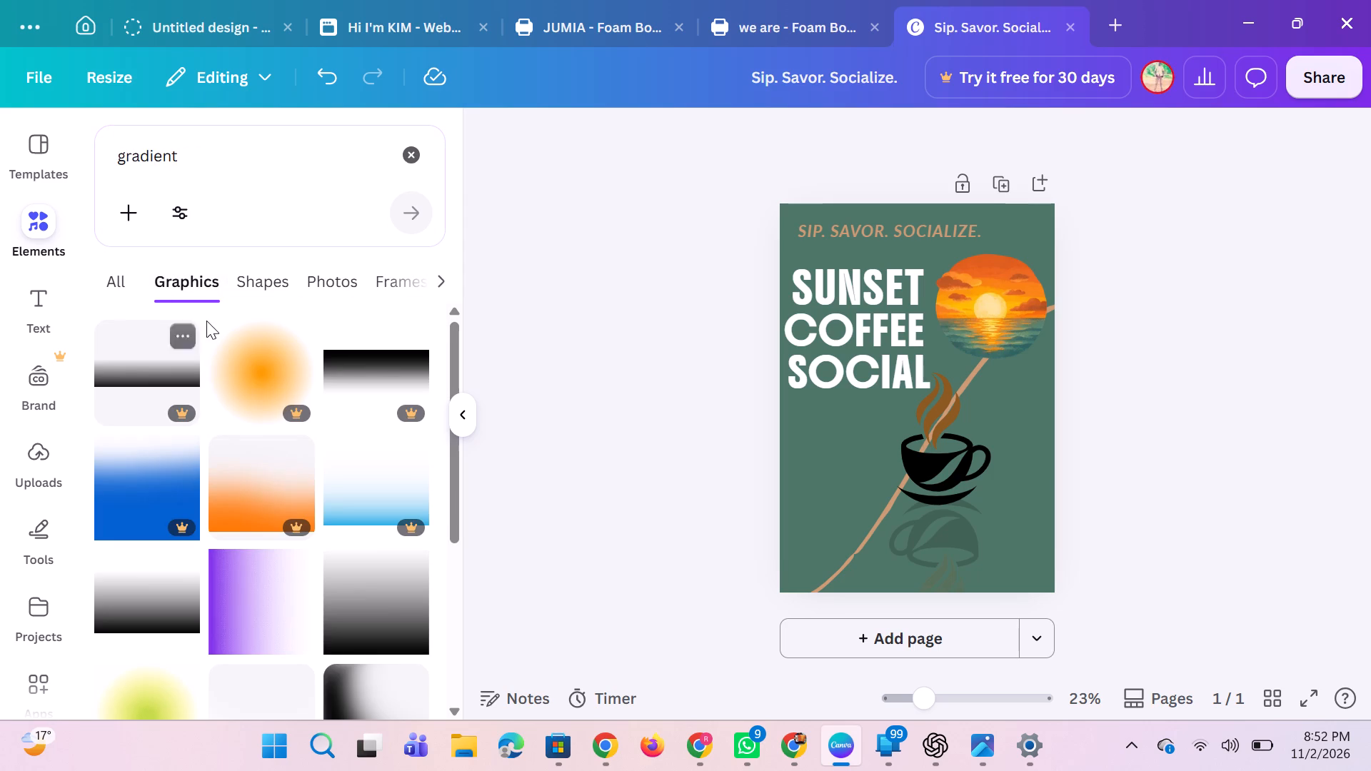
Examine the graphics, shapes and photos results for "gradient", looking for a soft fade or glow suitable for the poster.
{"action": "scroll", "coordinate": [195, 451], "scroll_direction": "down", "scroll_amount": 2}
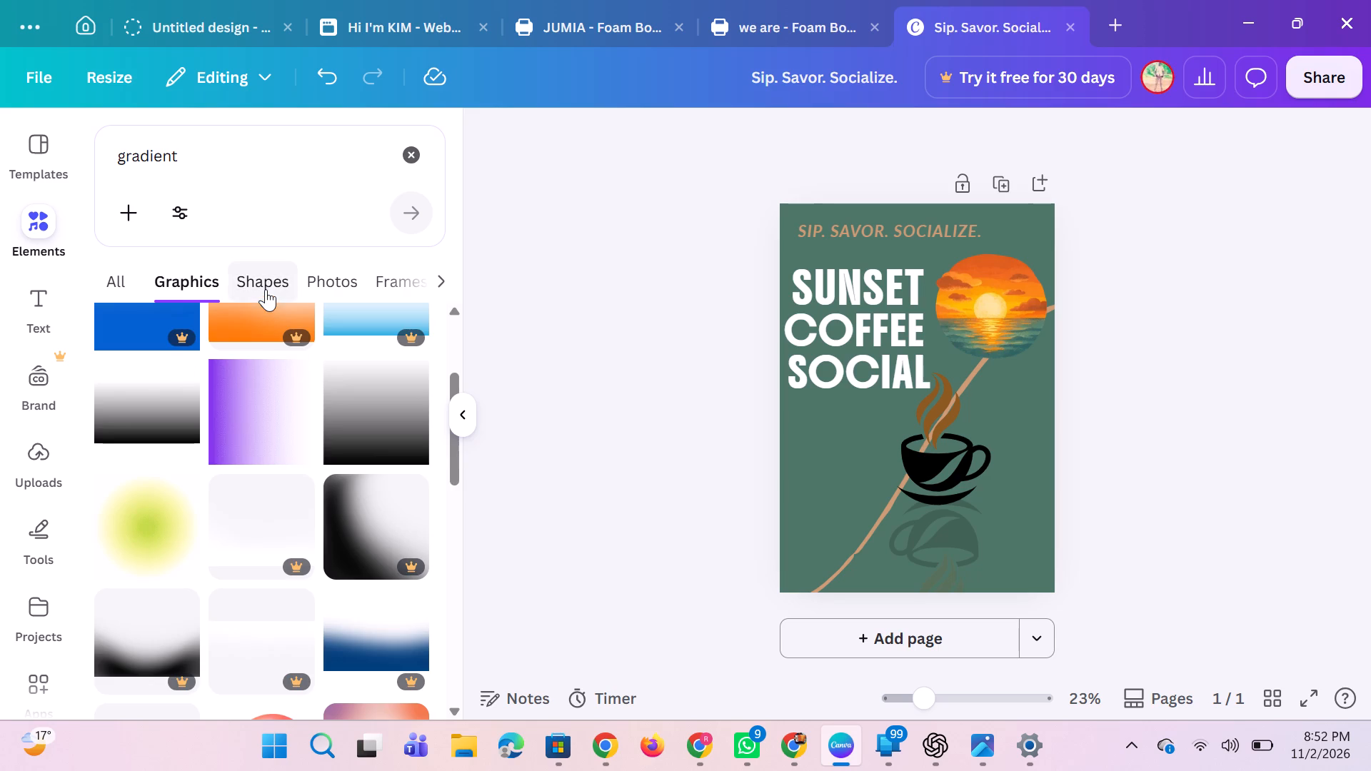
{"action": "left_click", "coordinate": [265, 288]}
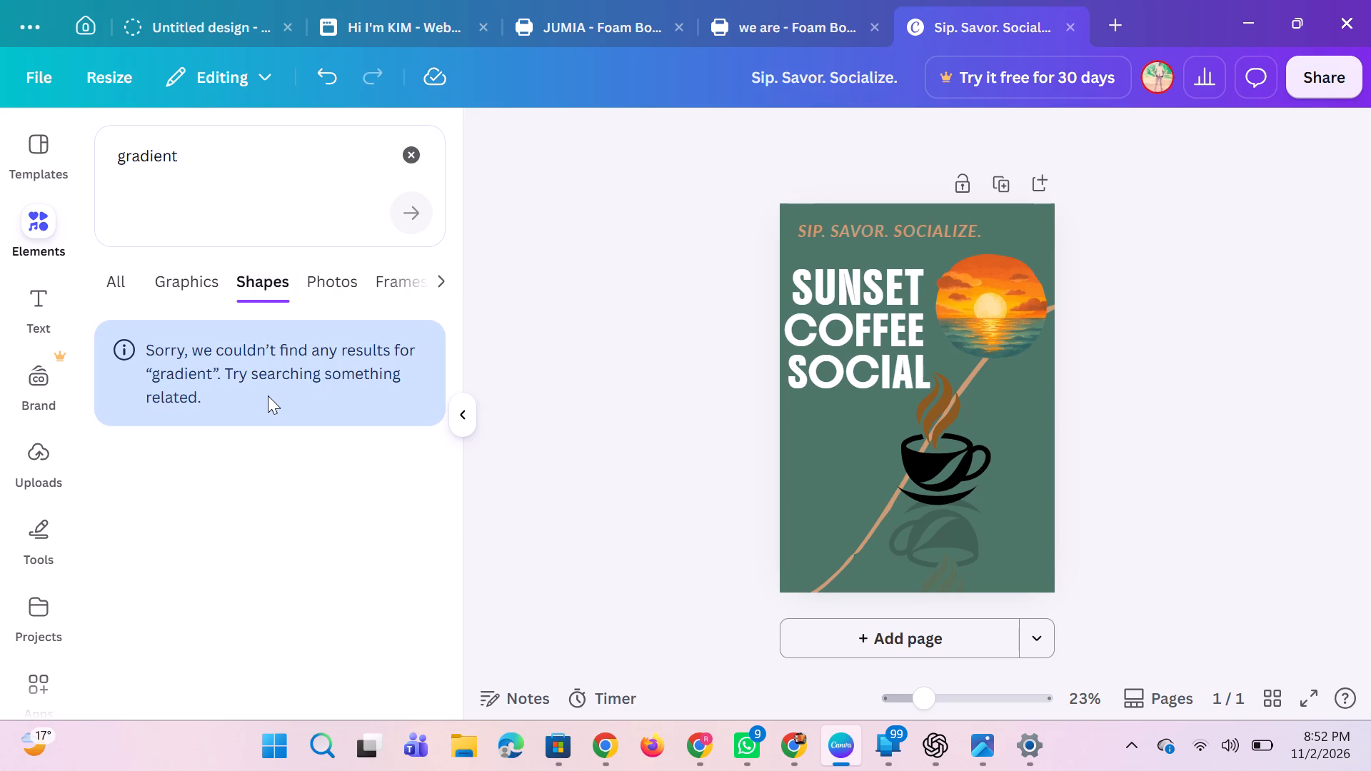
{"action": "left_click", "coordinate": [338, 283]}
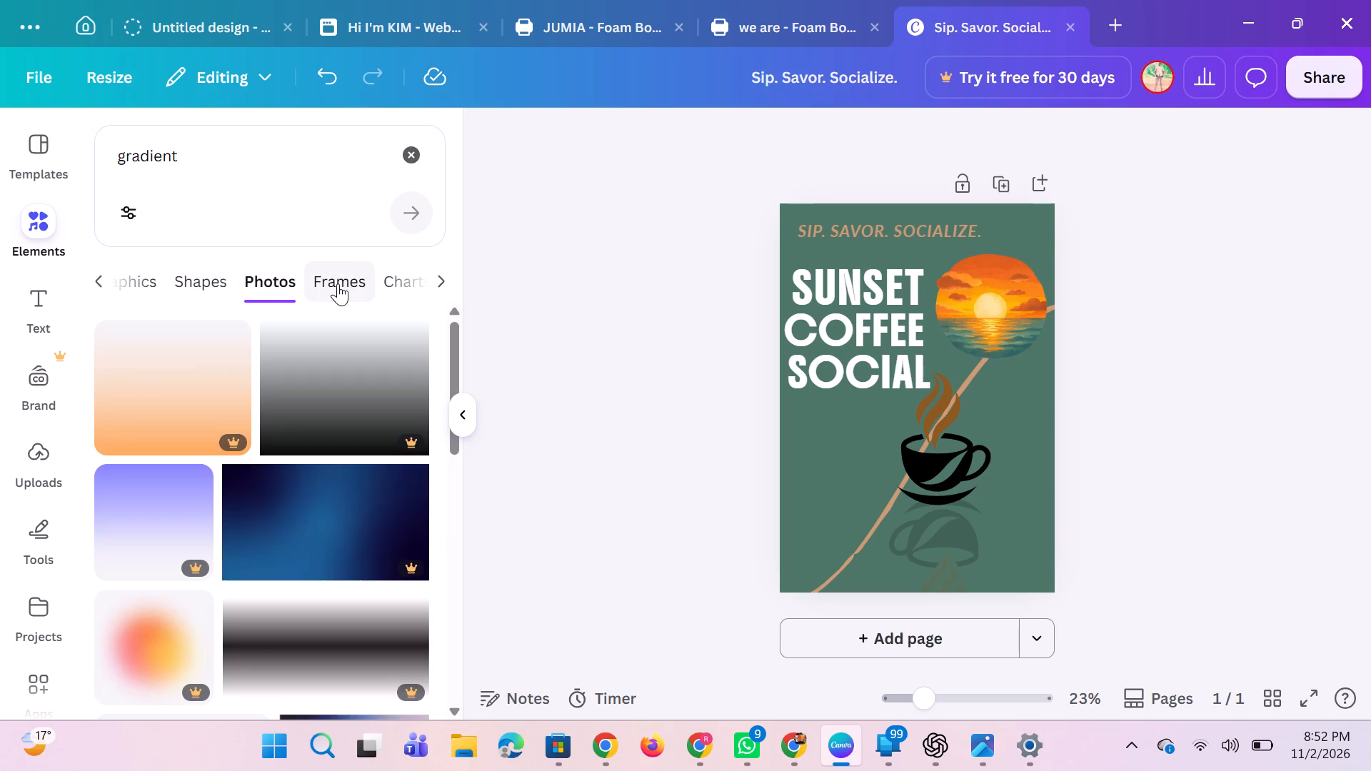
{"action": "left_click", "coordinate": [146, 267]}
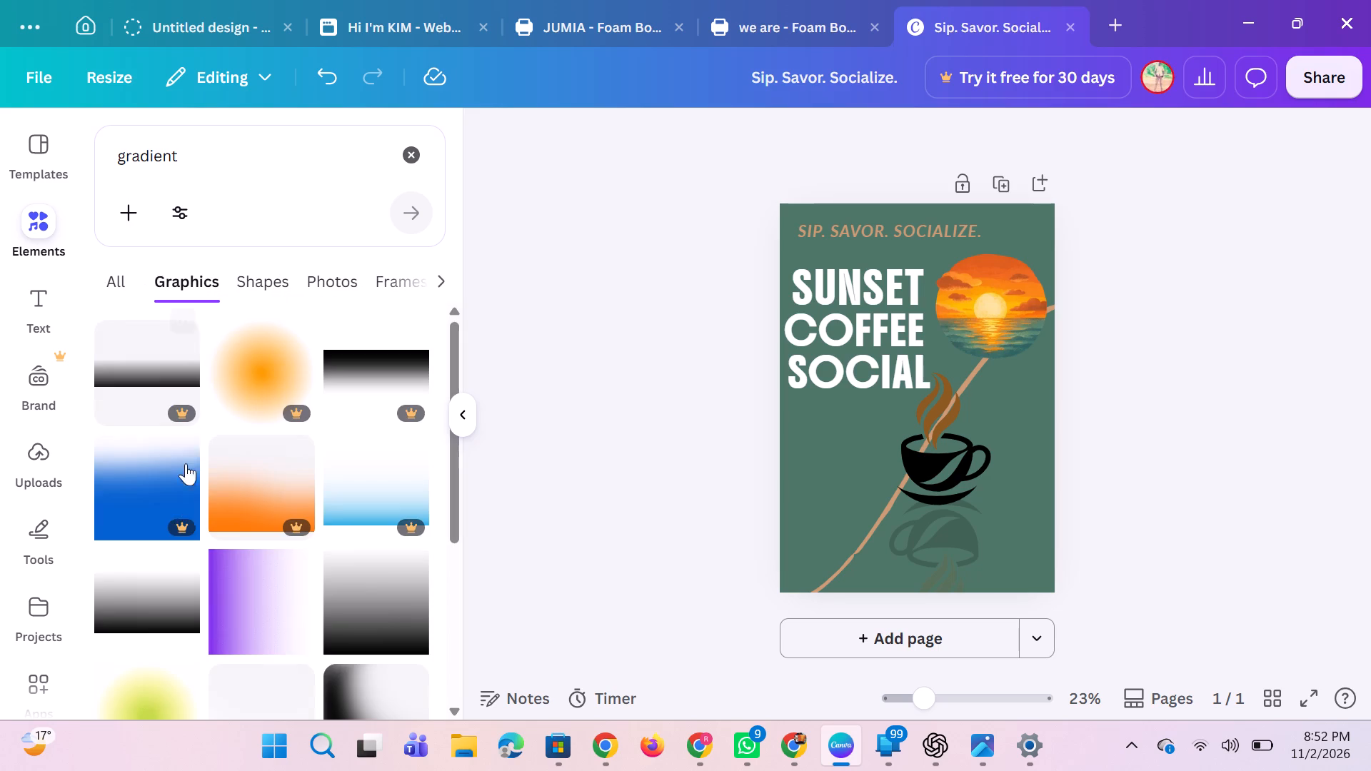
{"action": "scroll", "coordinate": [180, 620], "scroll_direction": "down", "scroll_amount": 4}
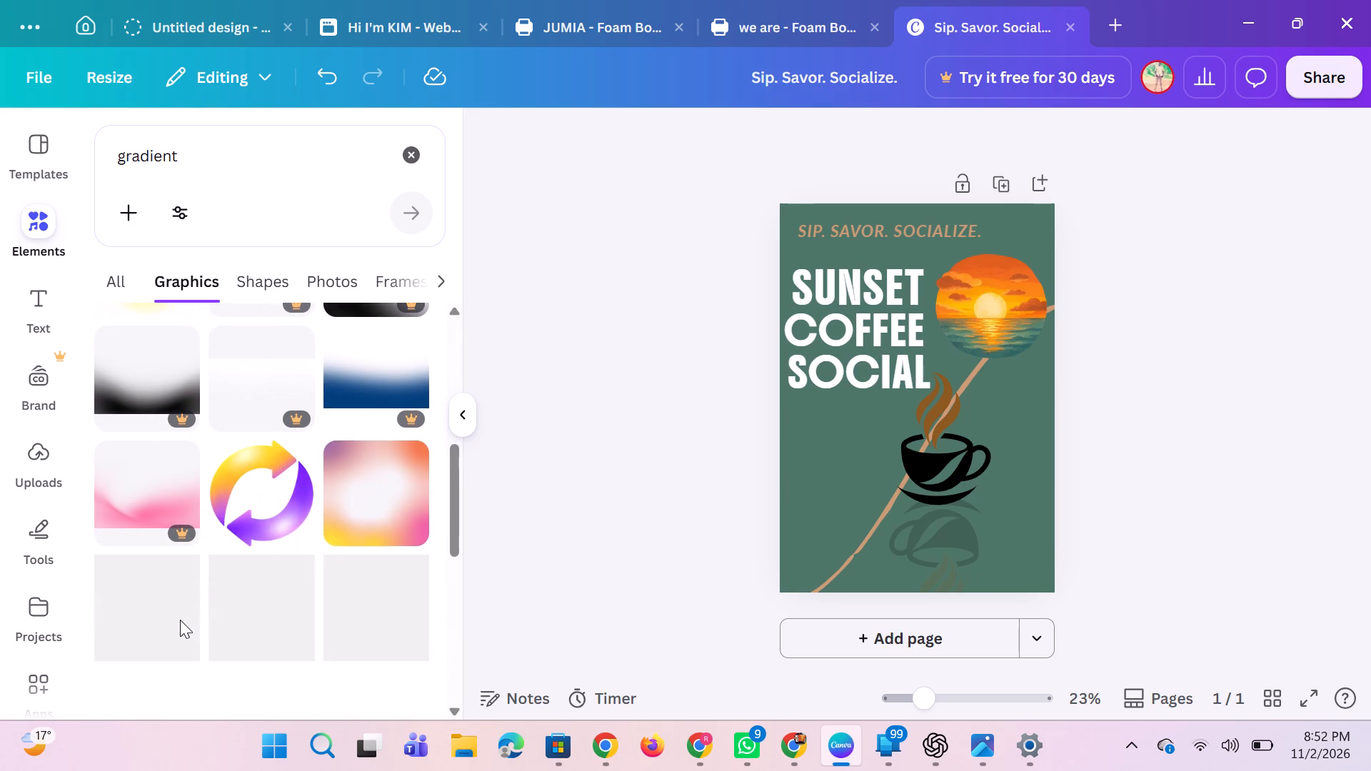
{"action": "scroll", "coordinate": [255, 588], "scroll_direction": "down", "scroll_amount": 1}
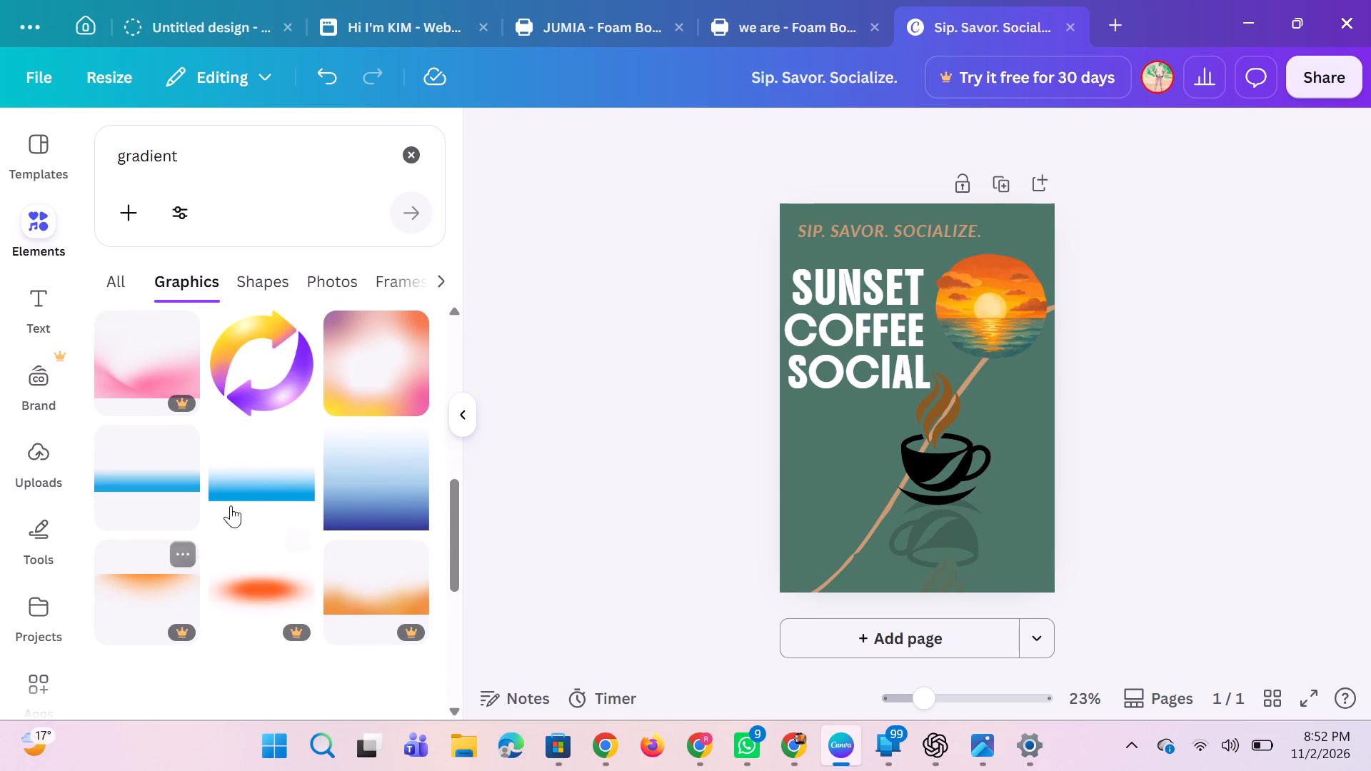
{"action": "scroll", "coordinate": [231, 505], "scroll_direction": "down", "scroll_amount": 3}
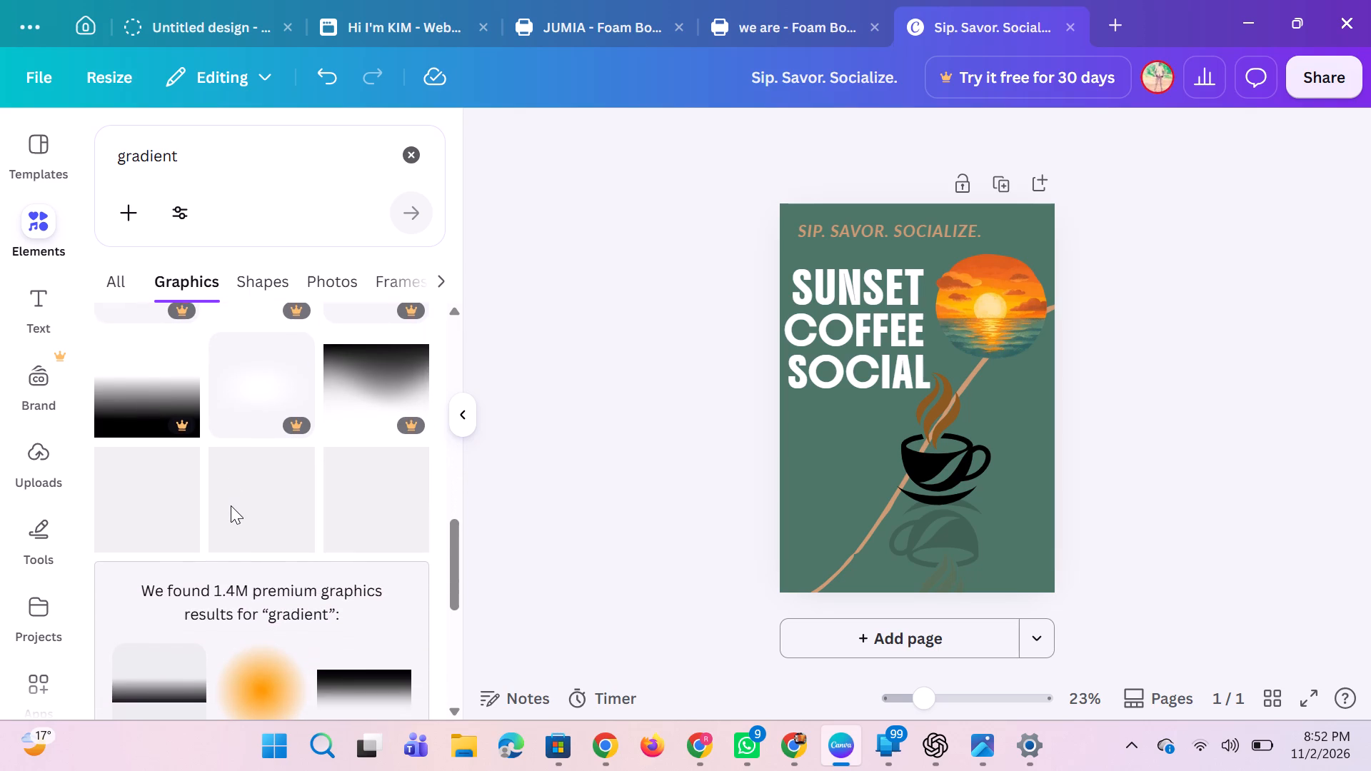
{"action": "scroll", "coordinate": [231, 505], "scroll_direction": "down", "scroll_amount": 2}
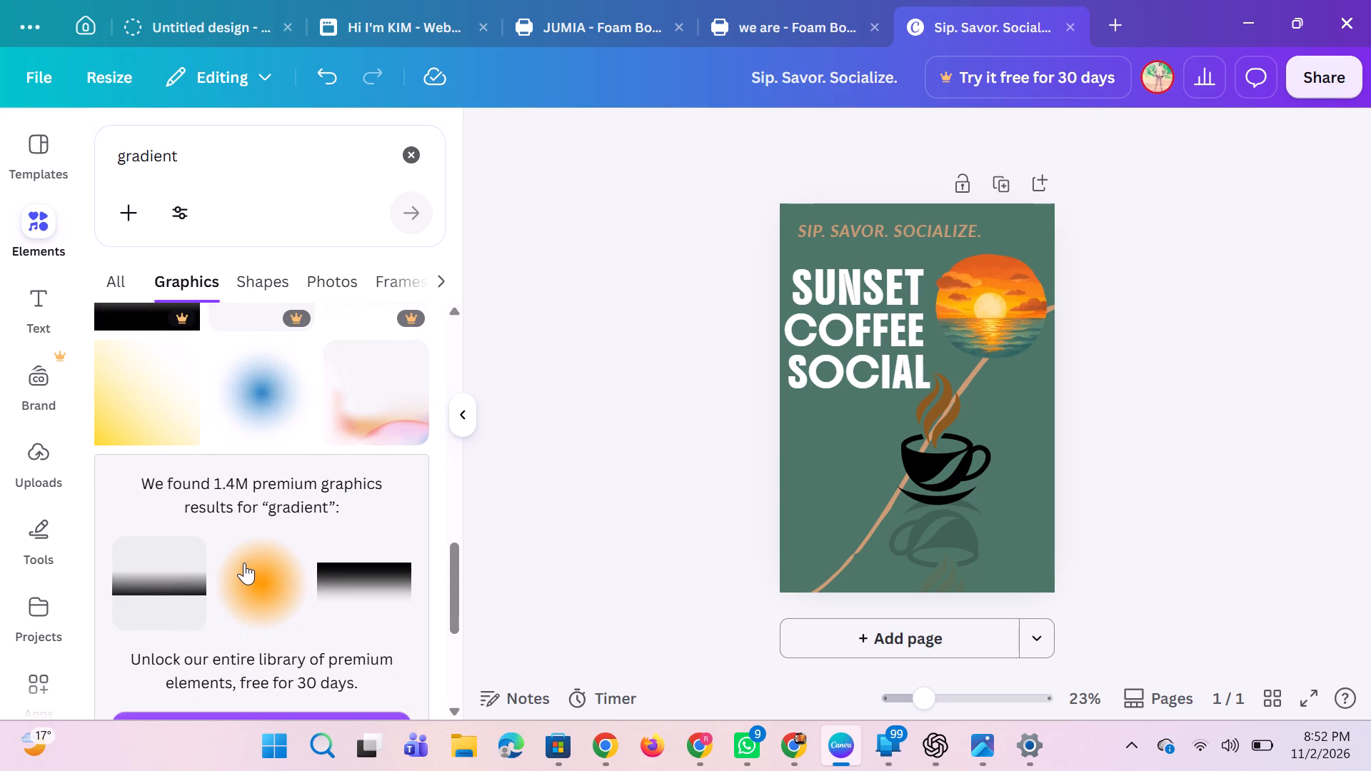
{"action": "scroll", "coordinate": [246, 565], "scroll_direction": "down", "scroll_amount": 3}
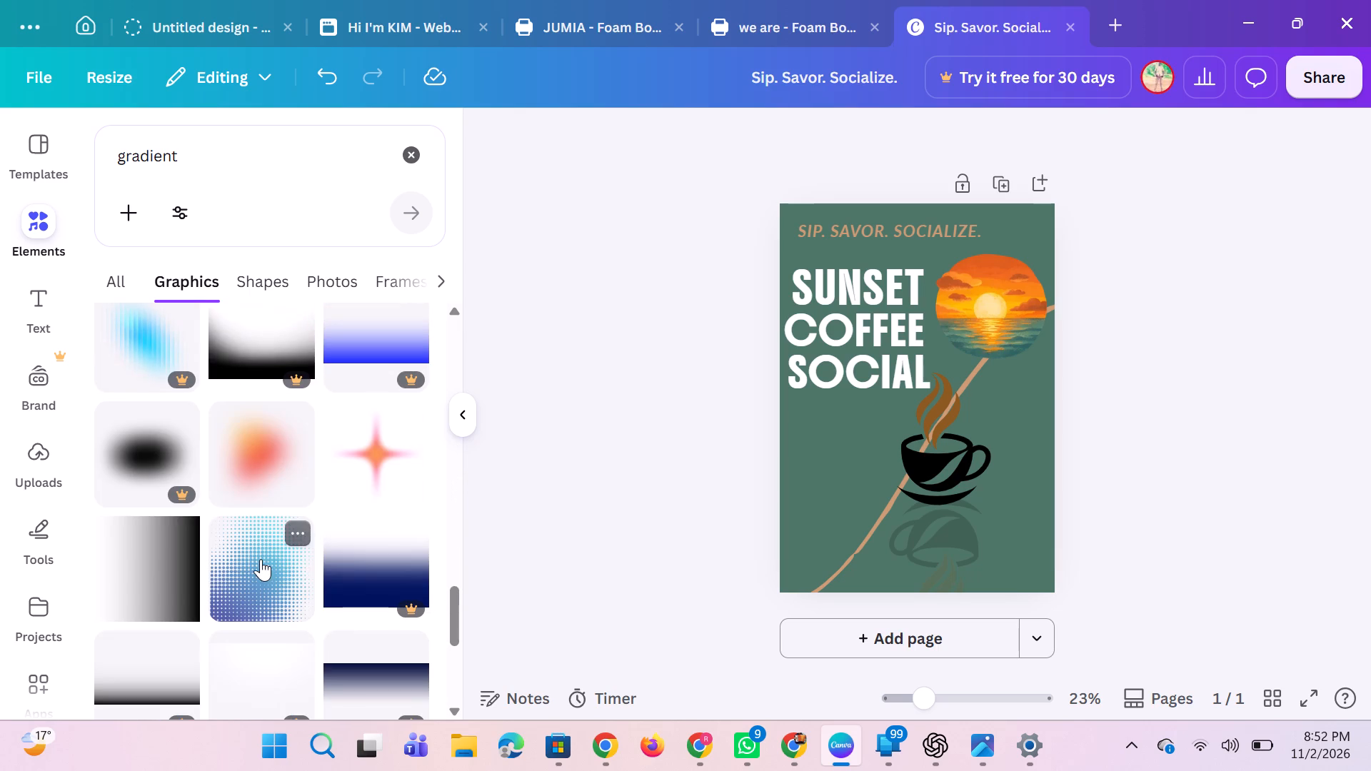
{"action": "scroll", "coordinate": [261, 559], "scroll_direction": "down", "scroll_amount": 2}
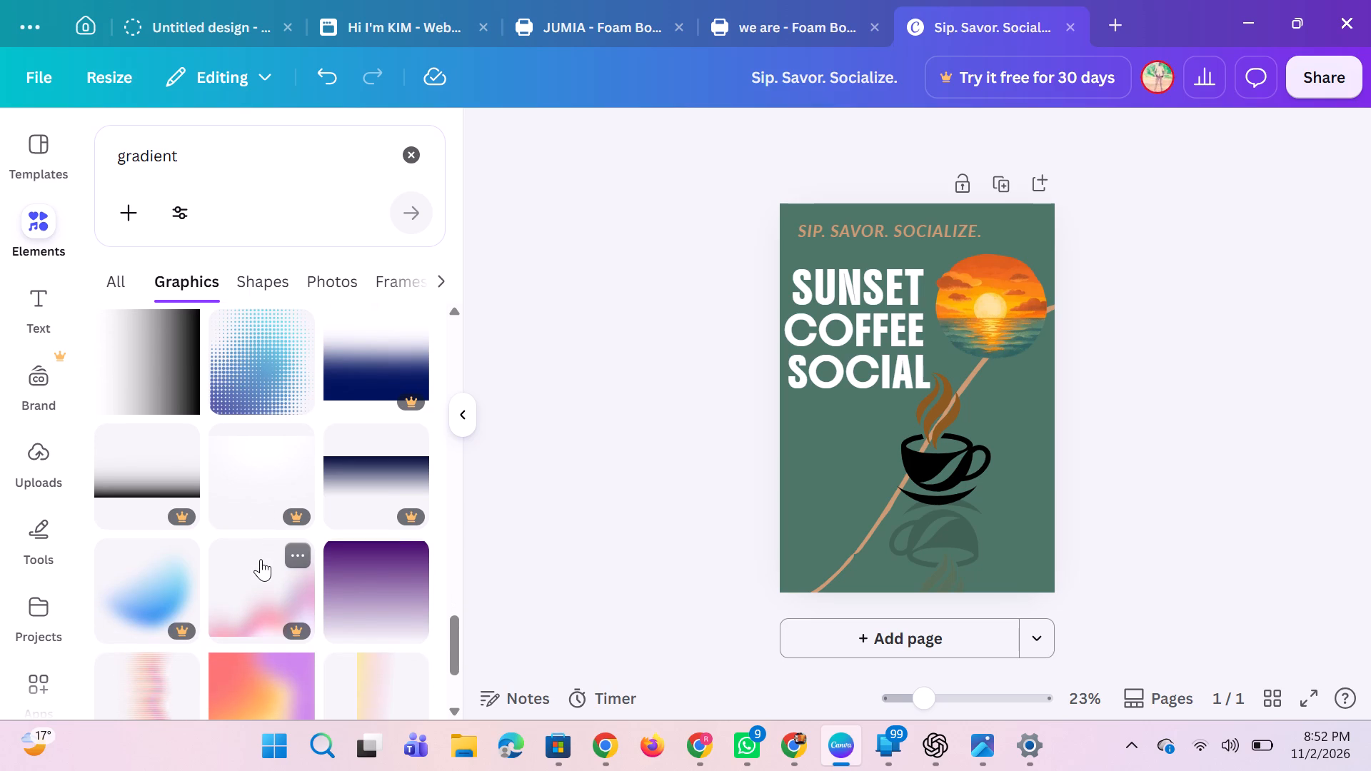
{"action": "scroll", "coordinate": [263, 602], "scroll_direction": "down", "scroll_amount": 3}
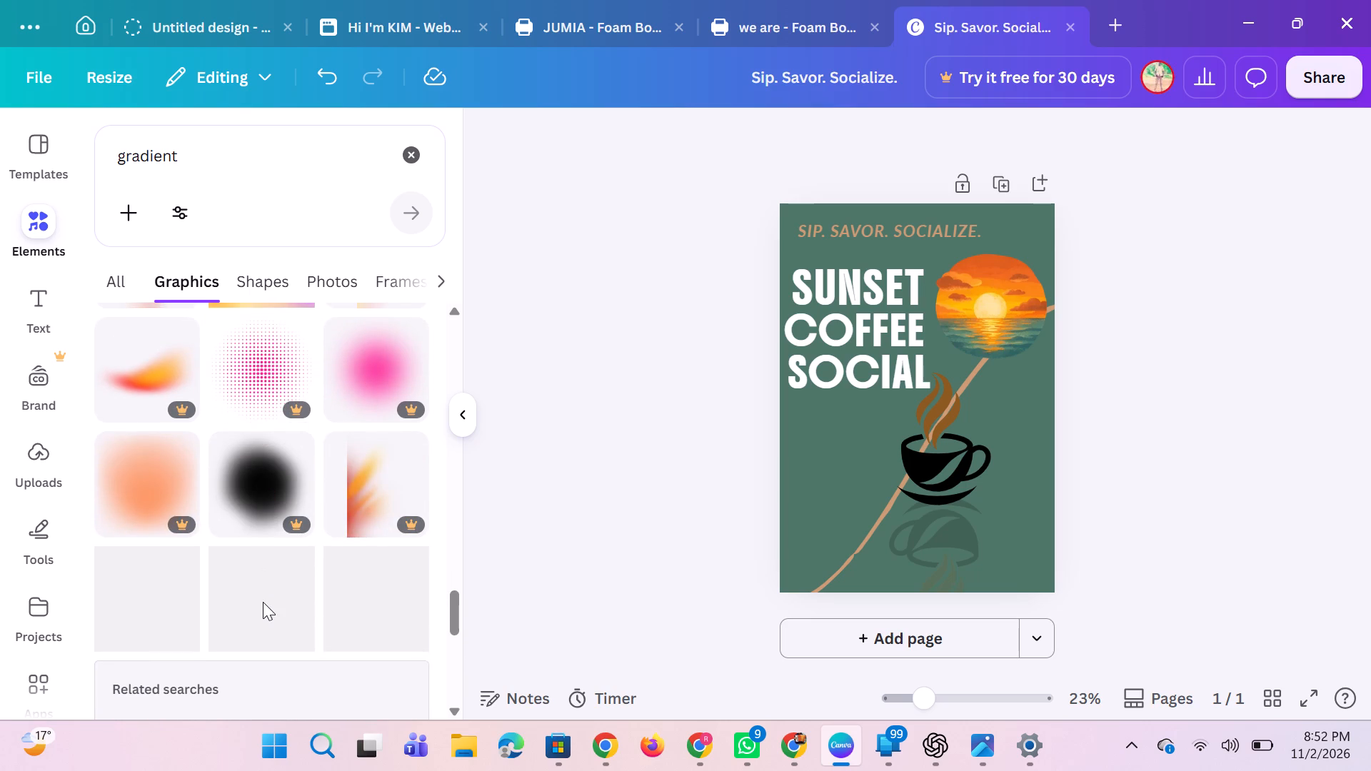
{"action": "scroll", "coordinate": [263, 602], "scroll_direction": "down", "scroll_amount": 3}
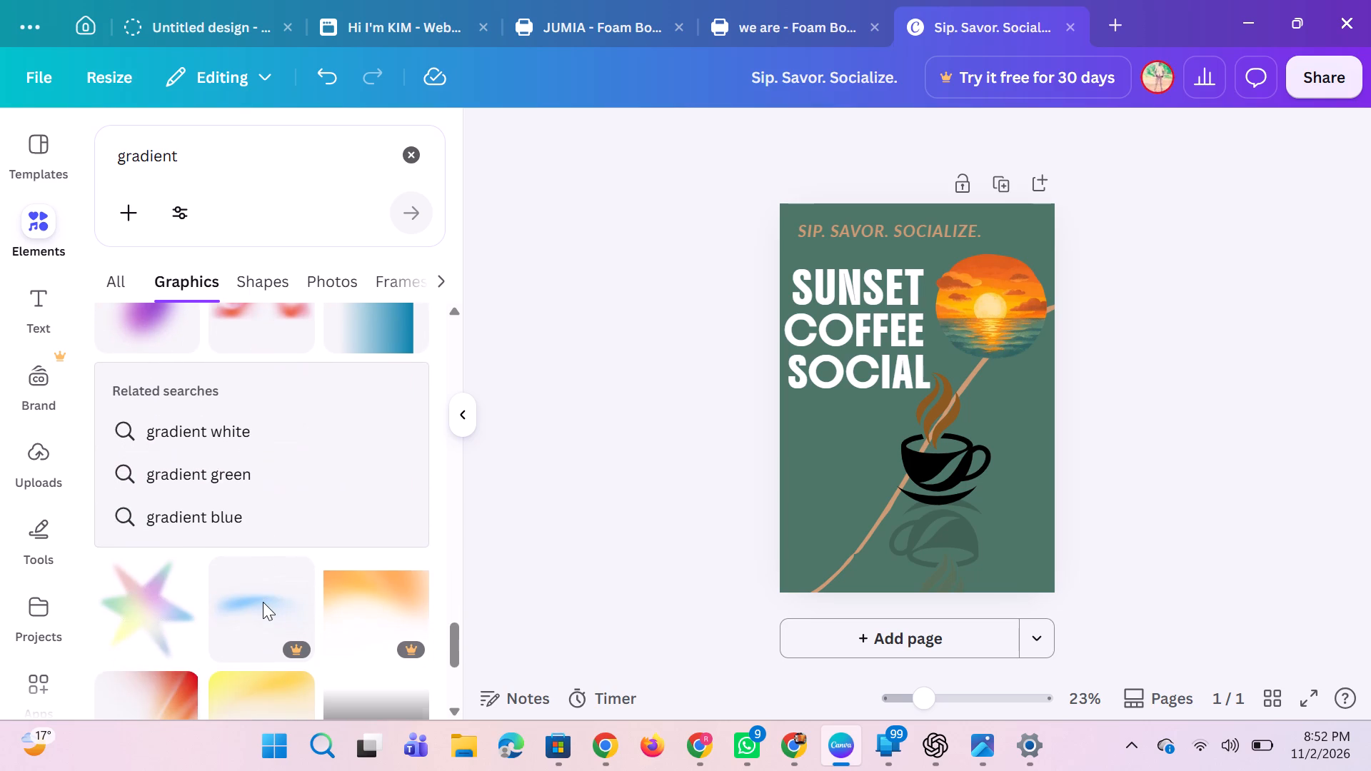
{"action": "scroll", "coordinate": [263, 602], "scroll_direction": "down", "scroll_amount": 1}
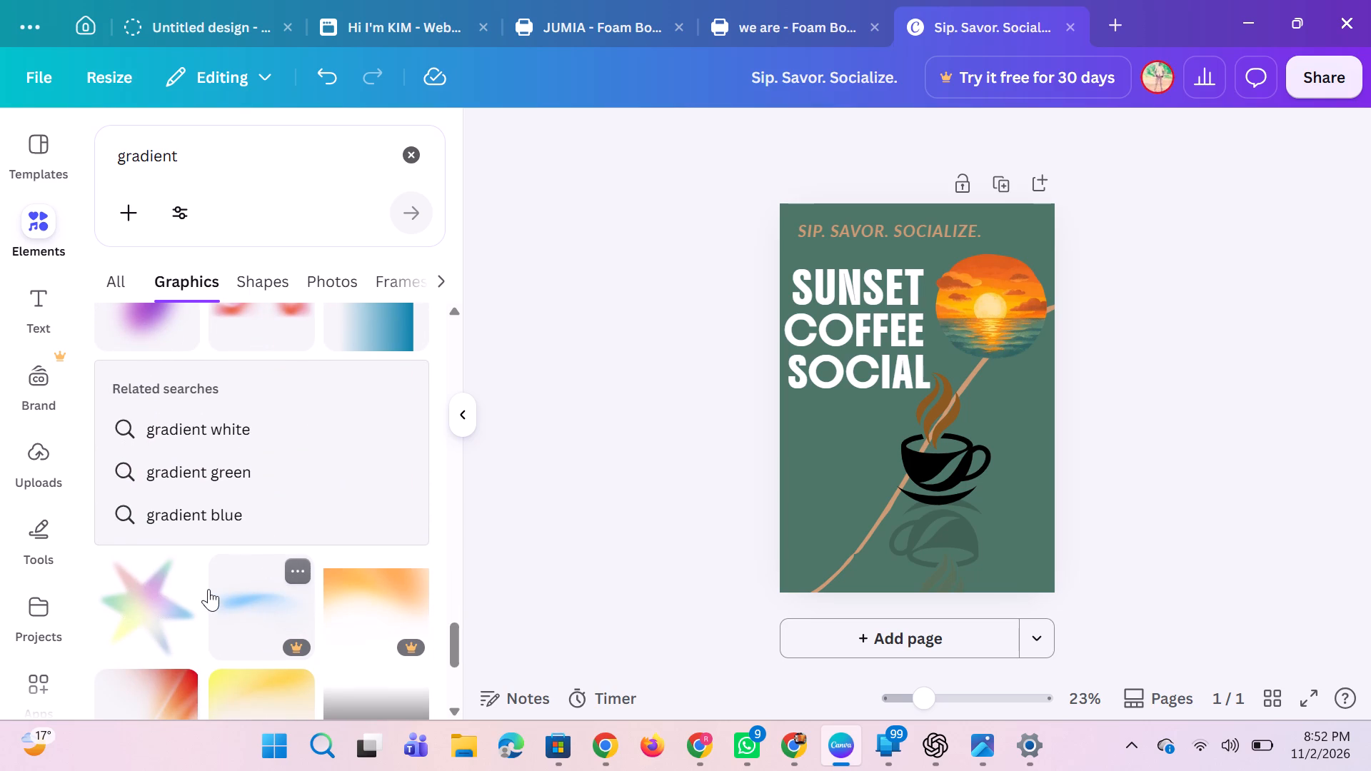
{"action": "scroll", "coordinate": [230, 587], "scroll_direction": "down", "scroll_amount": 1}
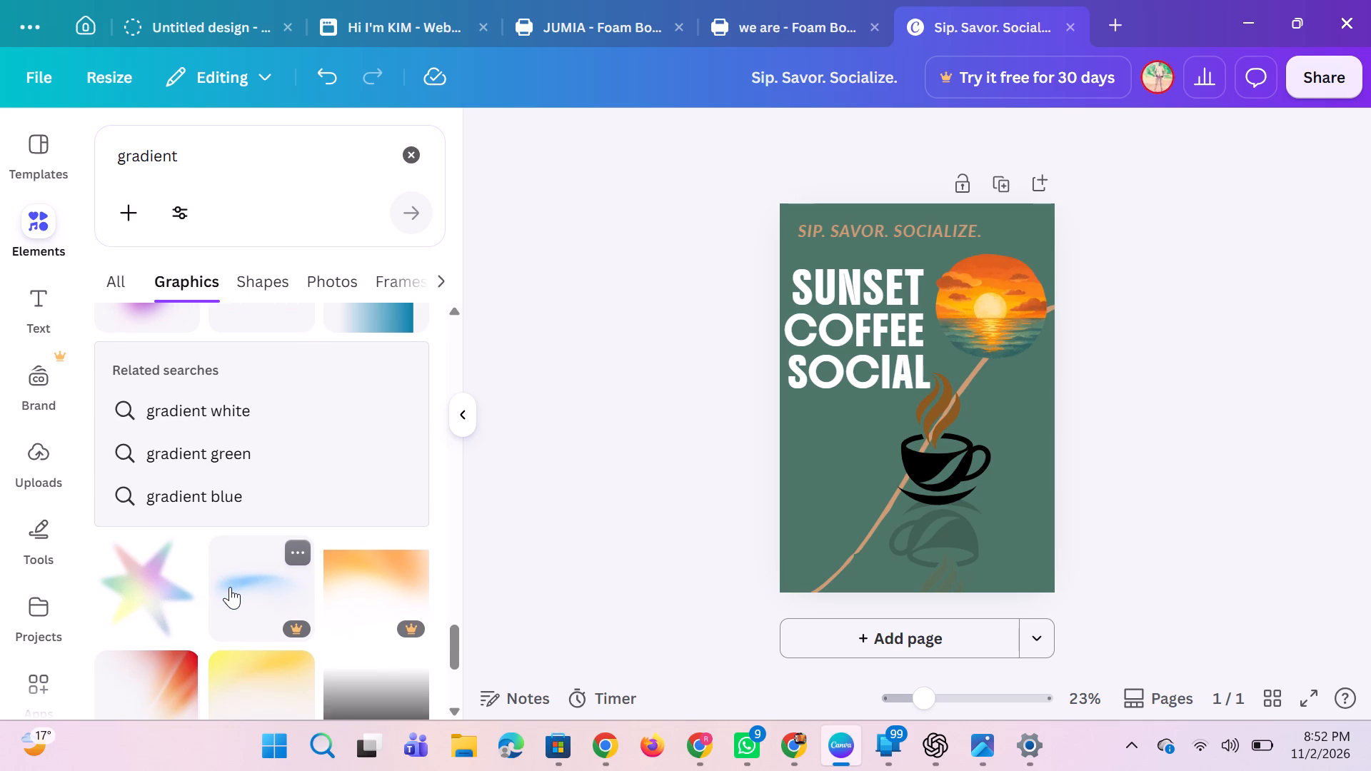
{"action": "scroll", "coordinate": [230, 587], "scroll_direction": "down", "scroll_amount": 2}
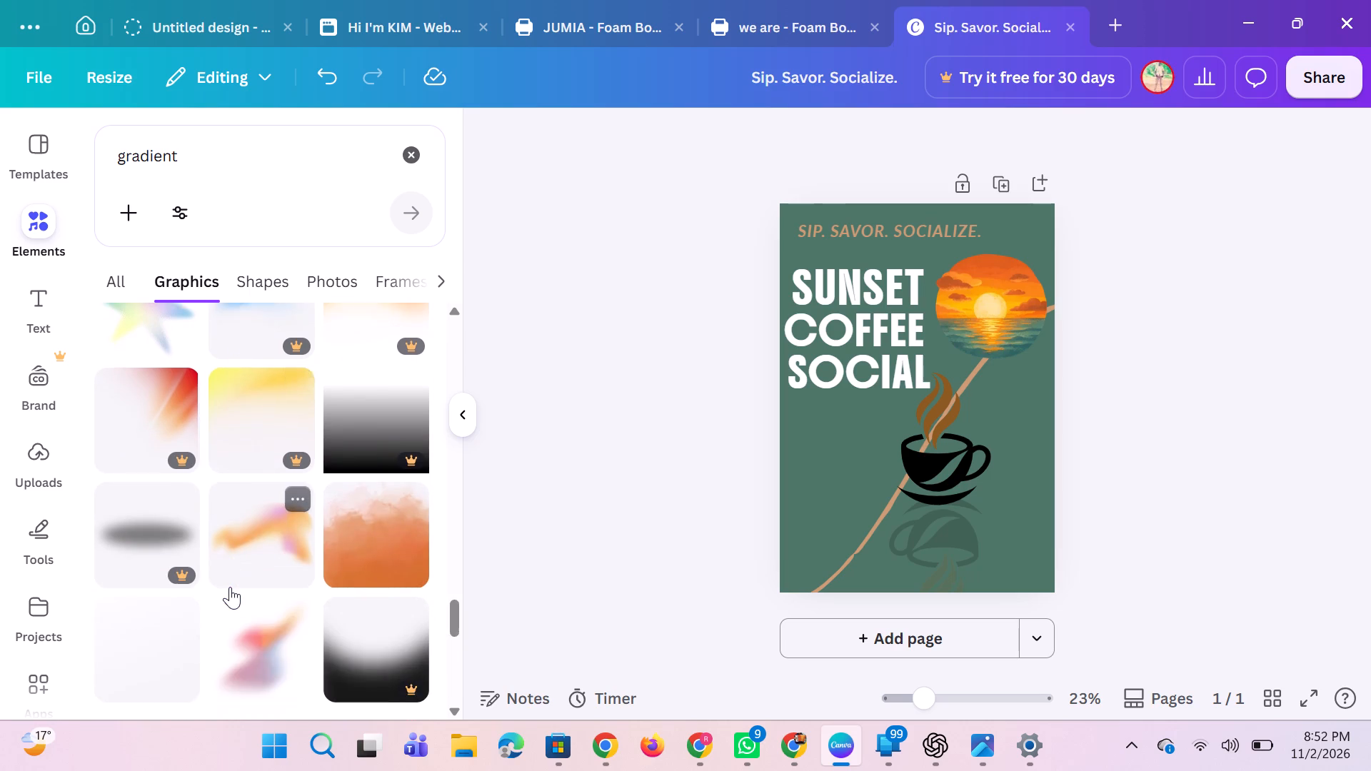
{"action": "scroll", "coordinate": [230, 587], "scroll_direction": "down", "scroll_amount": 2}
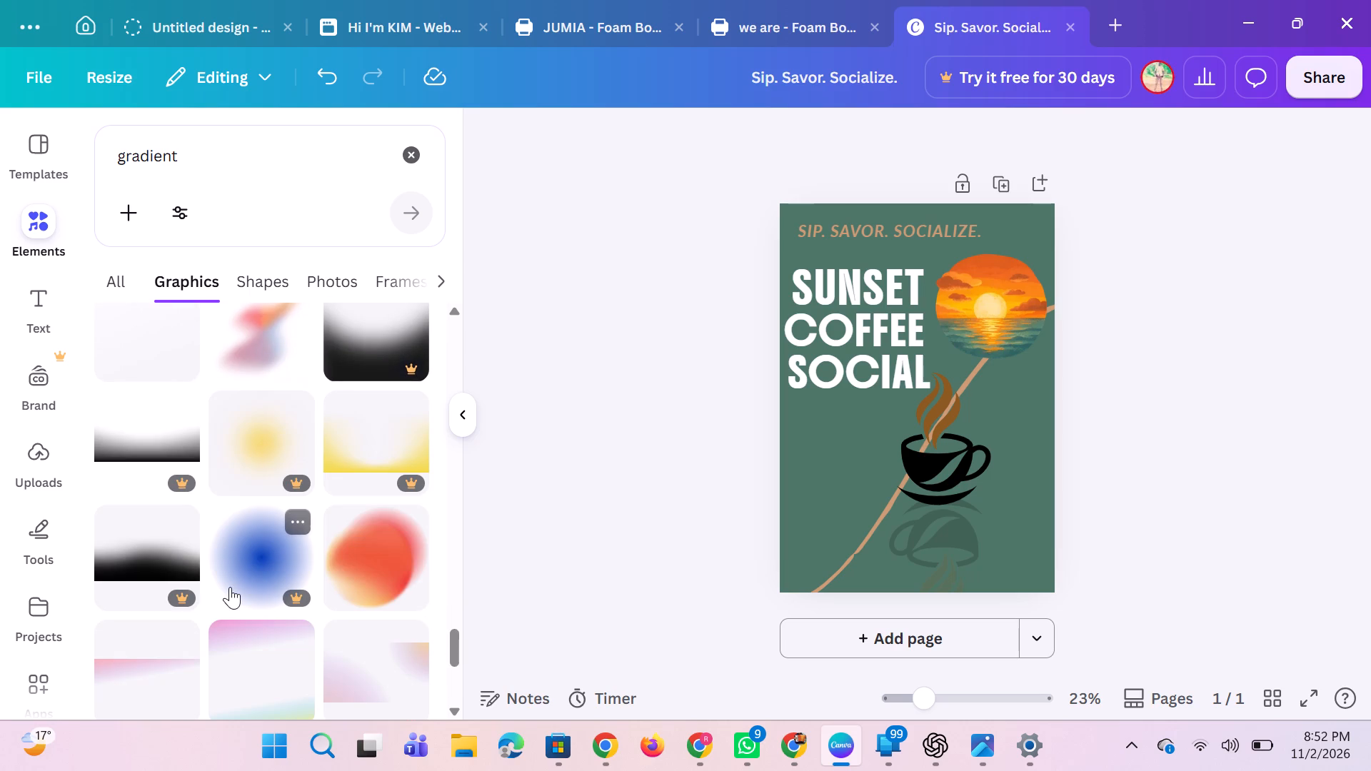
{"action": "scroll", "coordinate": [226, 563], "scroll_direction": "down", "scroll_amount": 1}
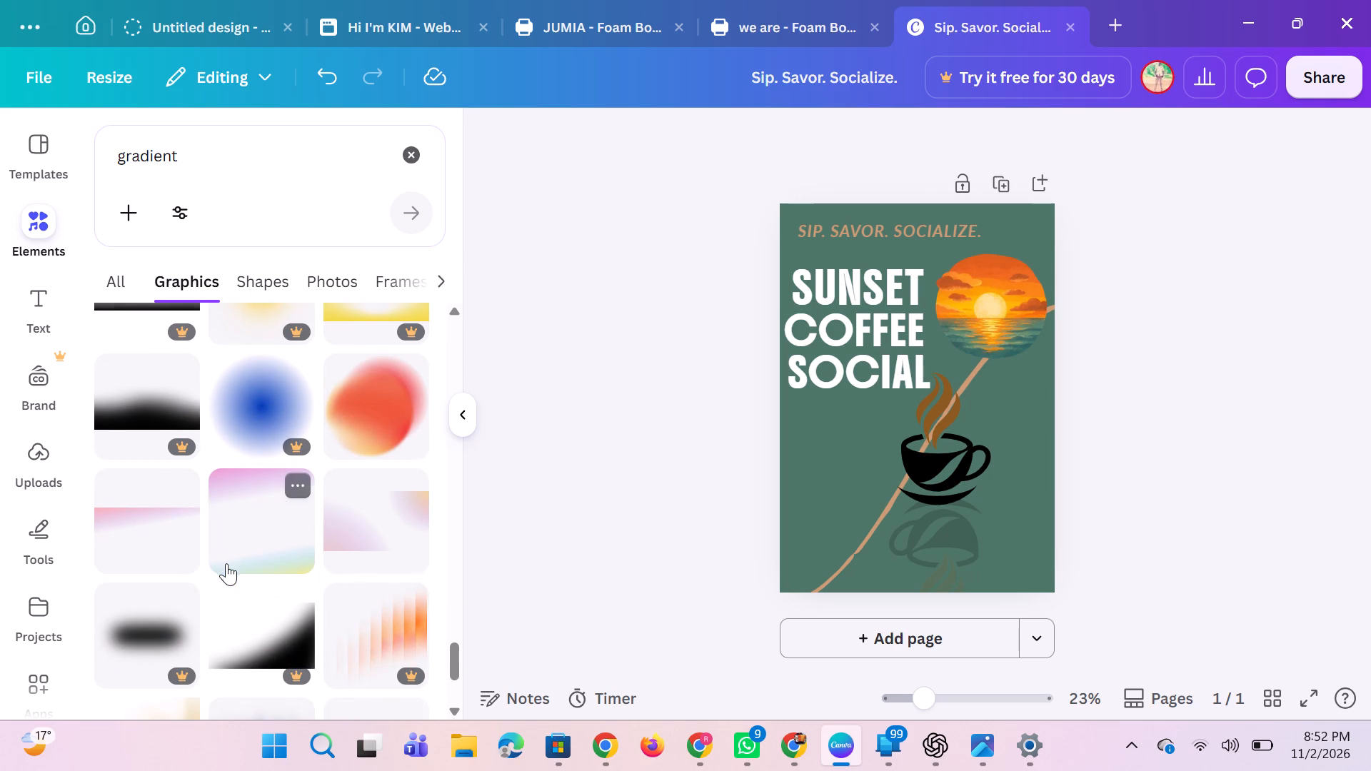
{"action": "scroll", "coordinate": [226, 563], "scroll_direction": "down", "scroll_amount": 4}
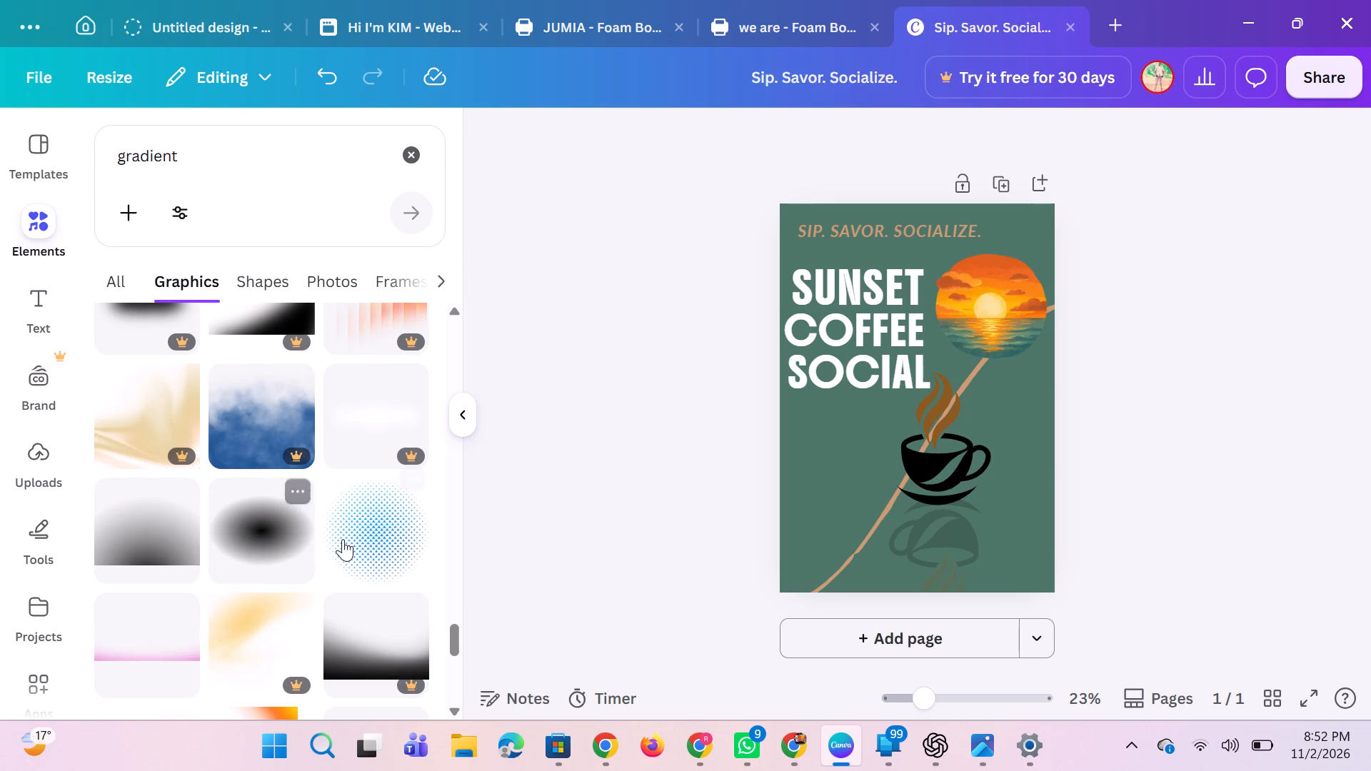
Add the round blue halftone-dot gradient graphic, move it below the title beside the cup, and shrink it to a small square.
{"action": "left_click", "coordinate": [361, 543]}
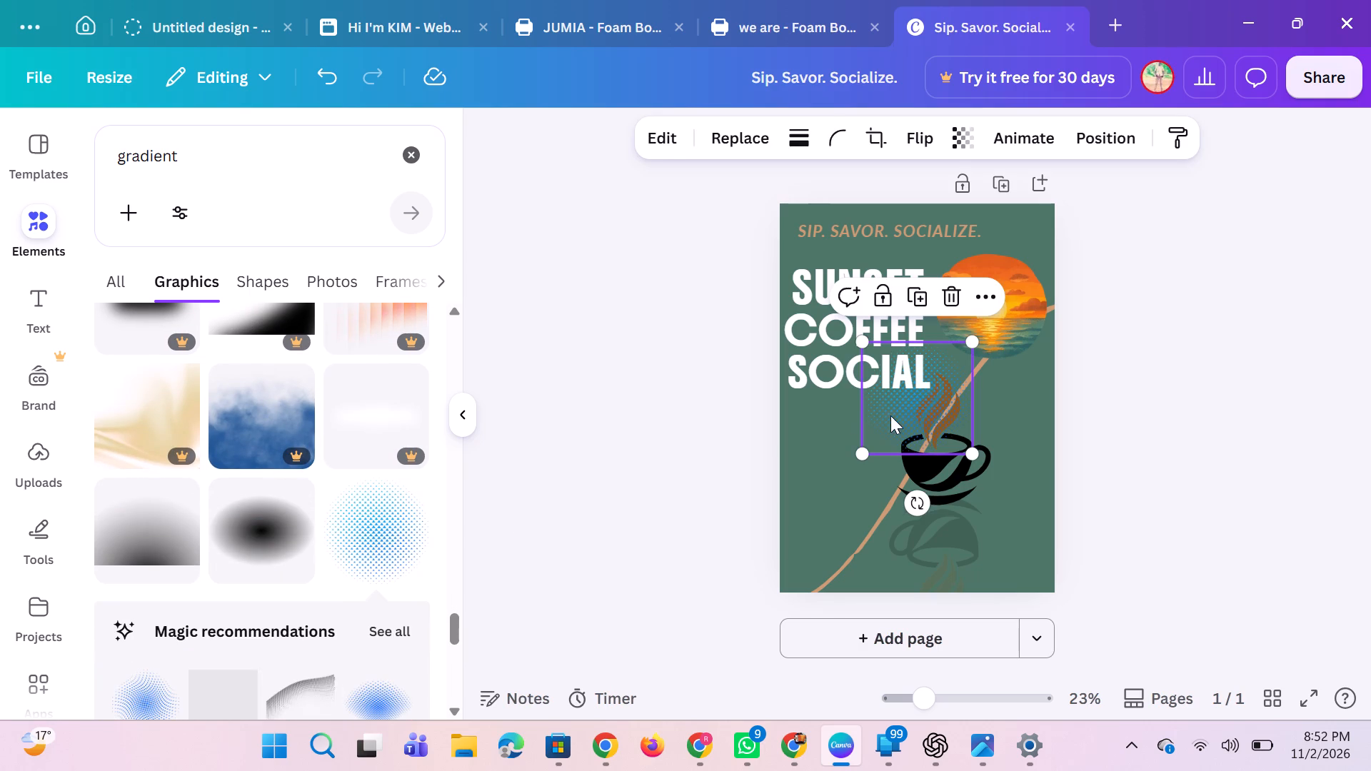
{"action": "left_click_drag", "start_coordinate": [914, 413], "coordinate": [852, 489]}
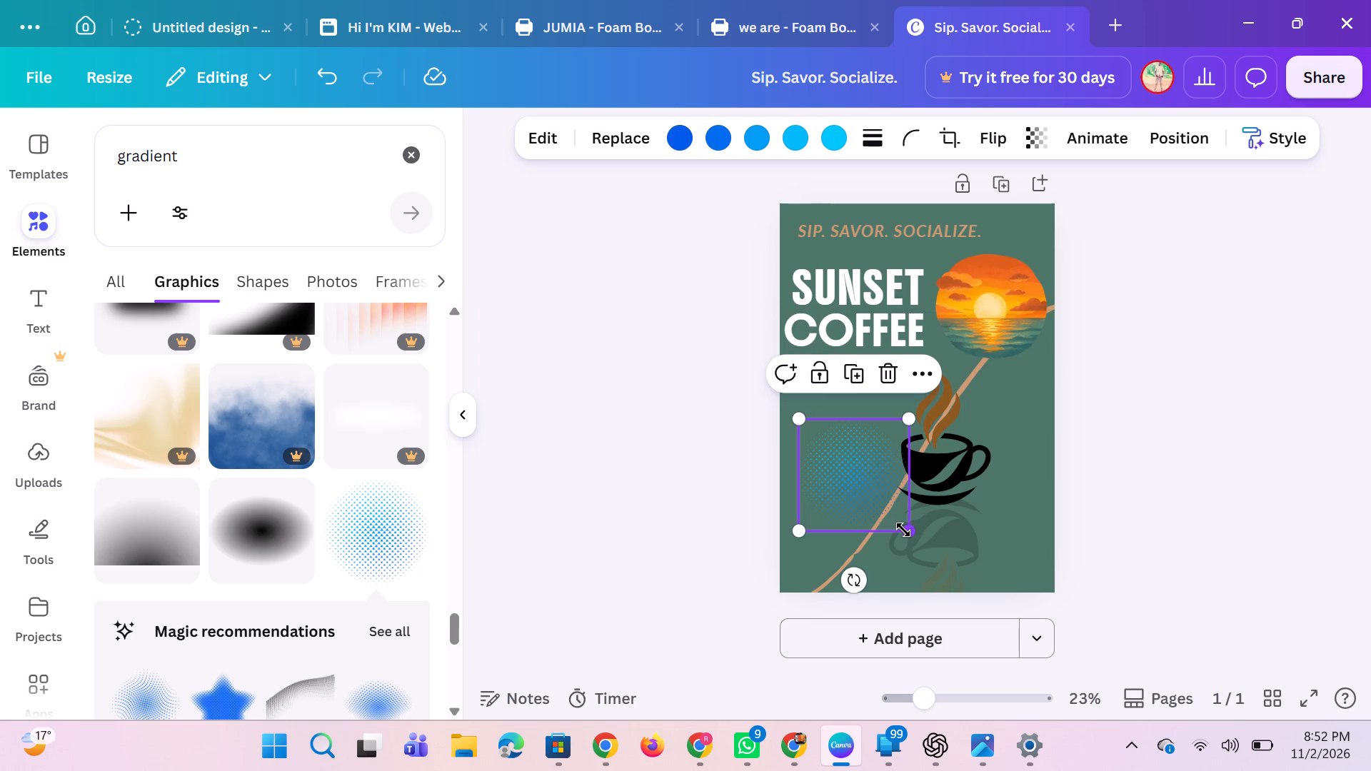
{"action": "left_click_drag", "start_coordinate": [903, 530], "coordinate": [1065, 628]}
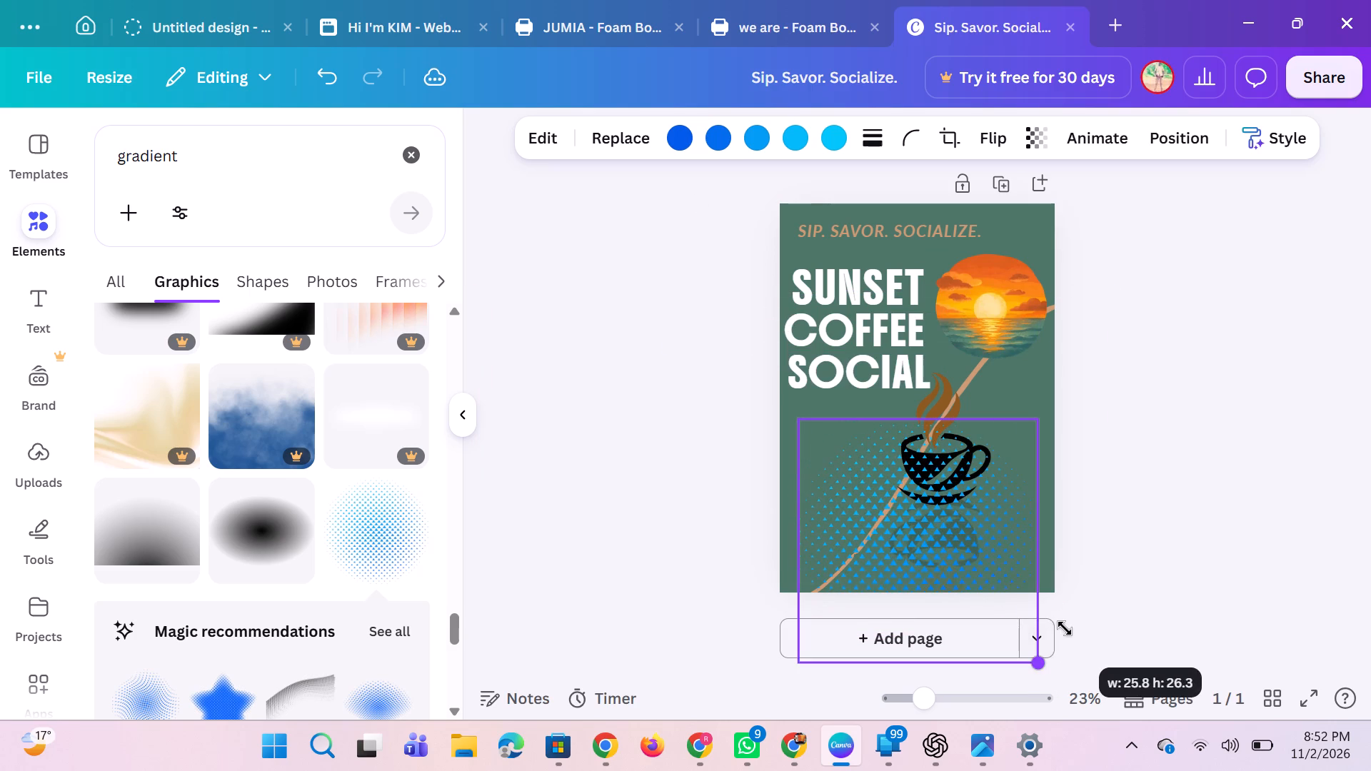
{"action": "left_click_drag", "start_coordinate": [1065, 628], "coordinate": [853, 506]}
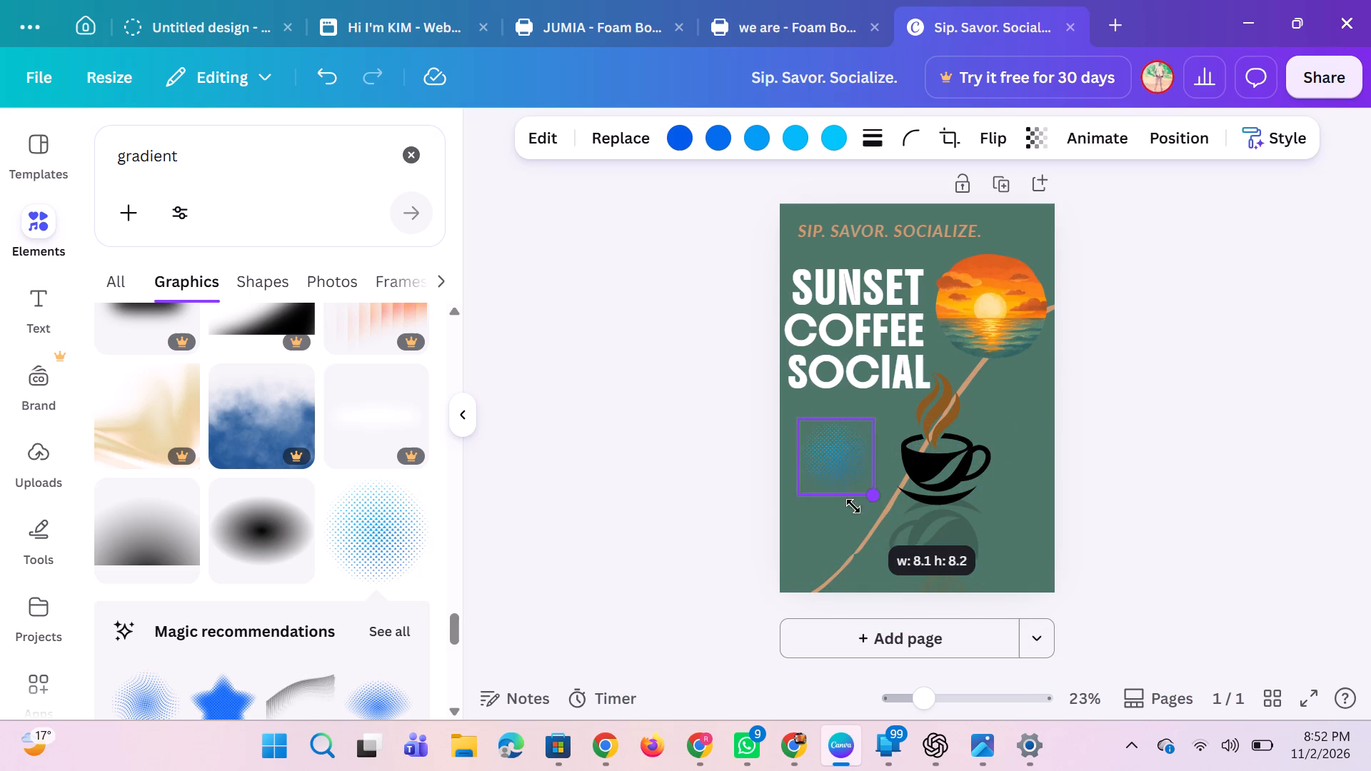
{"action": "left_click_drag", "start_coordinate": [853, 506], "coordinate": [843, 502]}
Recolour all five blue tones of the halftone-dot gradient to the darker orange from the sunset picture's photo colours.
{"action": "left_click", "coordinate": [672, 130]}
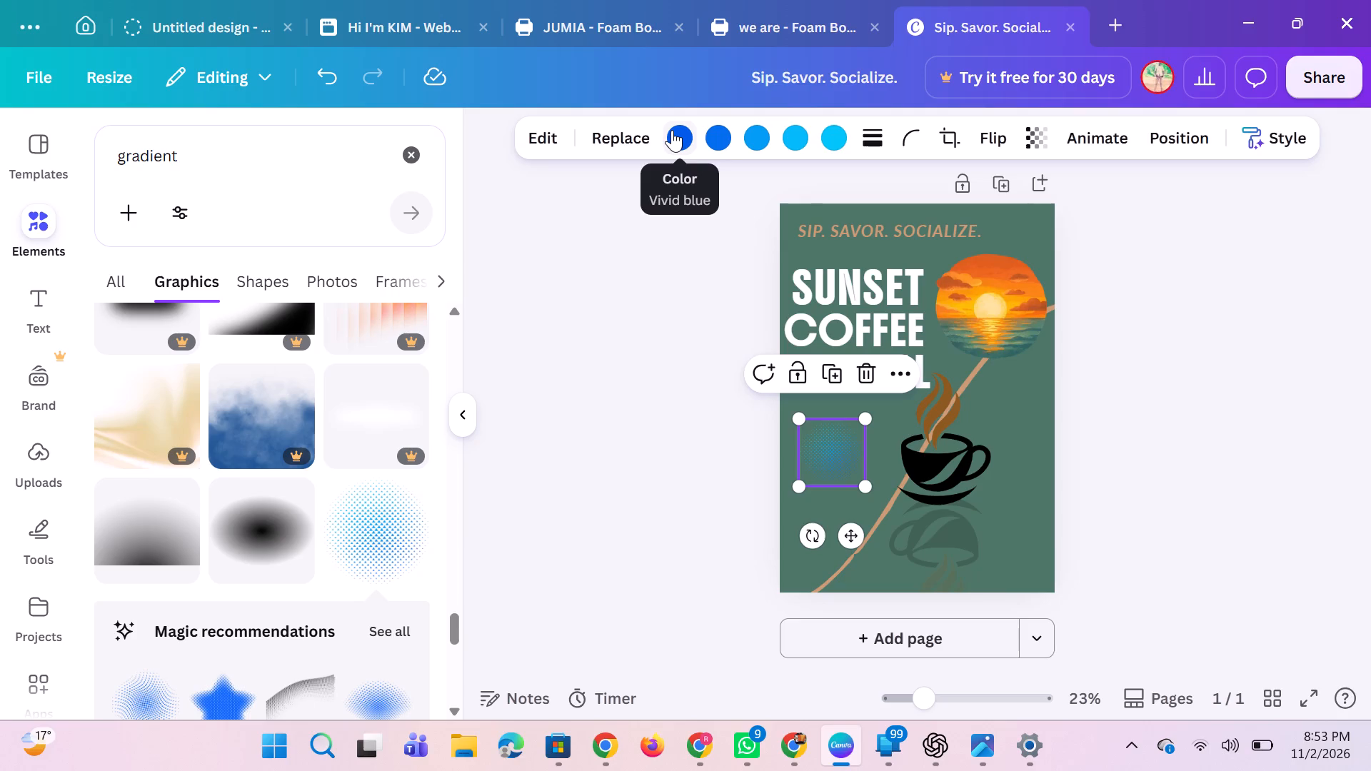
{"action": "left_click", "coordinate": [154, 334]}
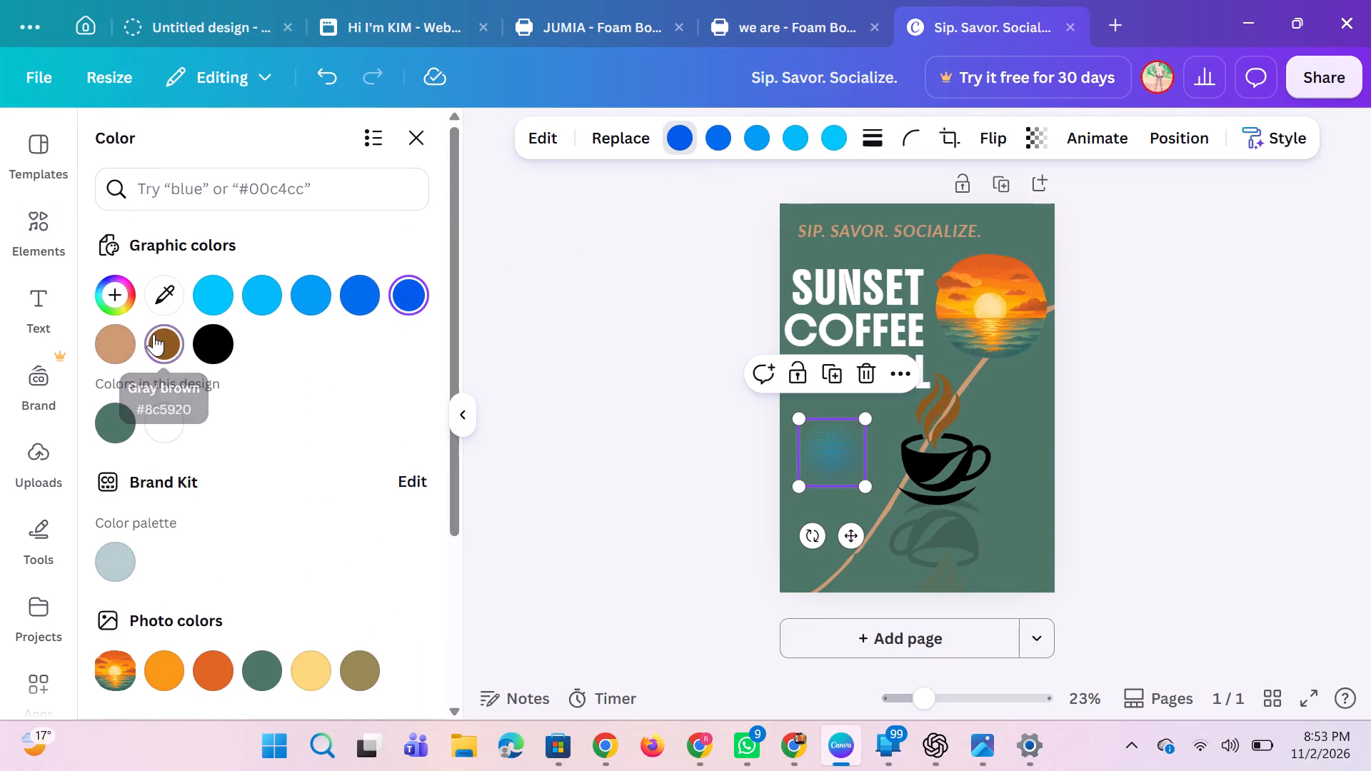
{"action": "left_click", "coordinate": [208, 679]}
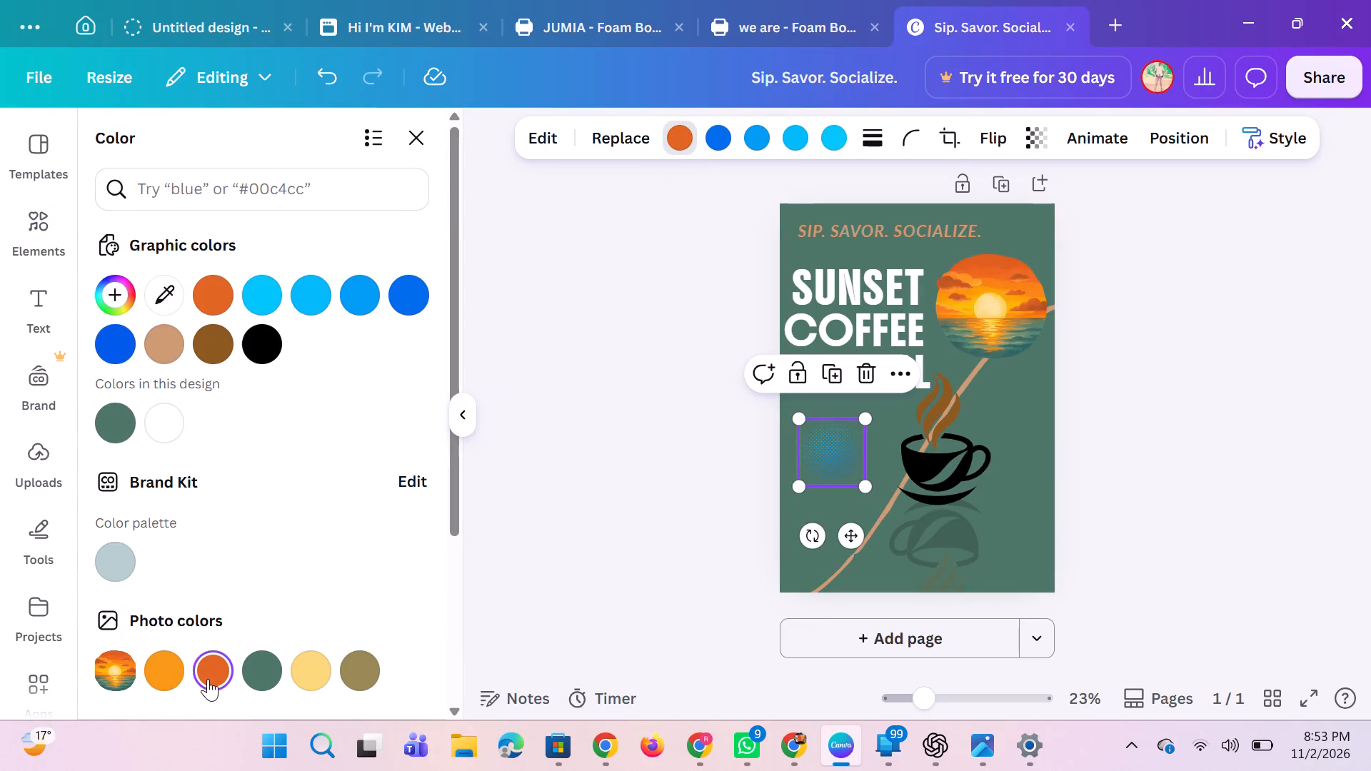
{"action": "left_click", "coordinate": [721, 141]}
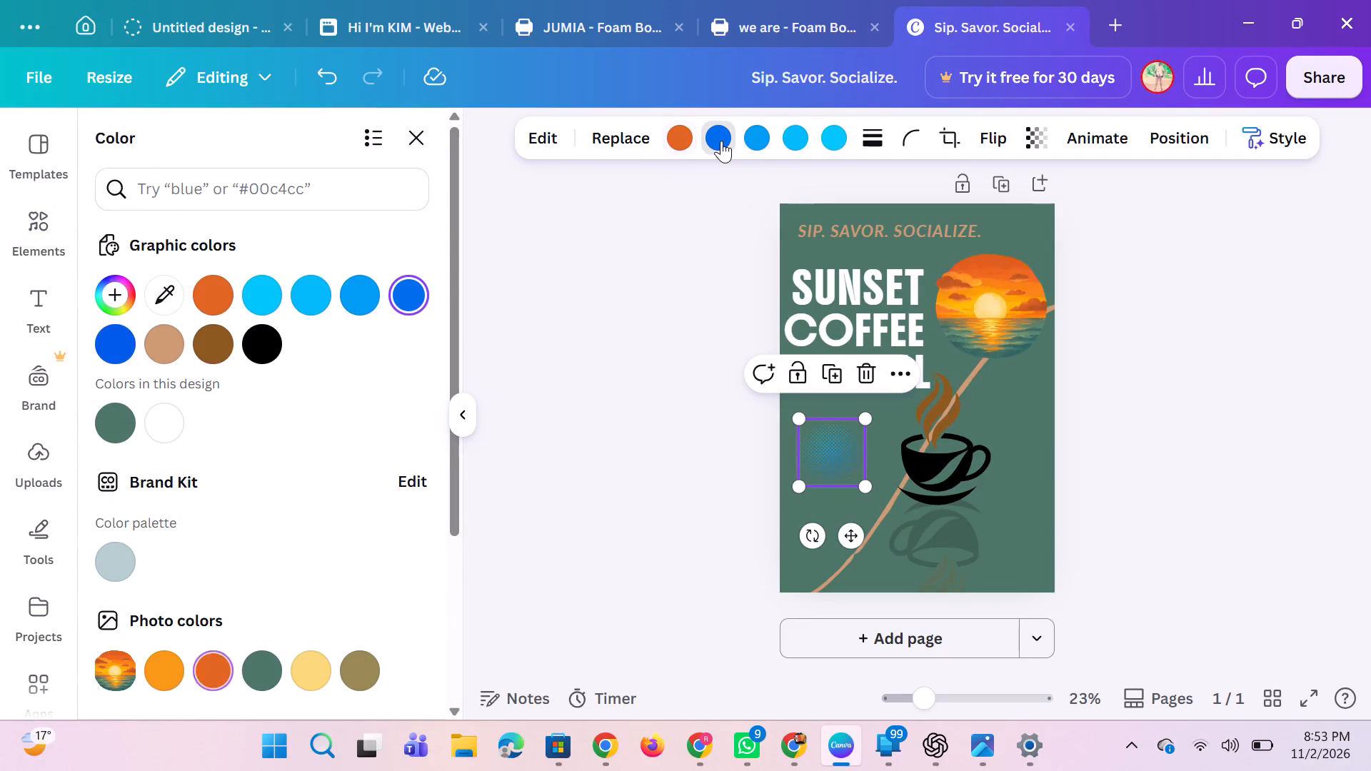
{"action": "left_click", "coordinate": [216, 670]}
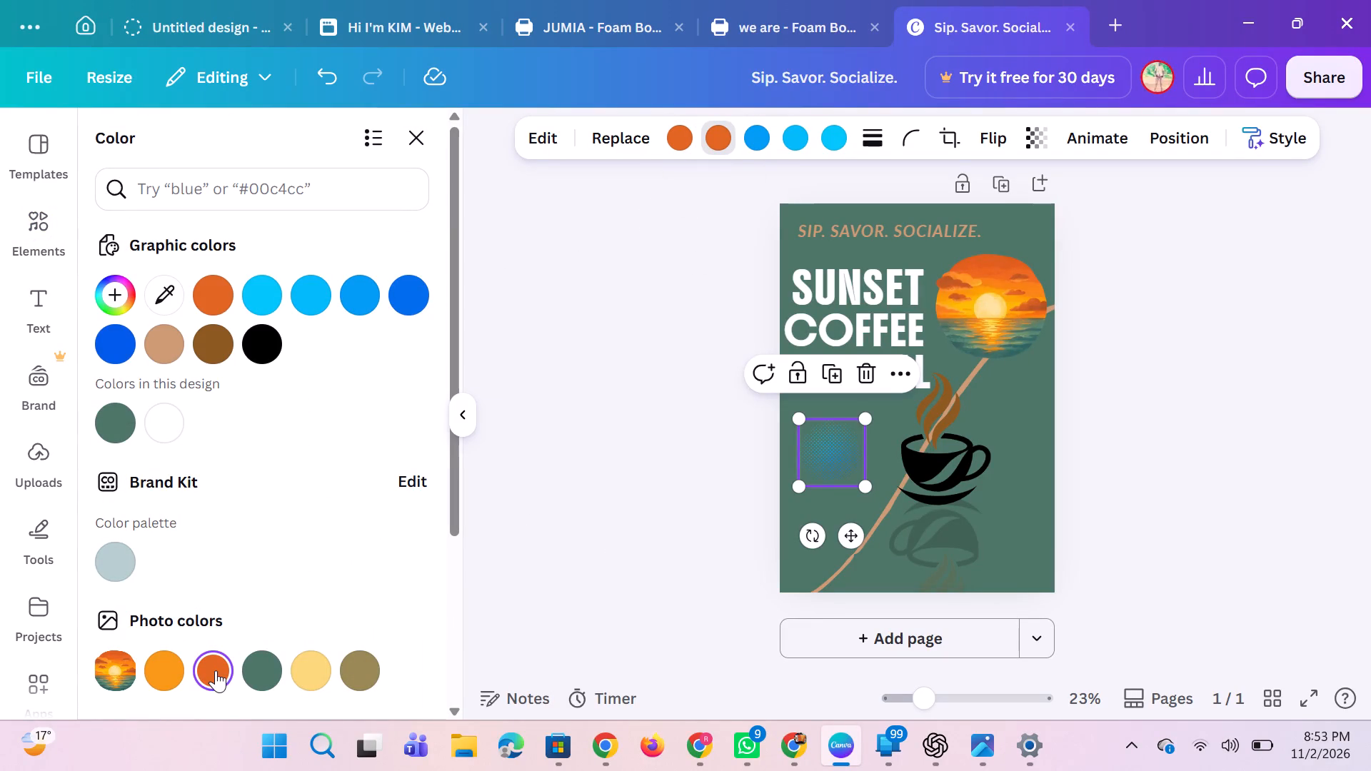
{"action": "left_click", "coordinate": [721, 139]}
{"action": "left_click", "coordinate": [773, 138]}
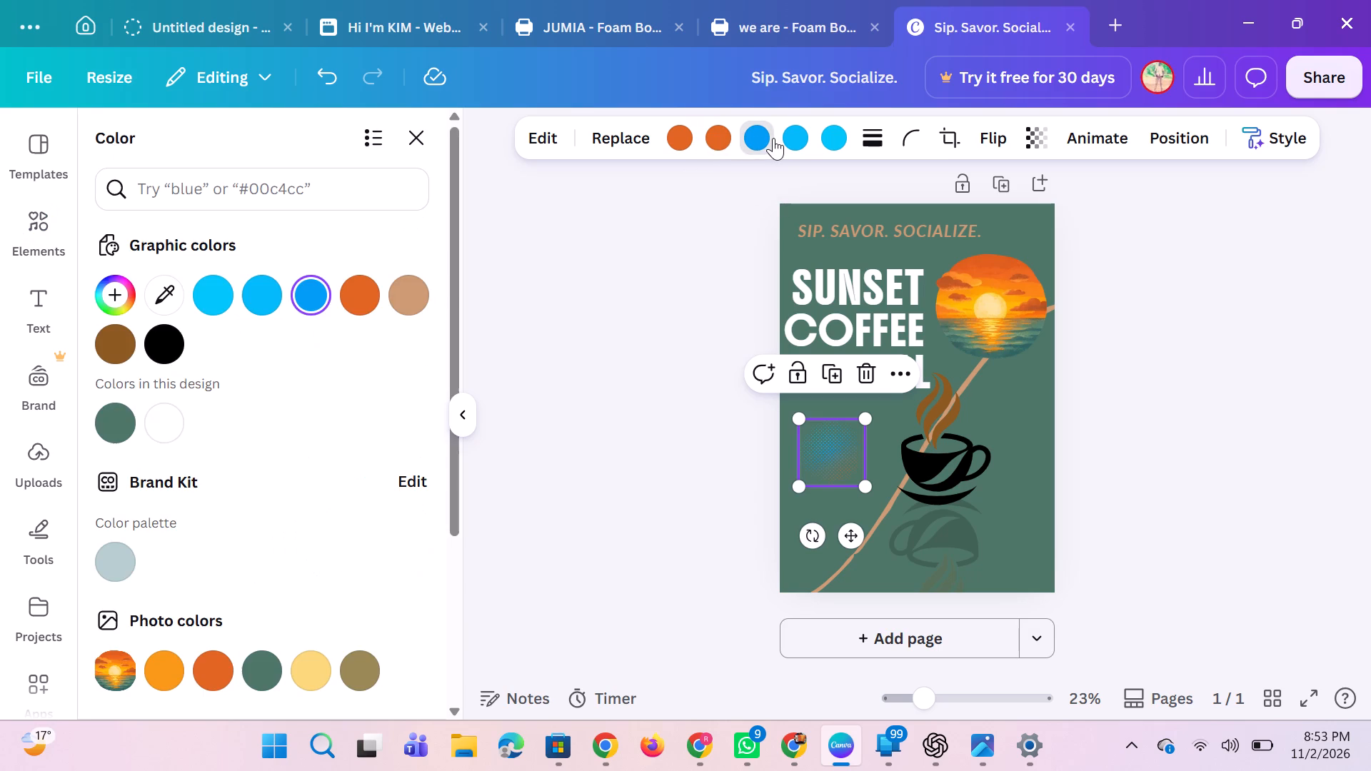
{"action": "left_click", "coordinate": [216, 667]}
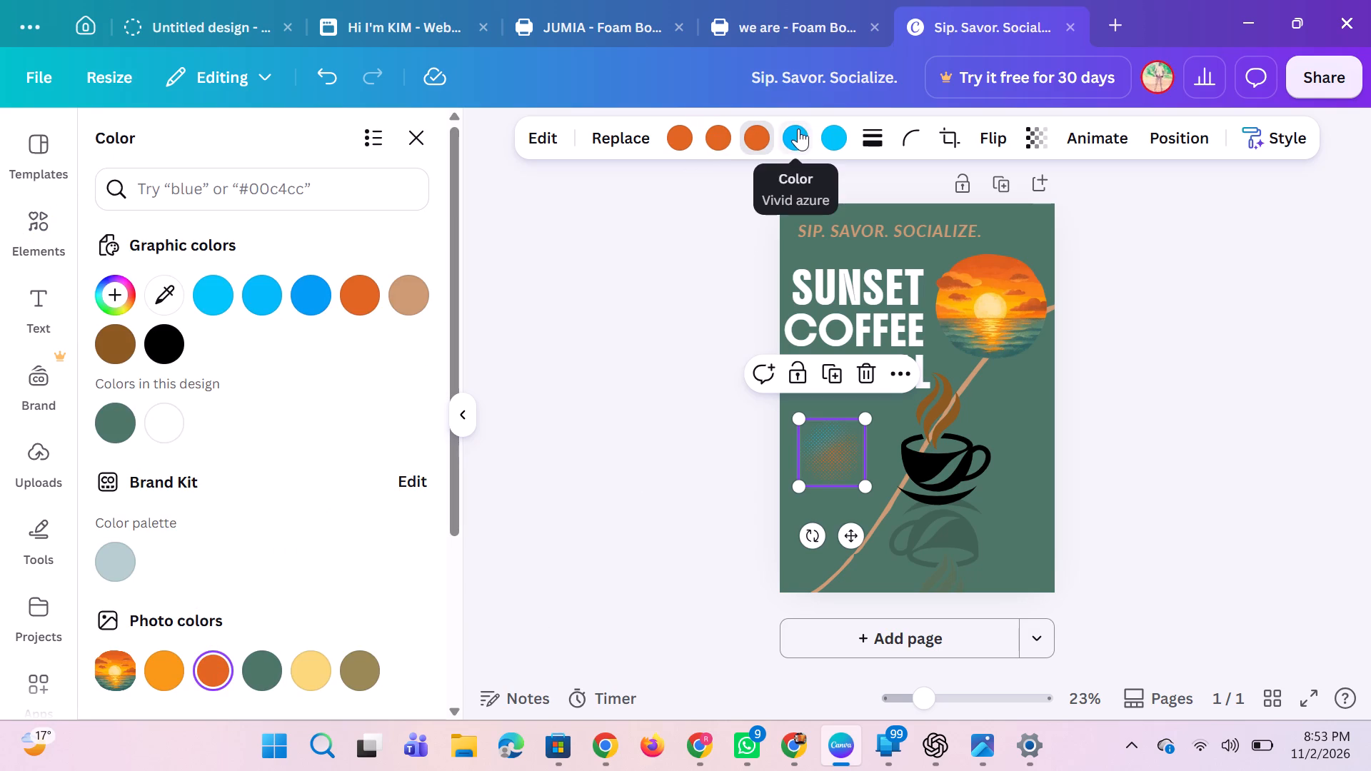
{"action": "left_click", "coordinate": [798, 128]}
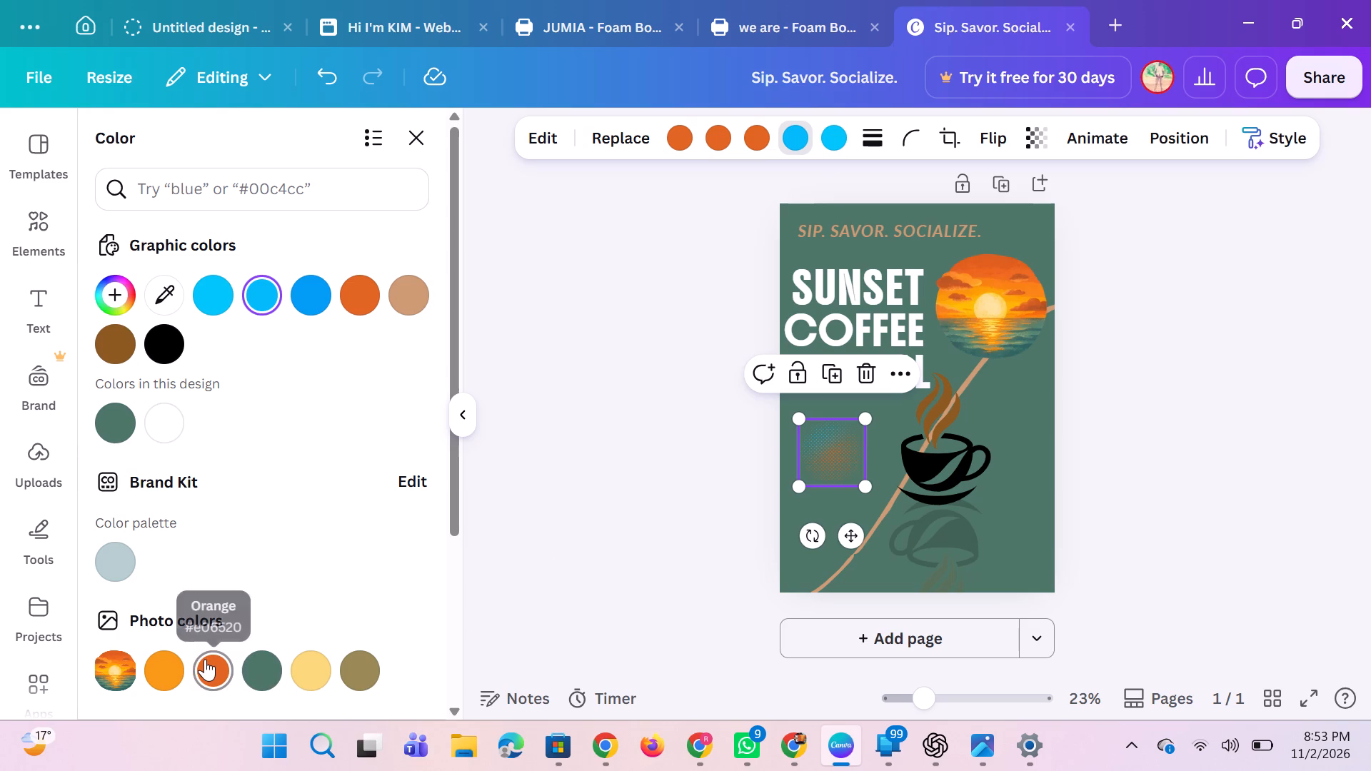
{"action": "left_click", "coordinate": [205, 659]}
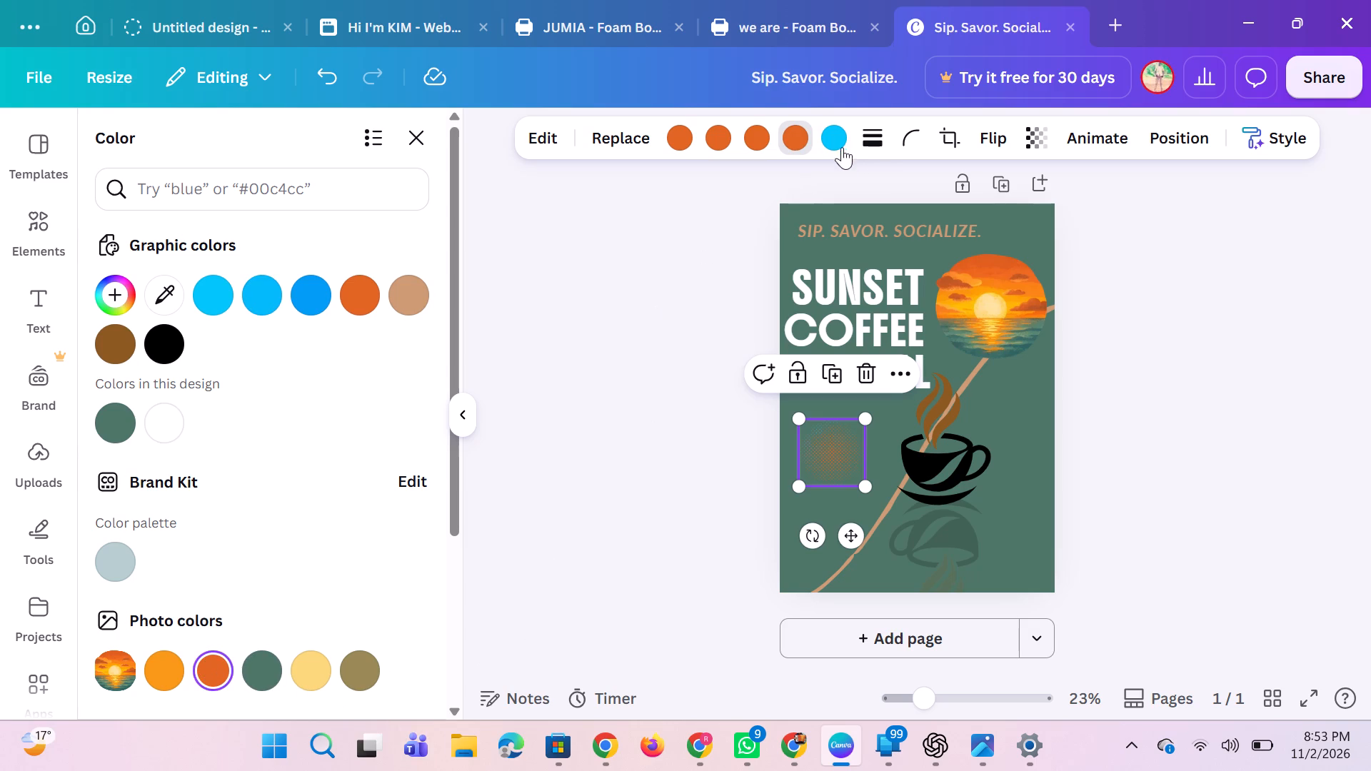
{"action": "left_click", "coordinate": [828, 142]}
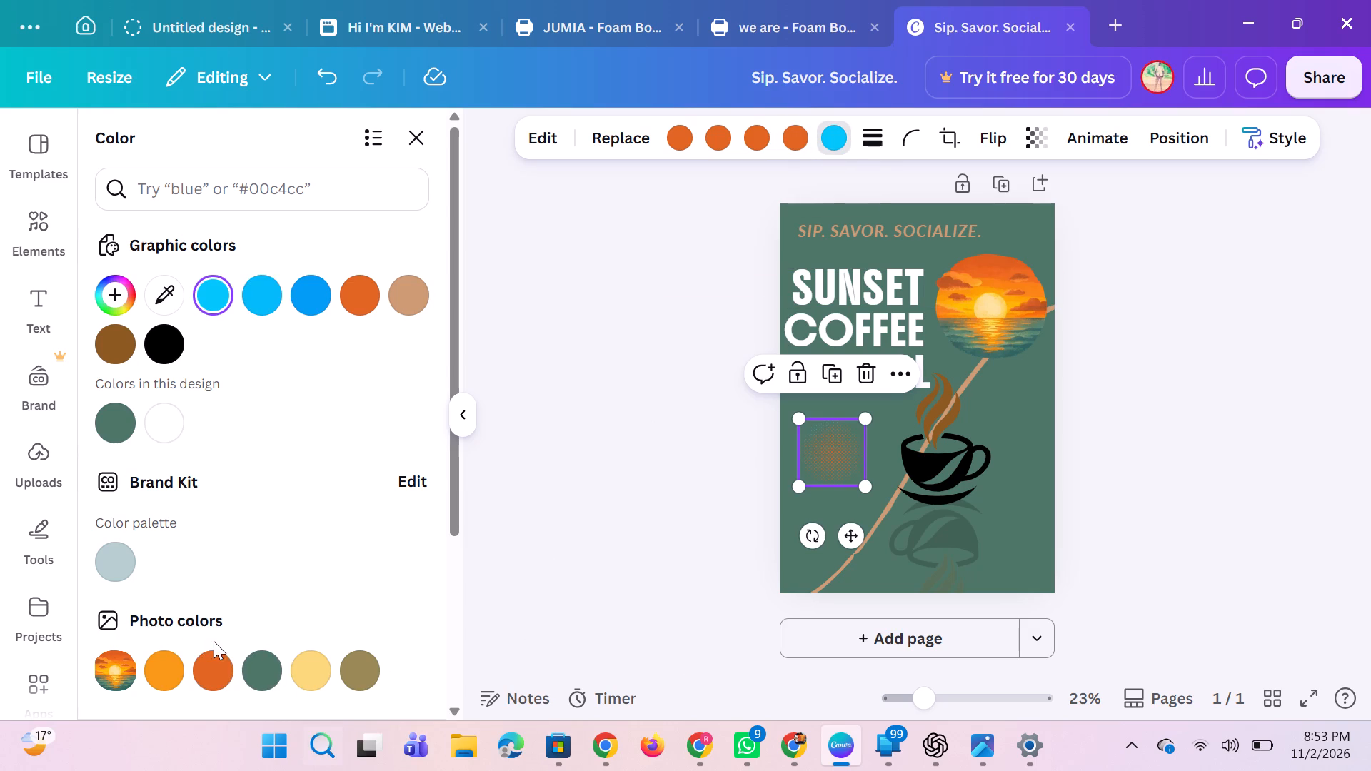
{"action": "left_click", "coordinate": [210, 669]}
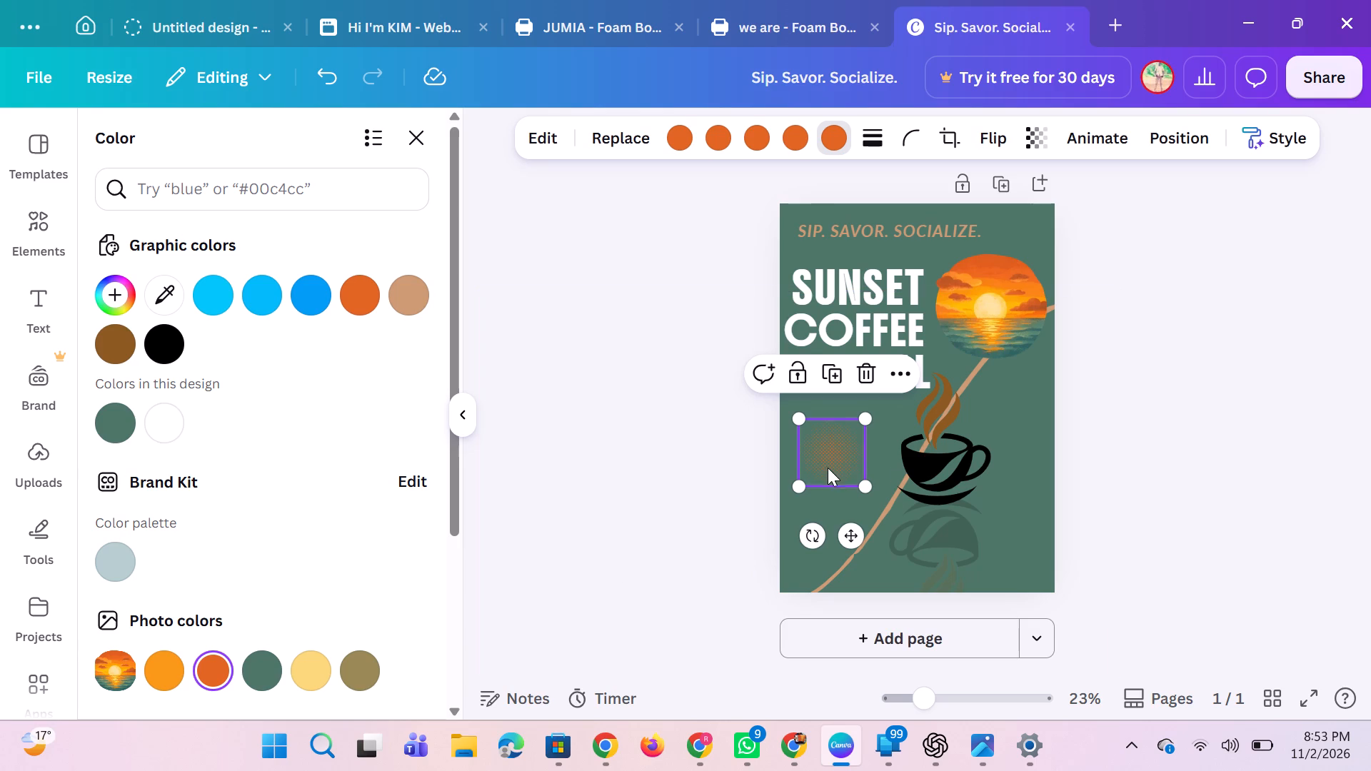
Move the small orange halftone-dot gradient into the poster's bottom-right corner, flush with the page edges.
{"action": "left_click_drag", "start_coordinate": [827, 467], "coordinate": [993, 431]}
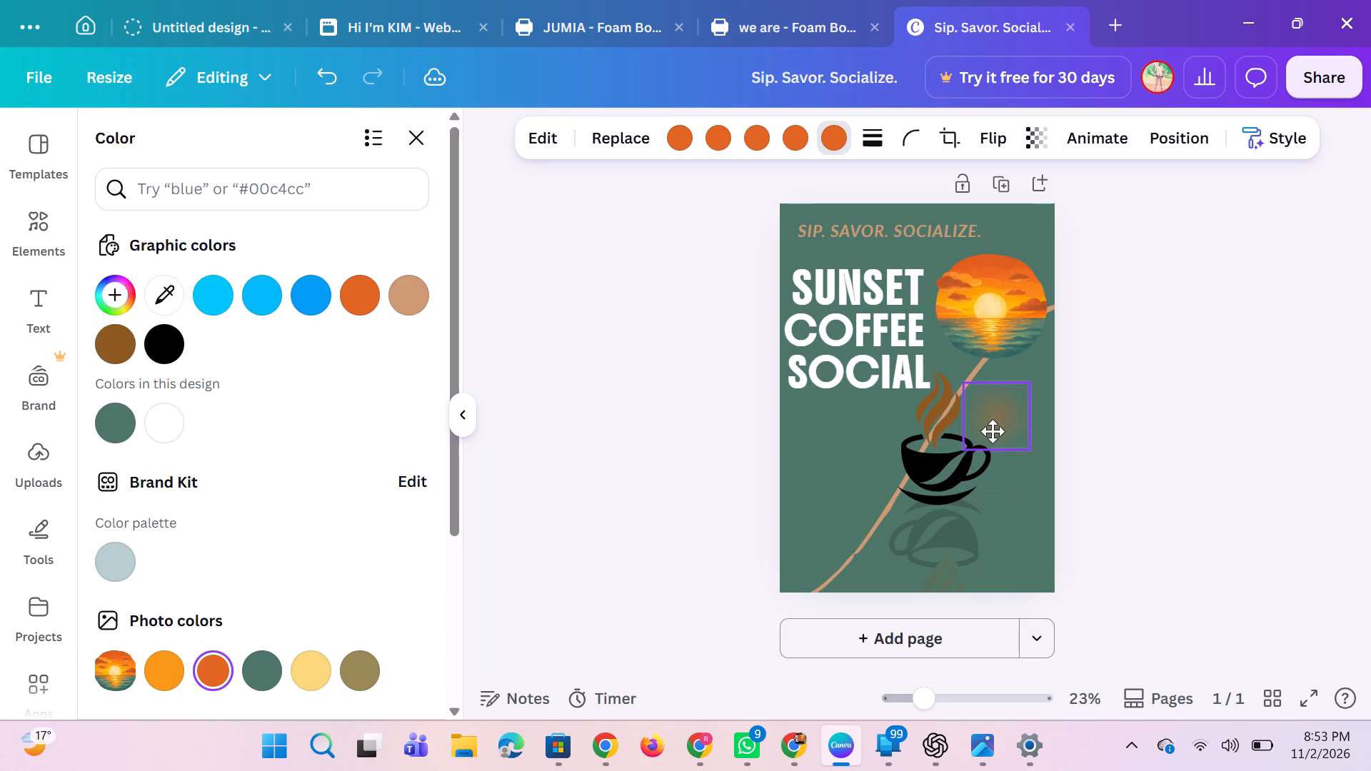
{"action": "left_click_drag", "start_coordinate": [993, 431], "coordinate": [1020, 579]}
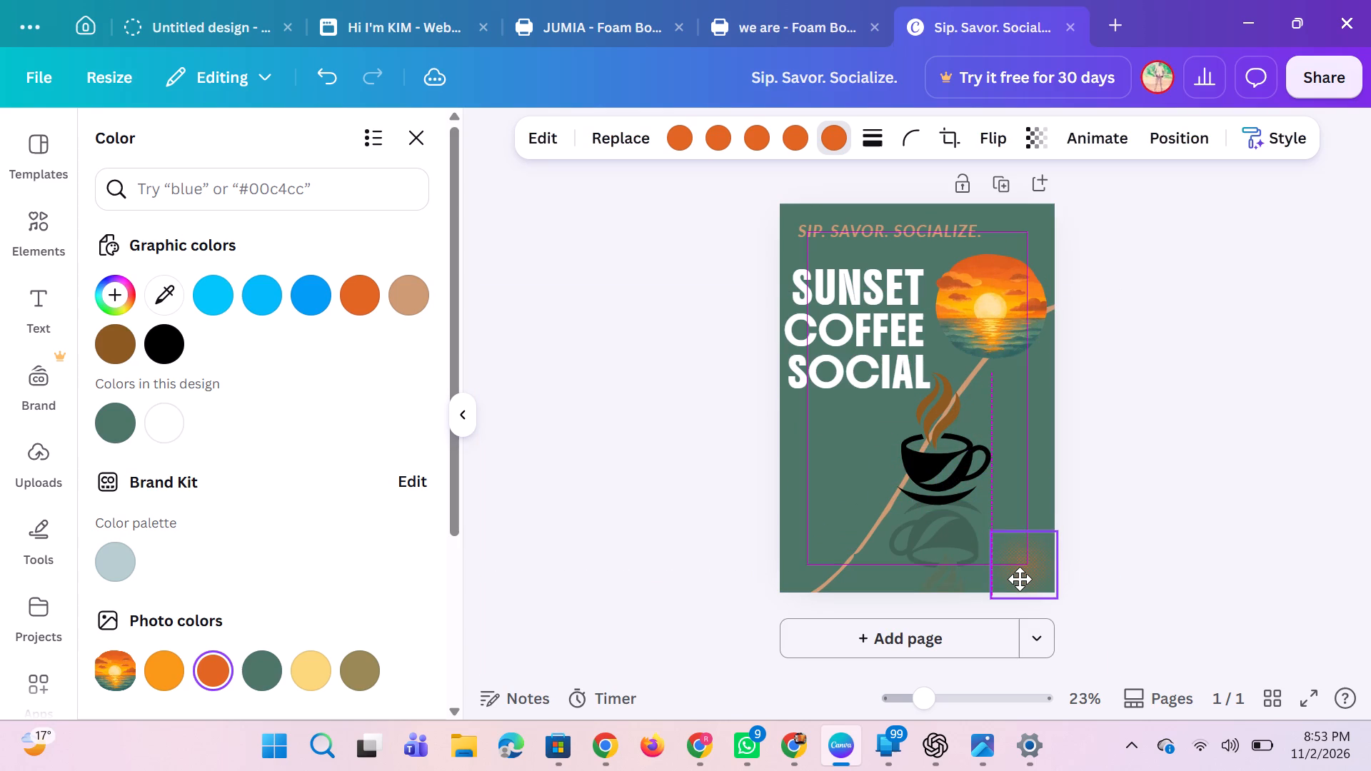
{"action": "left_click_drag", "start_coordinate": [1020, 579], "coordinate": [1015, 574]}
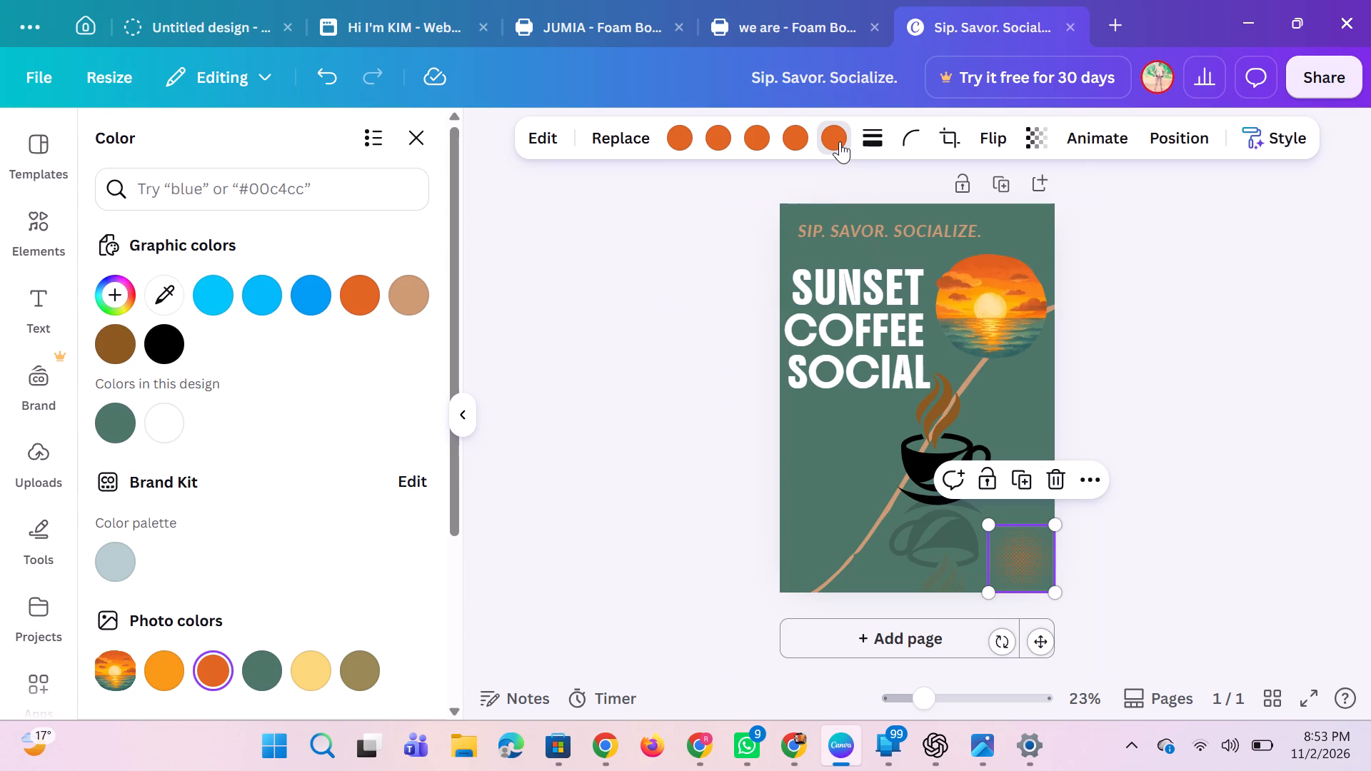
Recolour all five orange tones of the corner halftone-dot gradient to black (#000000).
{"action": "left_click", "coordinate": [151, 346]}
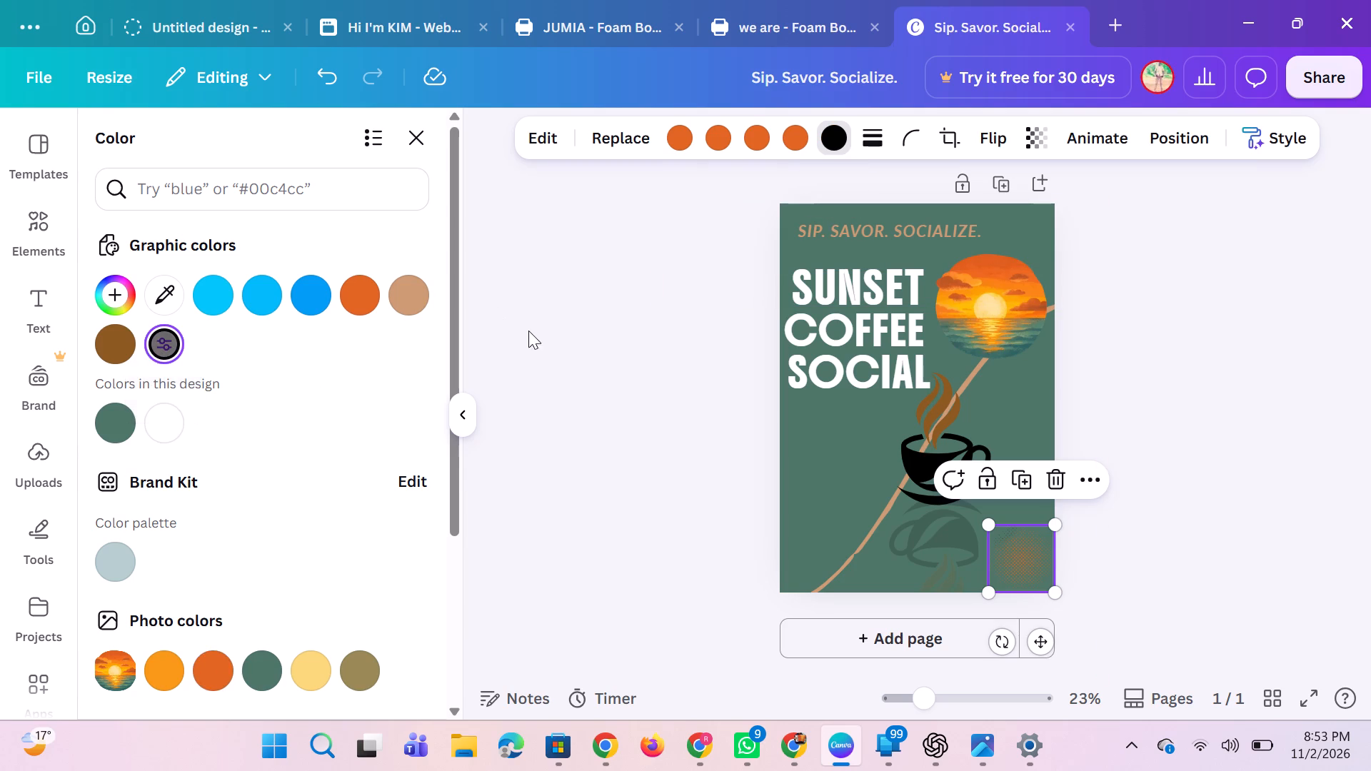
{"action": "left_click", "coordinate": [800, 133]}
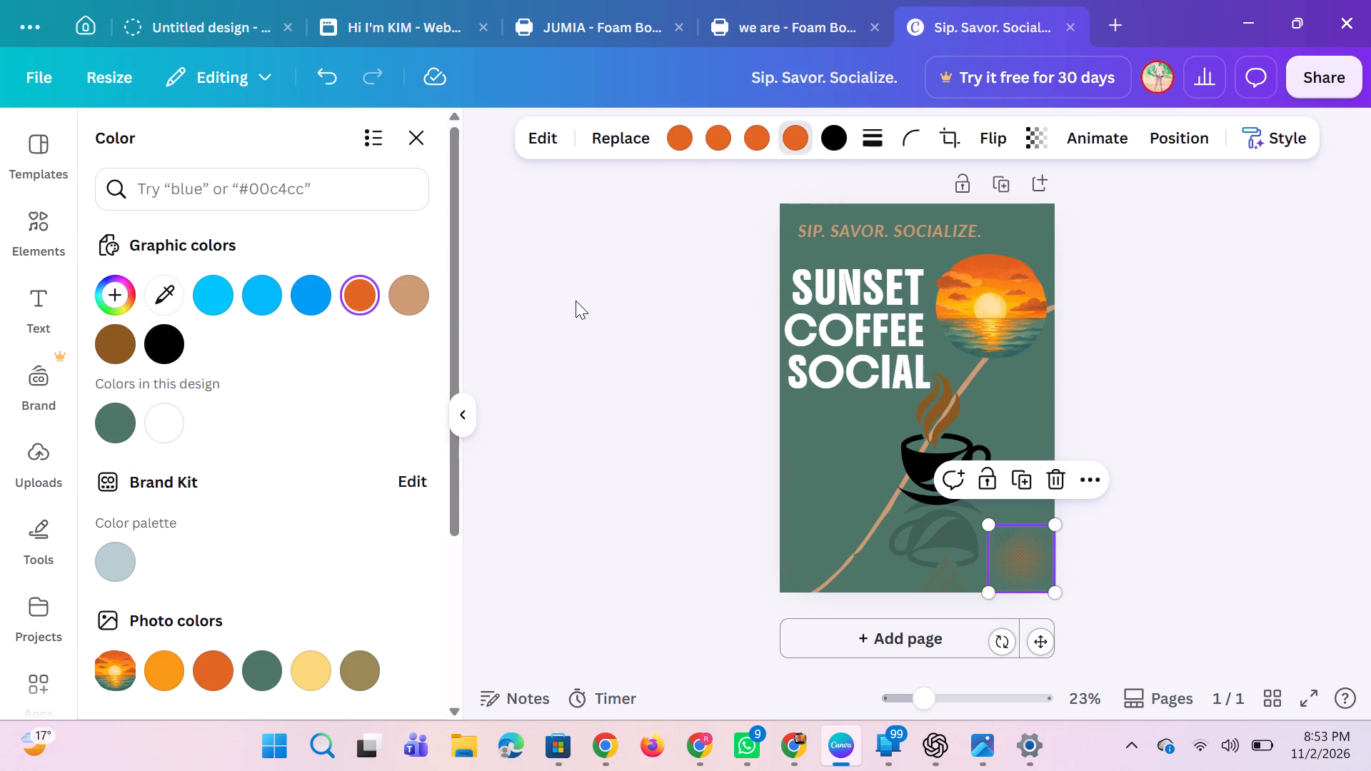
{"action": "left_click", "coordinate": [181, 338]}
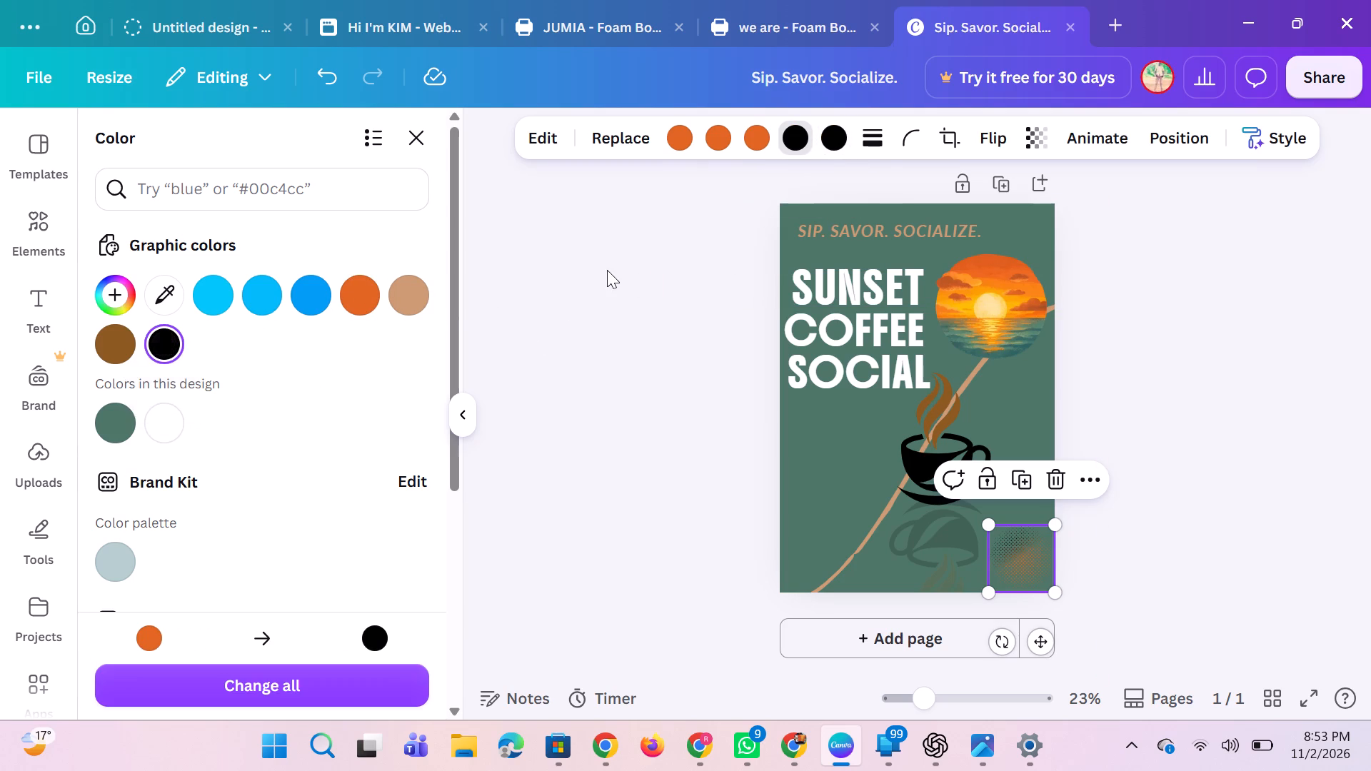
{"action": "left_click", "coordinate": [763, 134]}
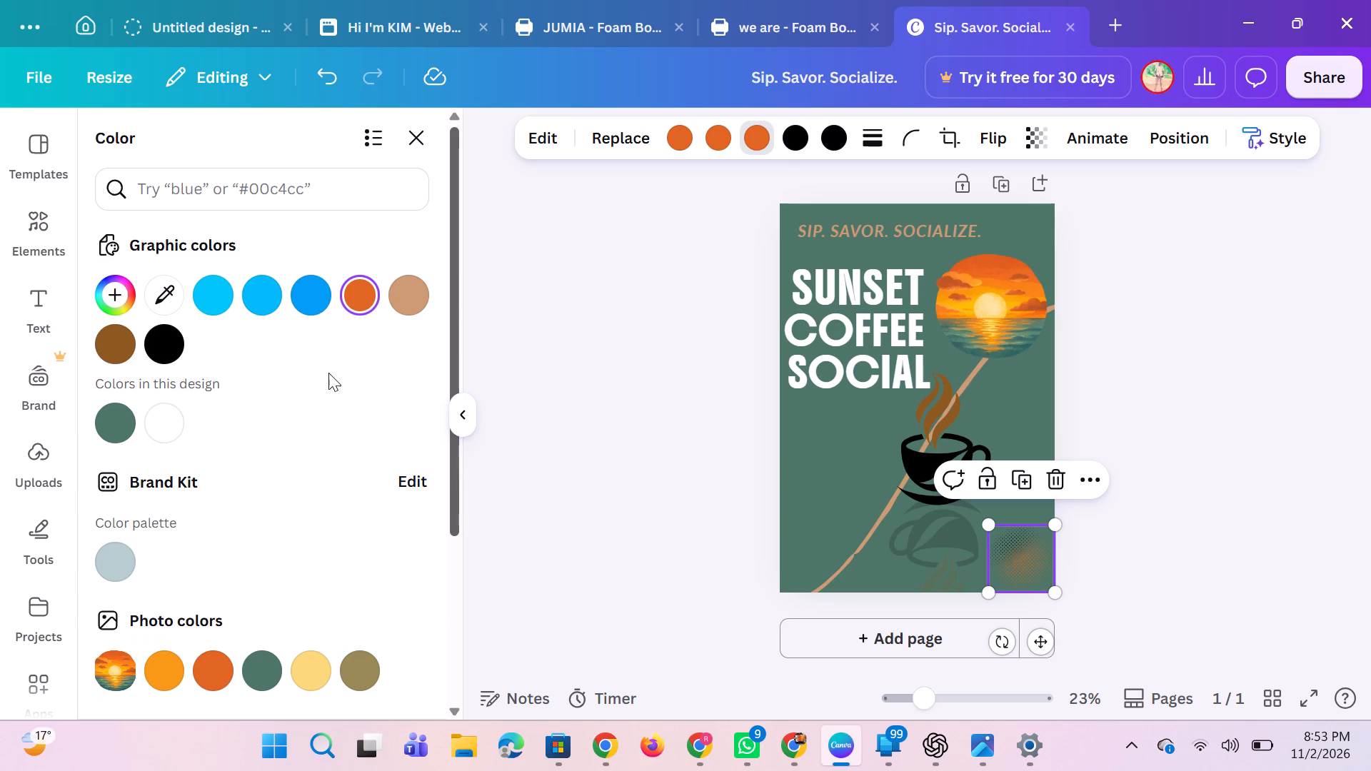
{"action": "left_click", "coordinate": [172, 343]}
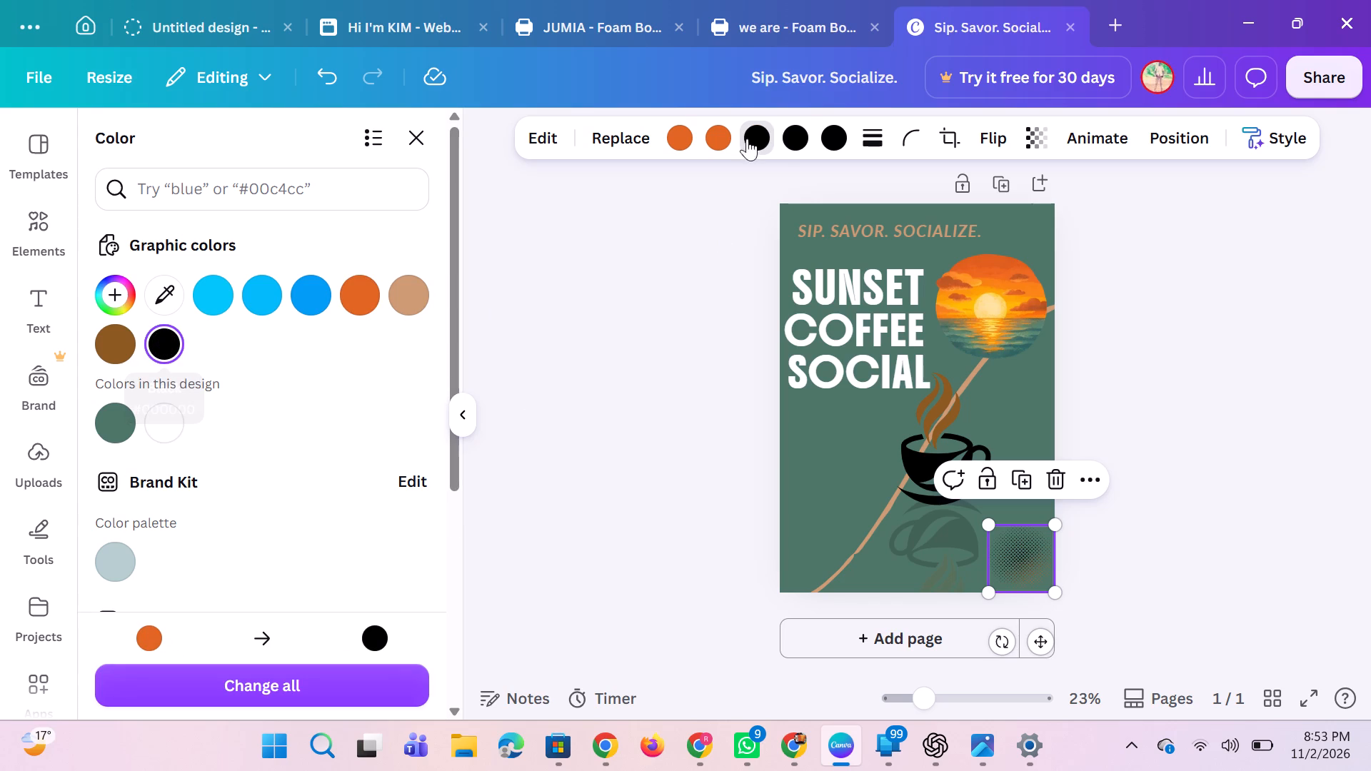
{"action": "left_click", "coordinate": [720, 133]}
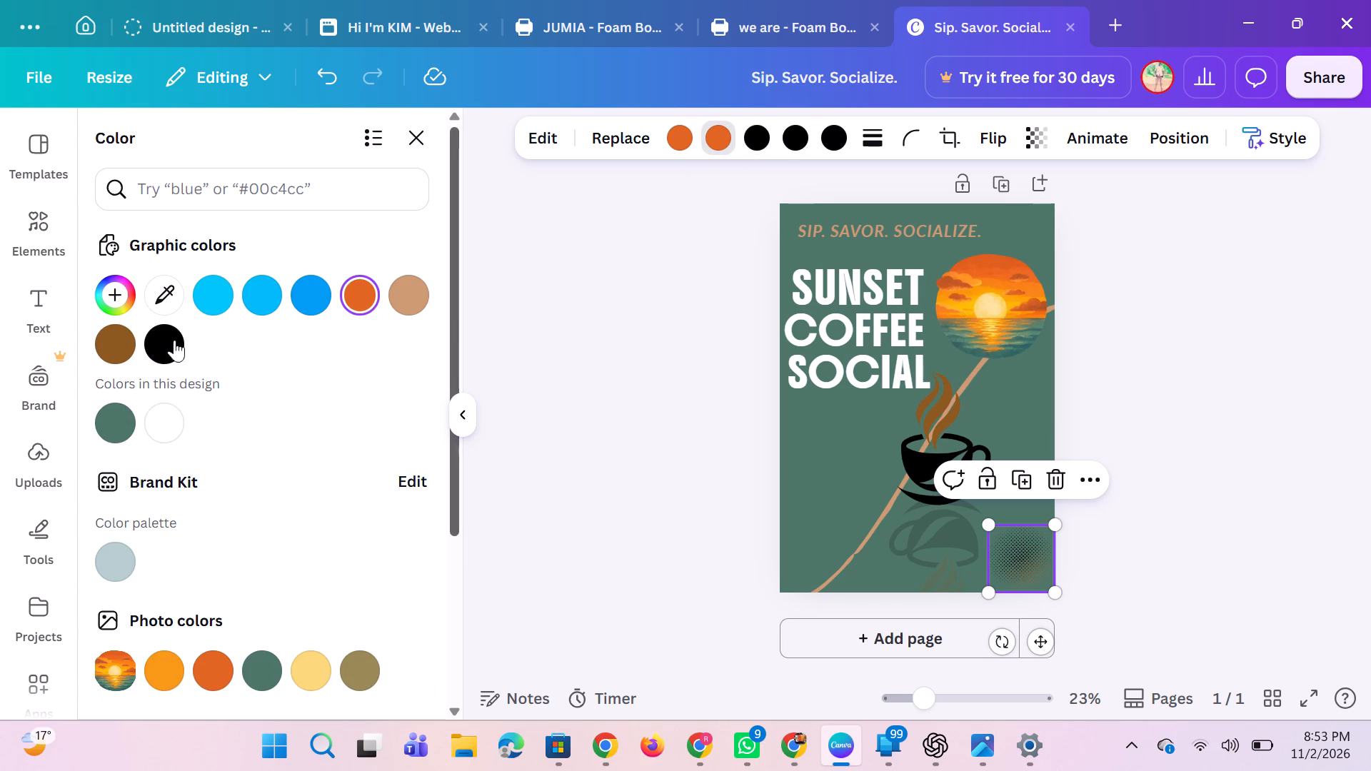
{"action": "left_click", "coordinate": [157, 345]}
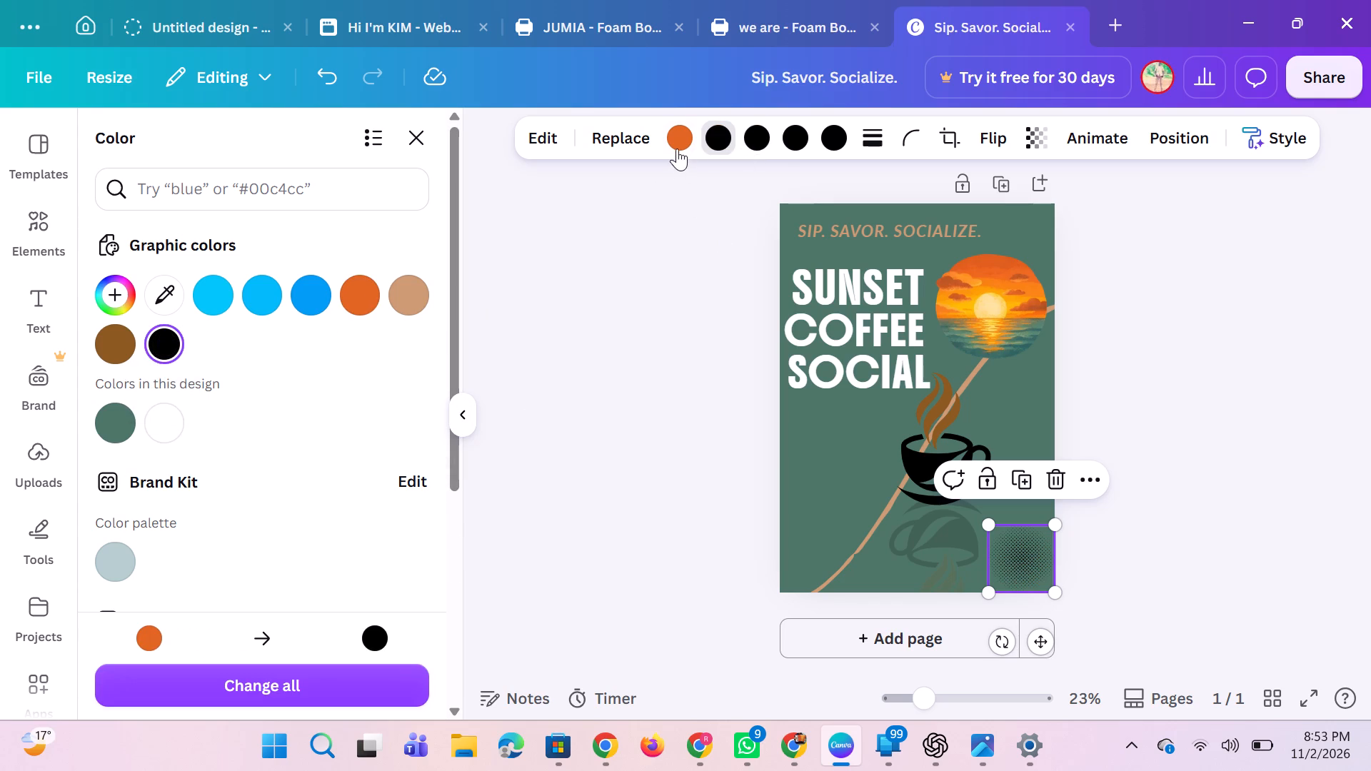
{"action": "left_click", "coordinate": [676, 139]}
{"action": "left_click", "coordinate": [172, 346]}
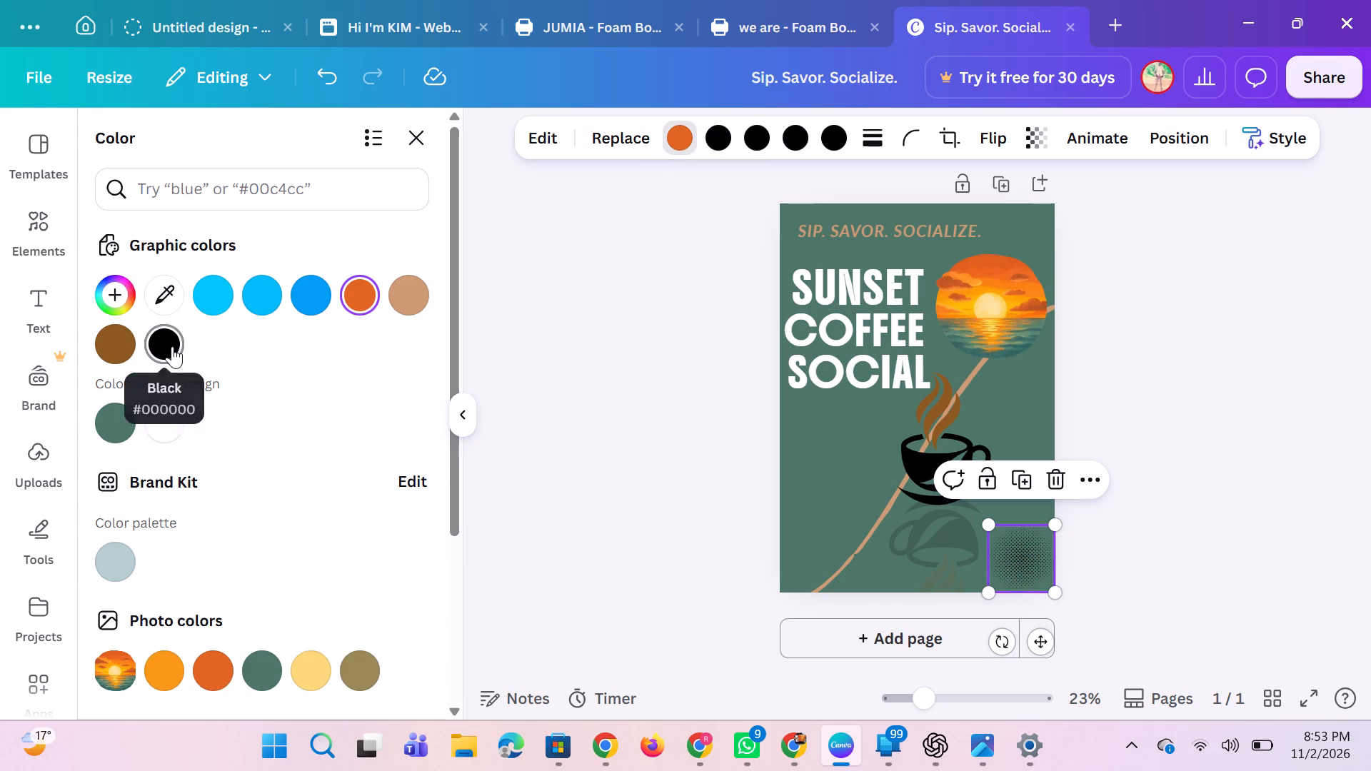
{"action": "left_click", "coordinate": [573, 495]}
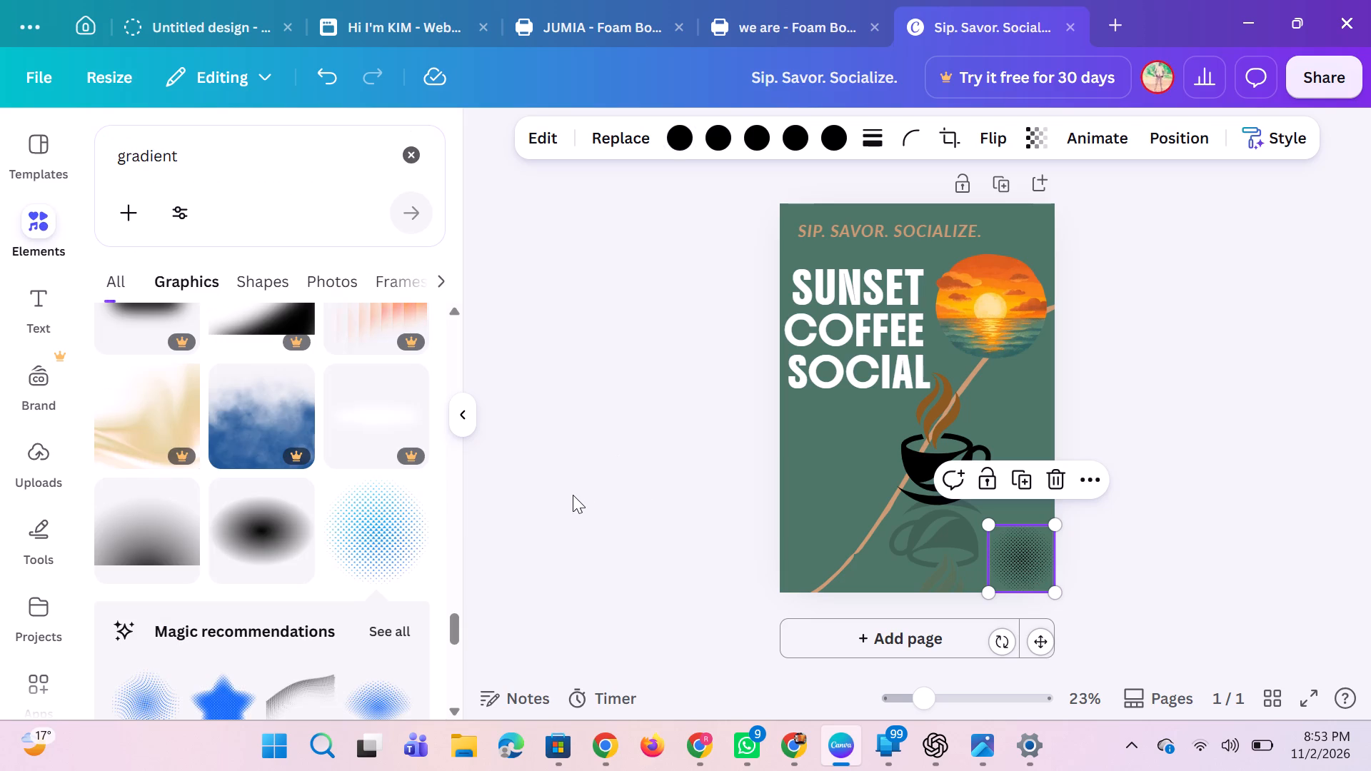
{"action": "left_click", "coordinate": [573, 495]}
Nudge the faded cup reflection down and slightly left so it sits just below the coffee cup's saucer.
{"action": "left_click", "coordinate": [938, 537]}
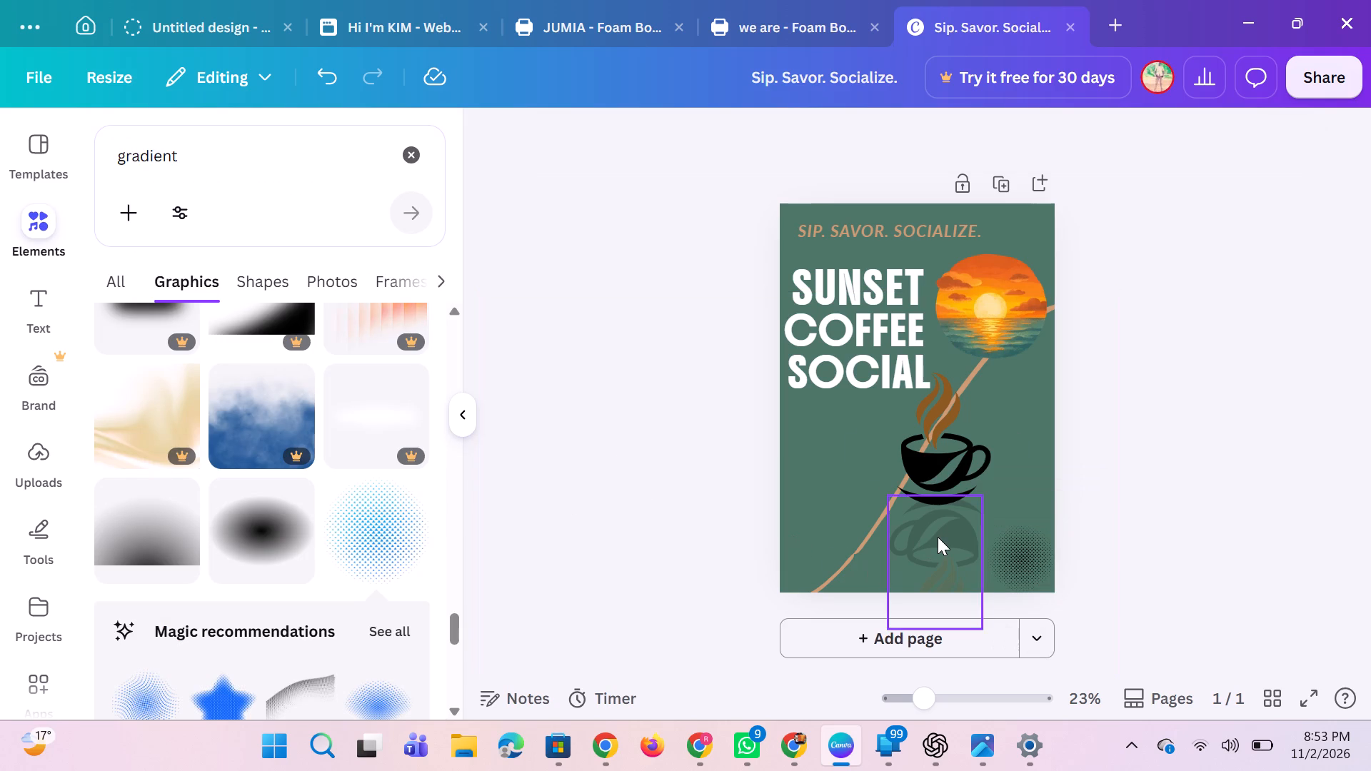
{"action": "key", "text": "Down"}
{"action": "key", "text": "Down"}
{"action": "key", "text": "Down"}
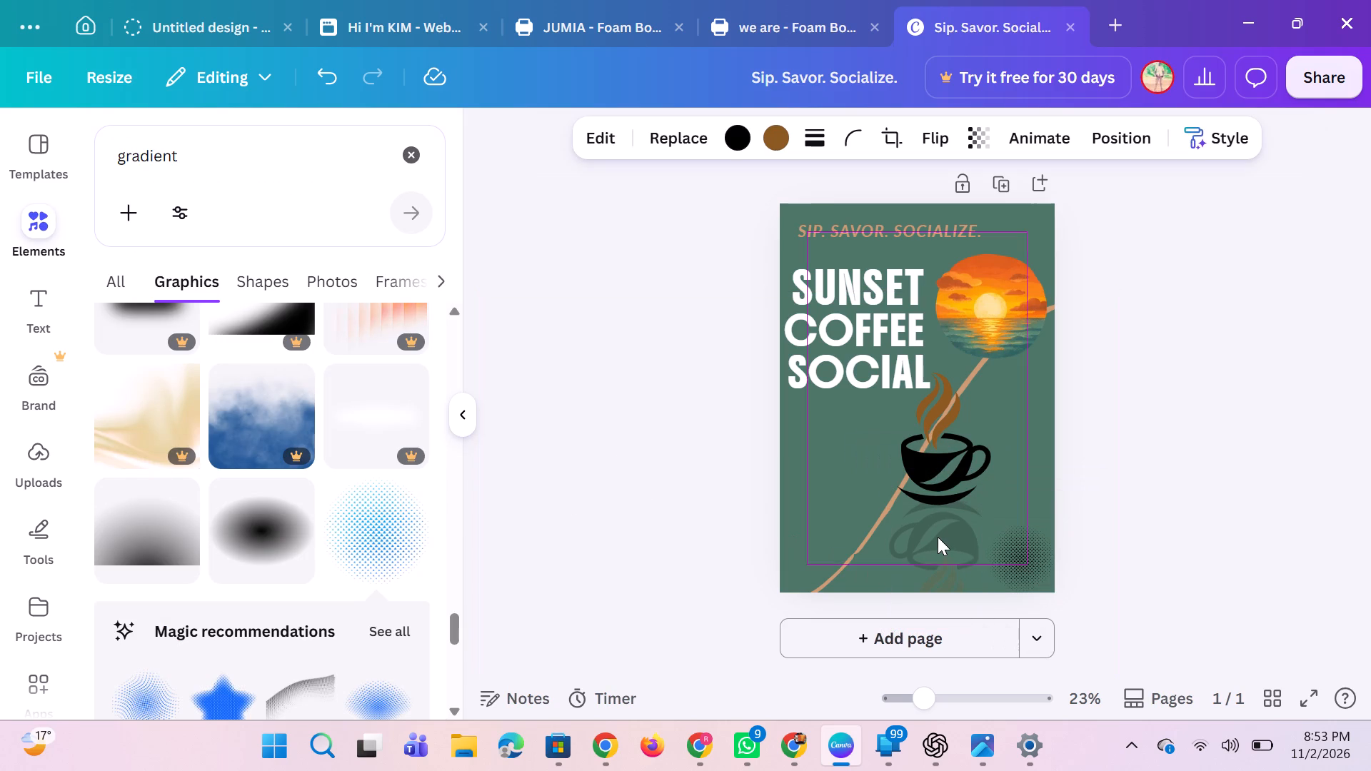
{"action": "key", "text": "Down"}
{"action": "key", "text": "Down"}
{"action": "key", "text": "Down"}
{"action": "key", "text": "Left"}
{"action": "key", "text": "Left"}
{"action": "key", "text": "Down"}
{"action": "key", "text": "Down"}
{"action": "key", "text": "Down"}
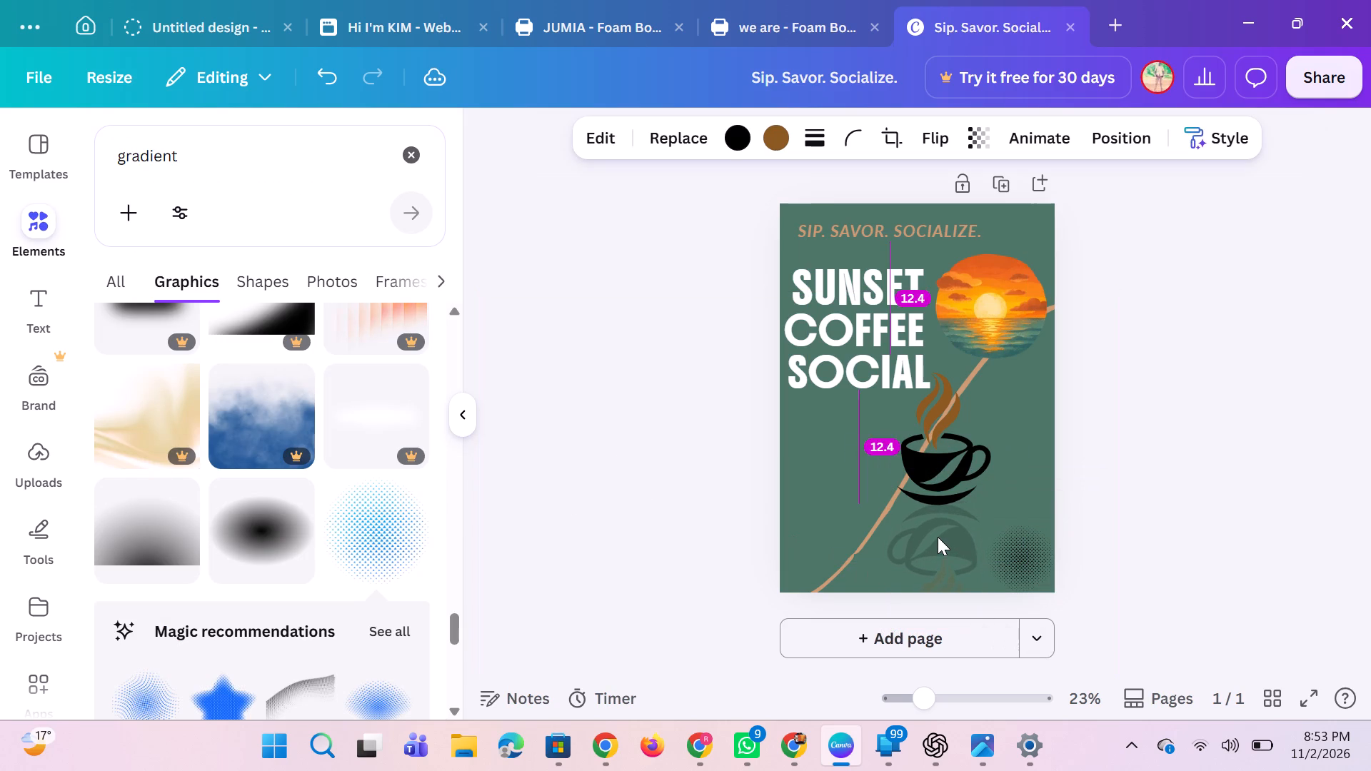
{"action": "key", "text": "Up"}
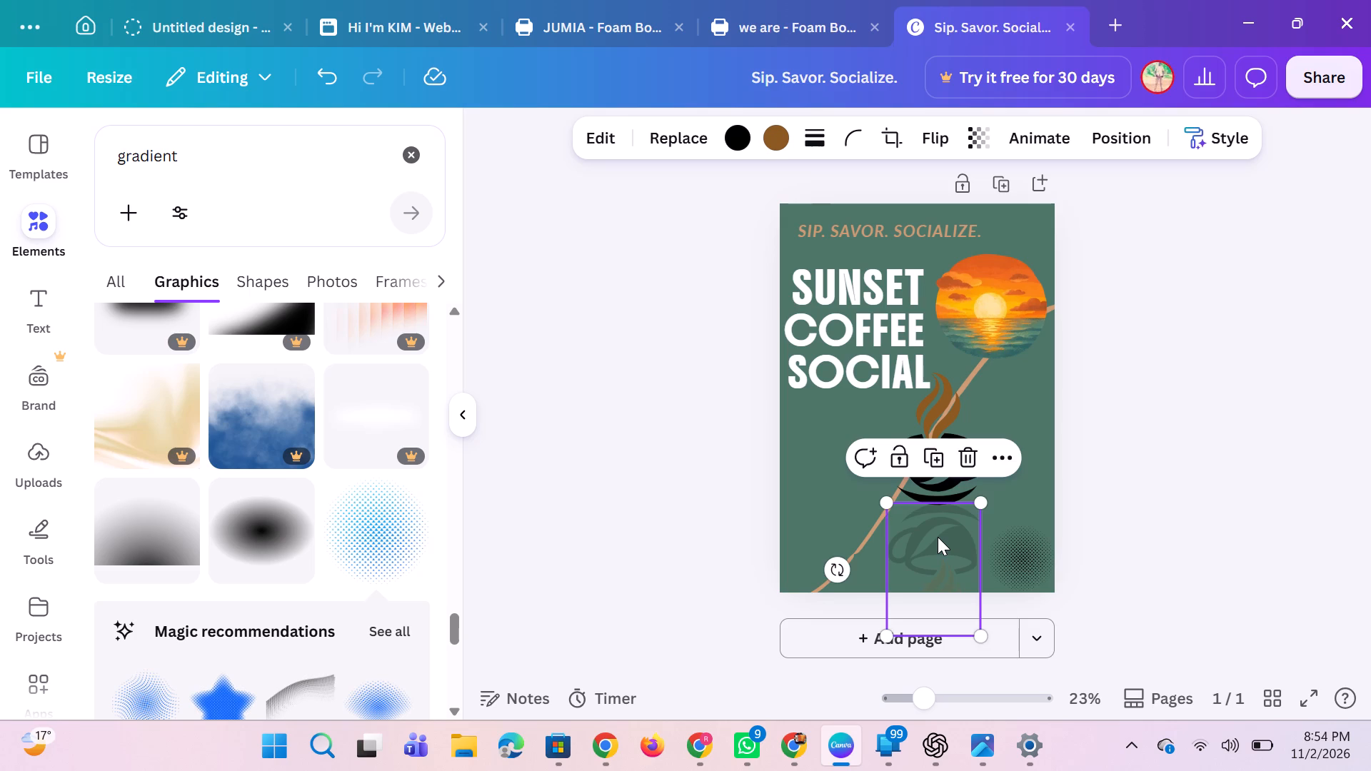
Add the dark red square halftone-dot gradient graphic and move it partly off the page over the poster's top-right corner.
{"action": "scroll", "coordinate": [283, 563], "scroll_direction": "down", "scroll_amount": 2}
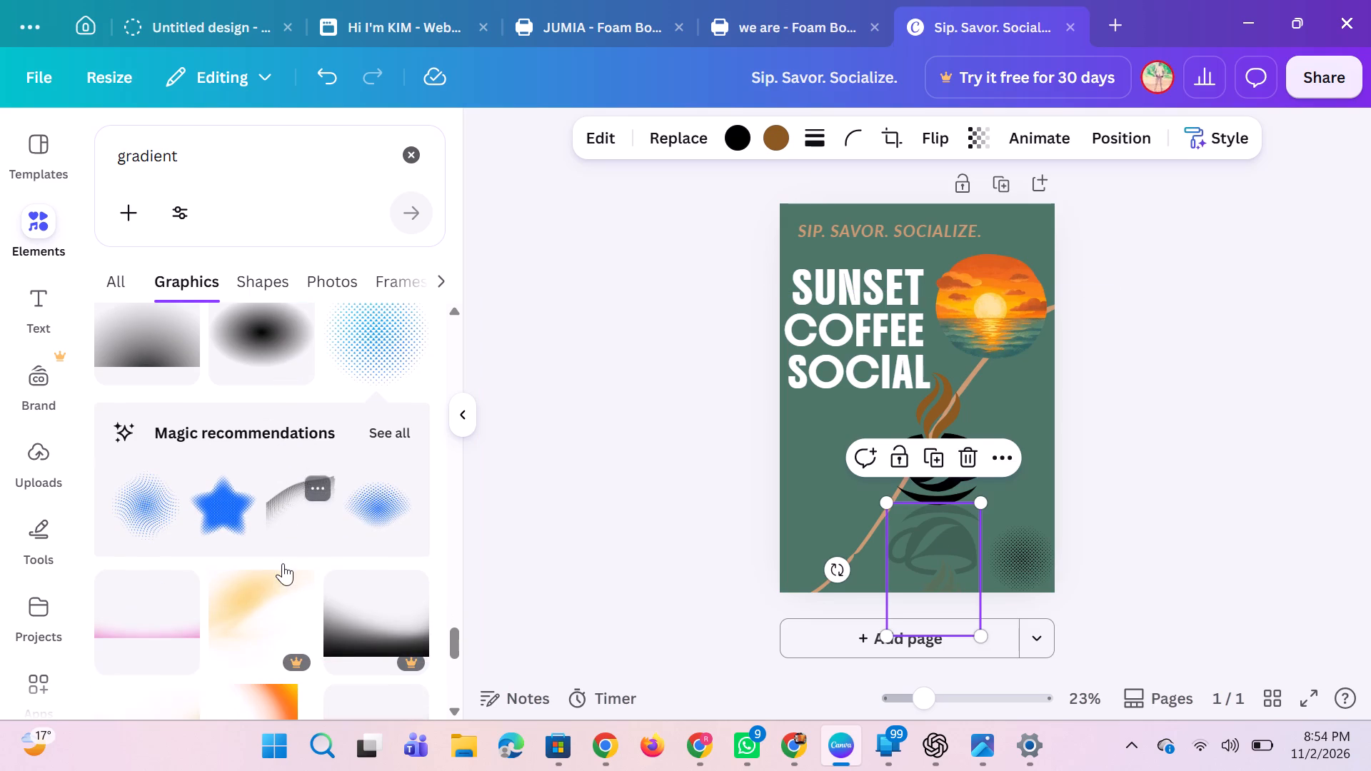
{"action": "scroll", "coordinate": [283, 563], "scroll_direction": "down", "scroll_amount": 2}
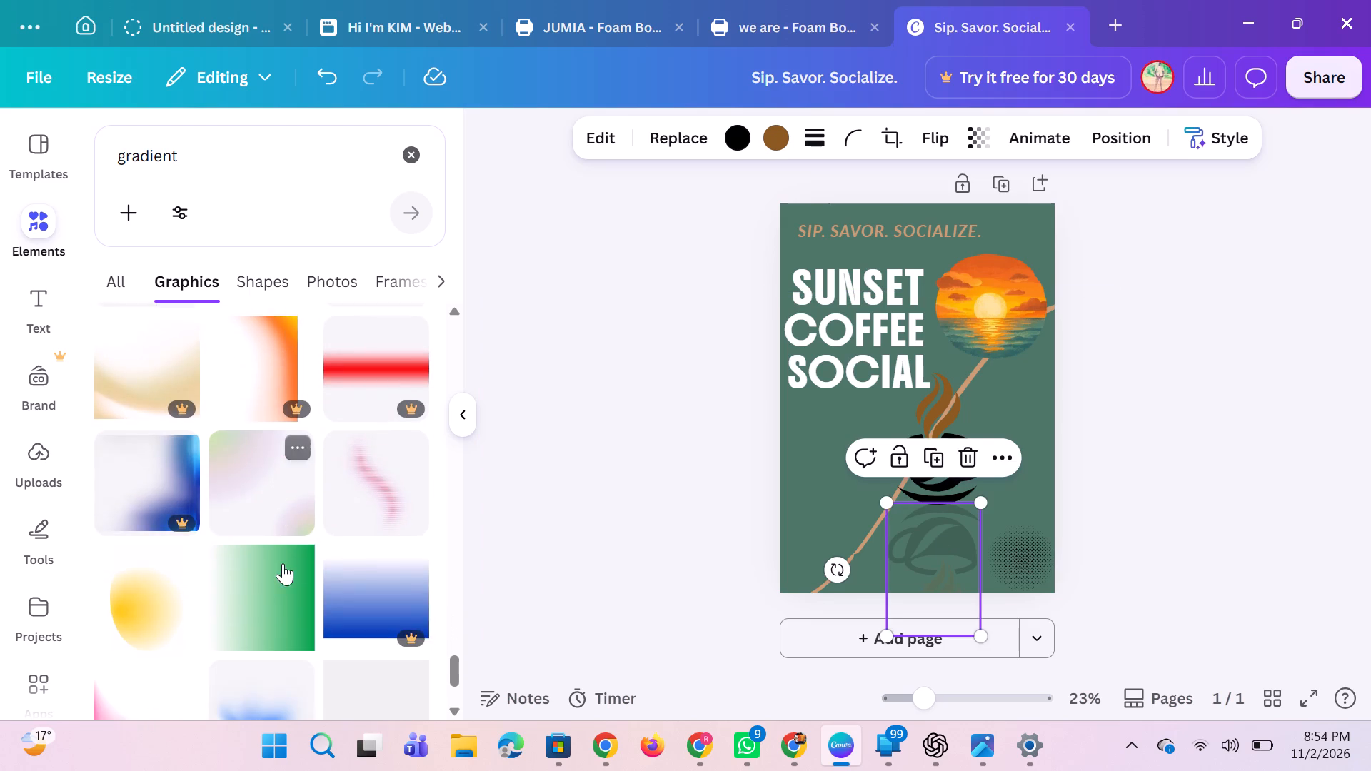
{"action": "scroll", "coordinate": [283, 563], "scroll_direction": "down", "scroll_amount": 4}
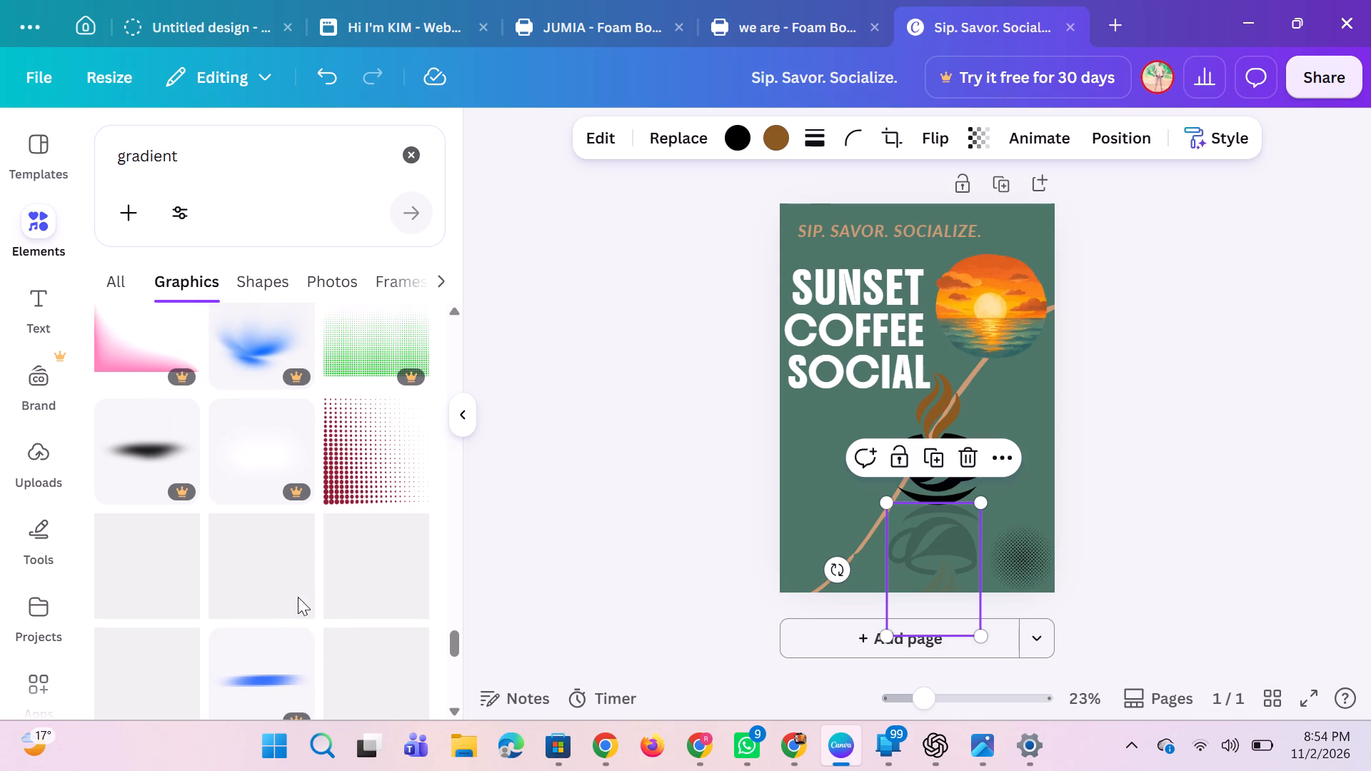
{"action": "left_click", "coordinate": [358, 412]}
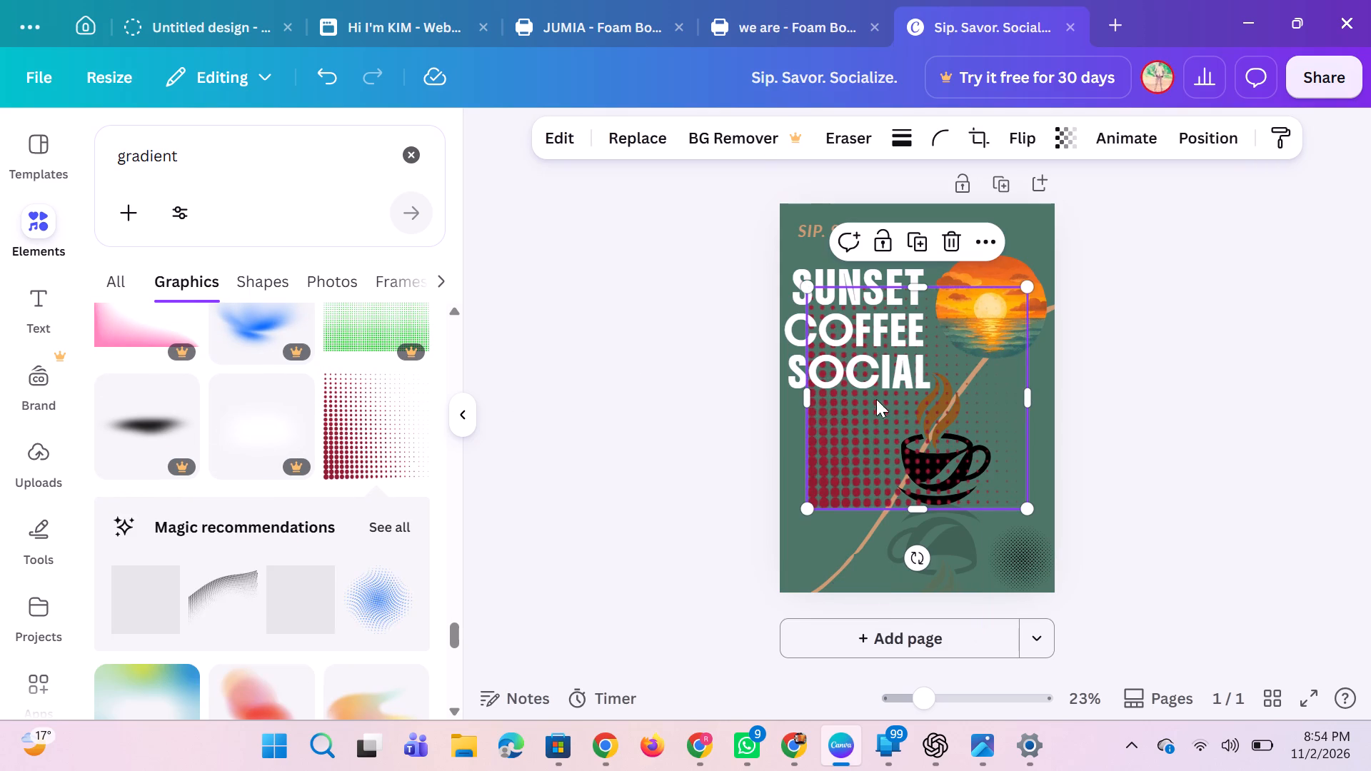
{"action": "left_click_drag", "start_coordinate": [862, 443], "coordinate": [1011, 228]}
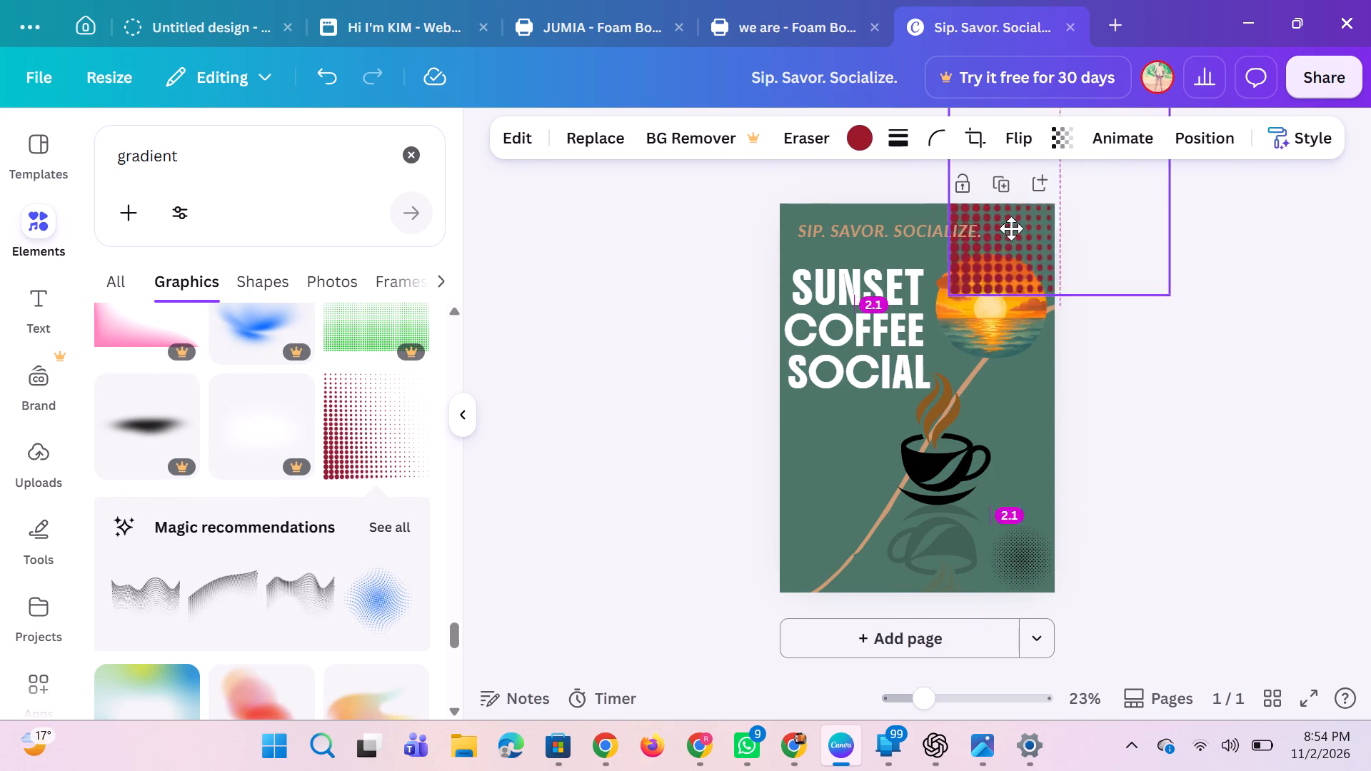
{"action": "left_click_drag", "start_coordinate": [1011, 228], "coordinate": [1055, 181]}
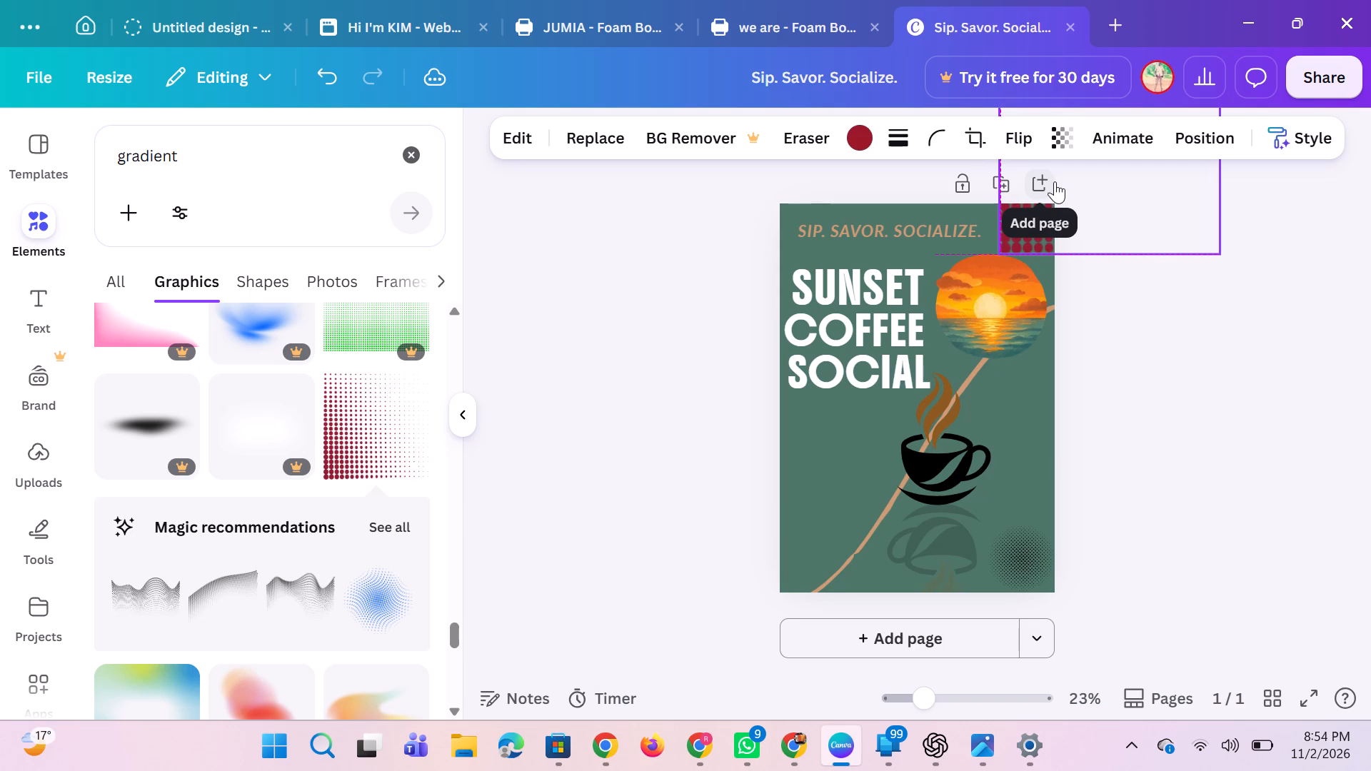
{"action": "left_click_drag", "start_coordinate": [1055, 181], "coordinate": [1057, 183]}
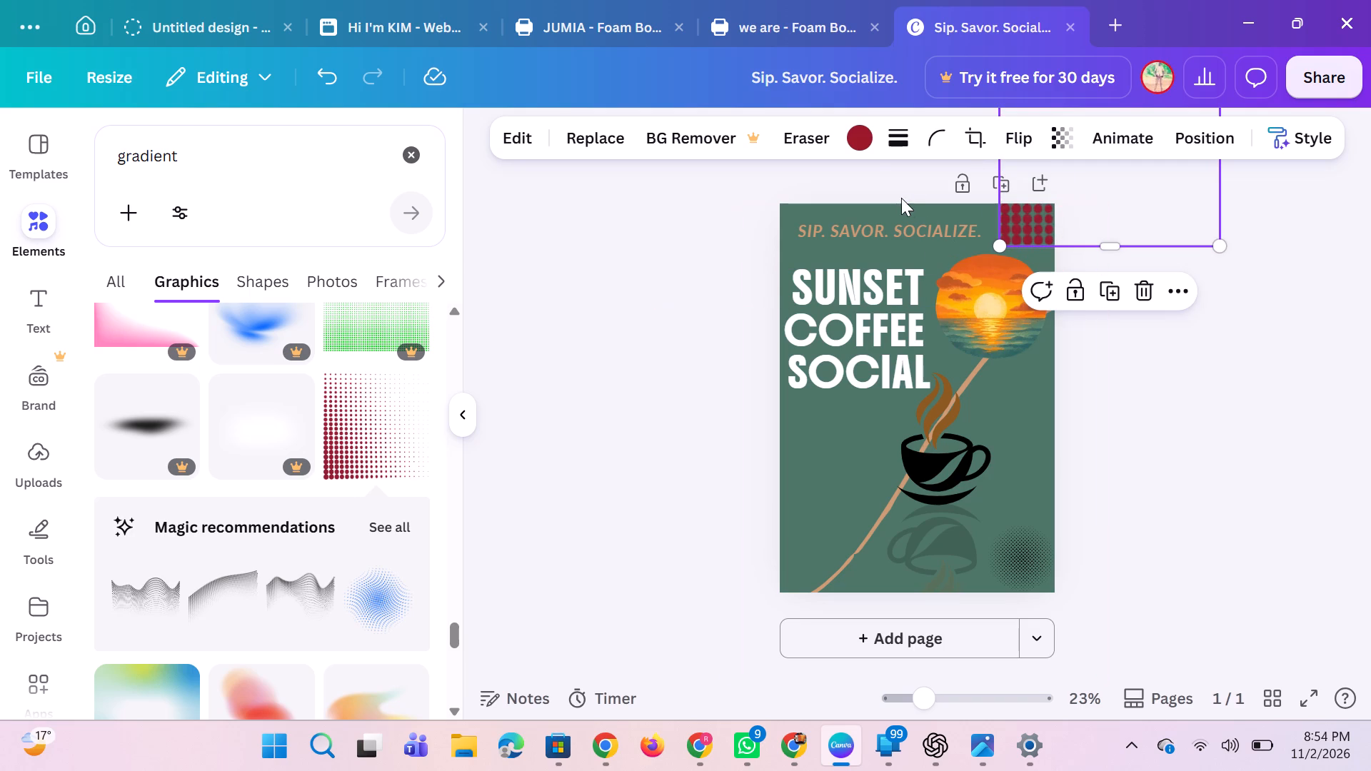
Recolour the dark red halftone-dot gradient to the lighter orange from the sunset picture's photo colours.
{"action": "left_click", "coordinate": [865, 145]}
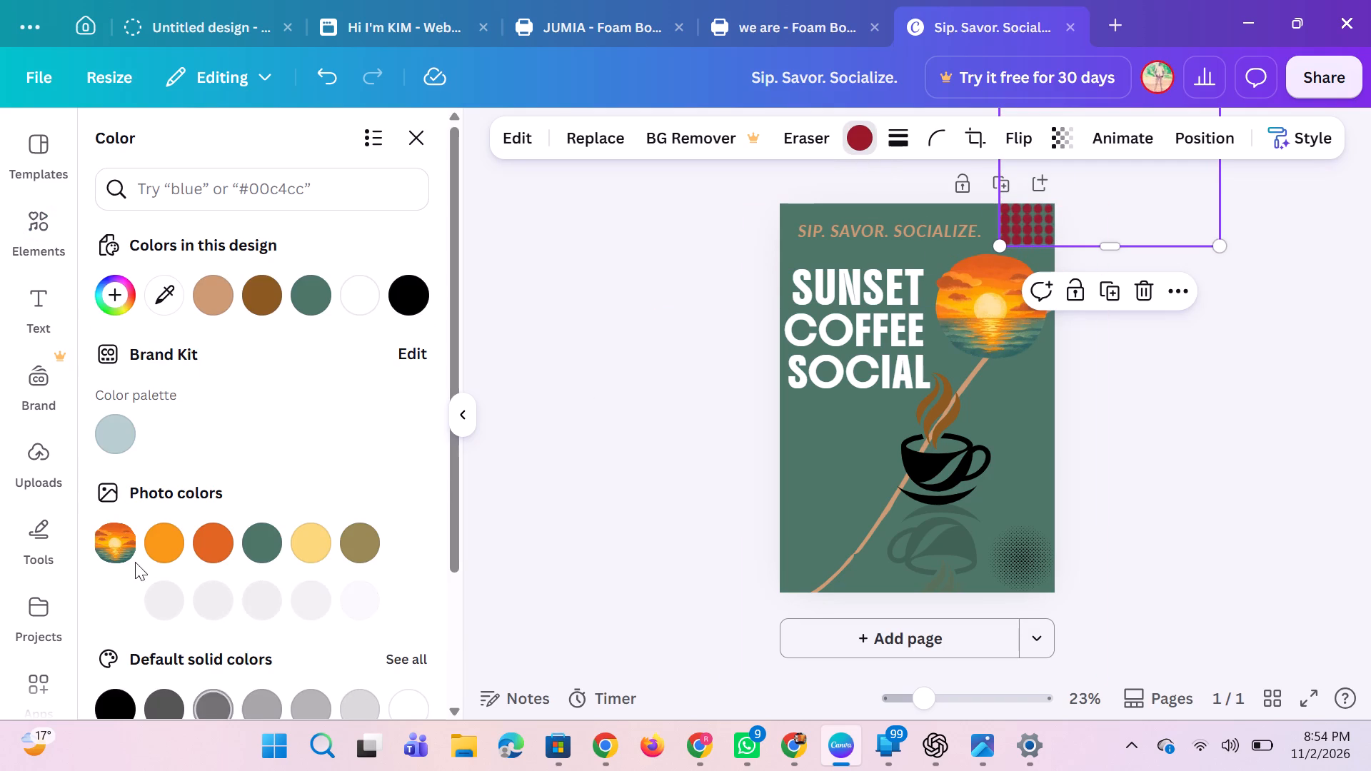
{"action": "left_click", "coordinate": [160, 545]}
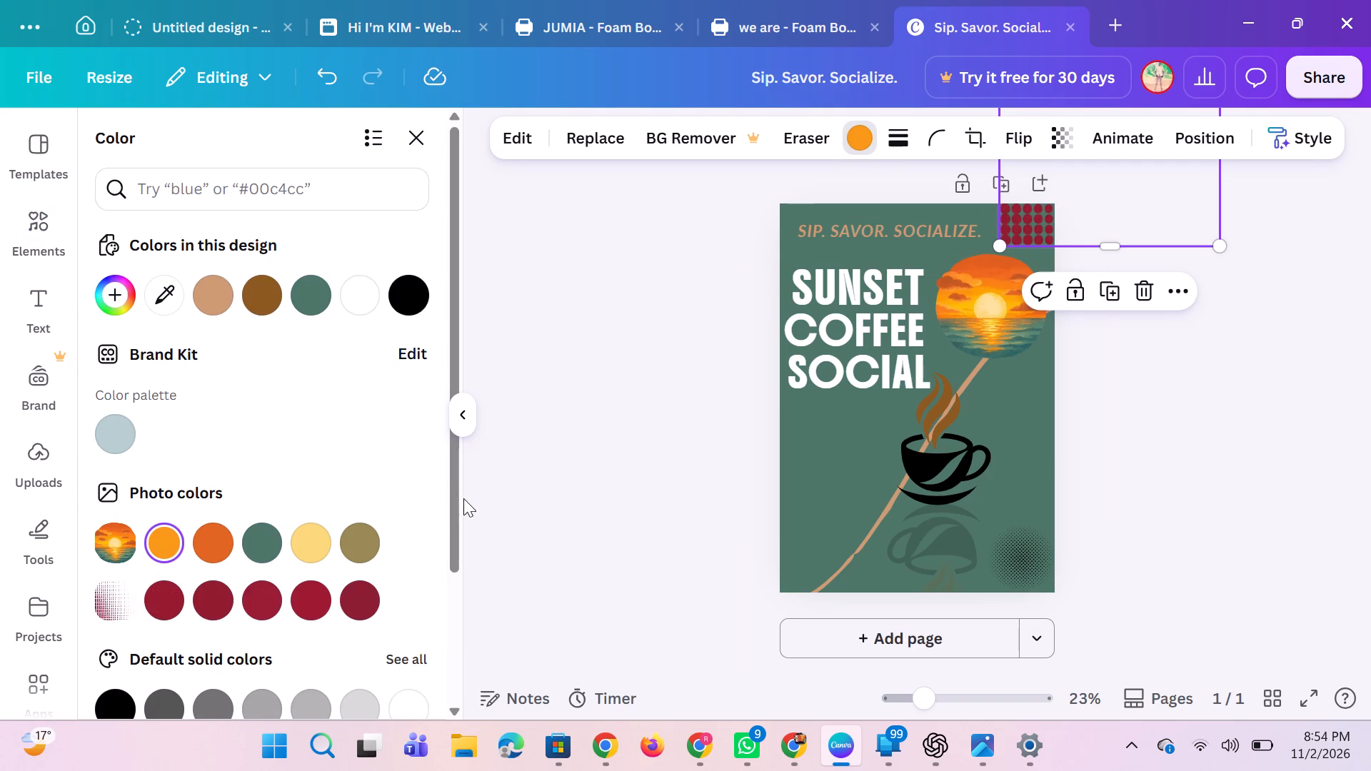
{"action": "left_click", "coordinate": [517, 493]}
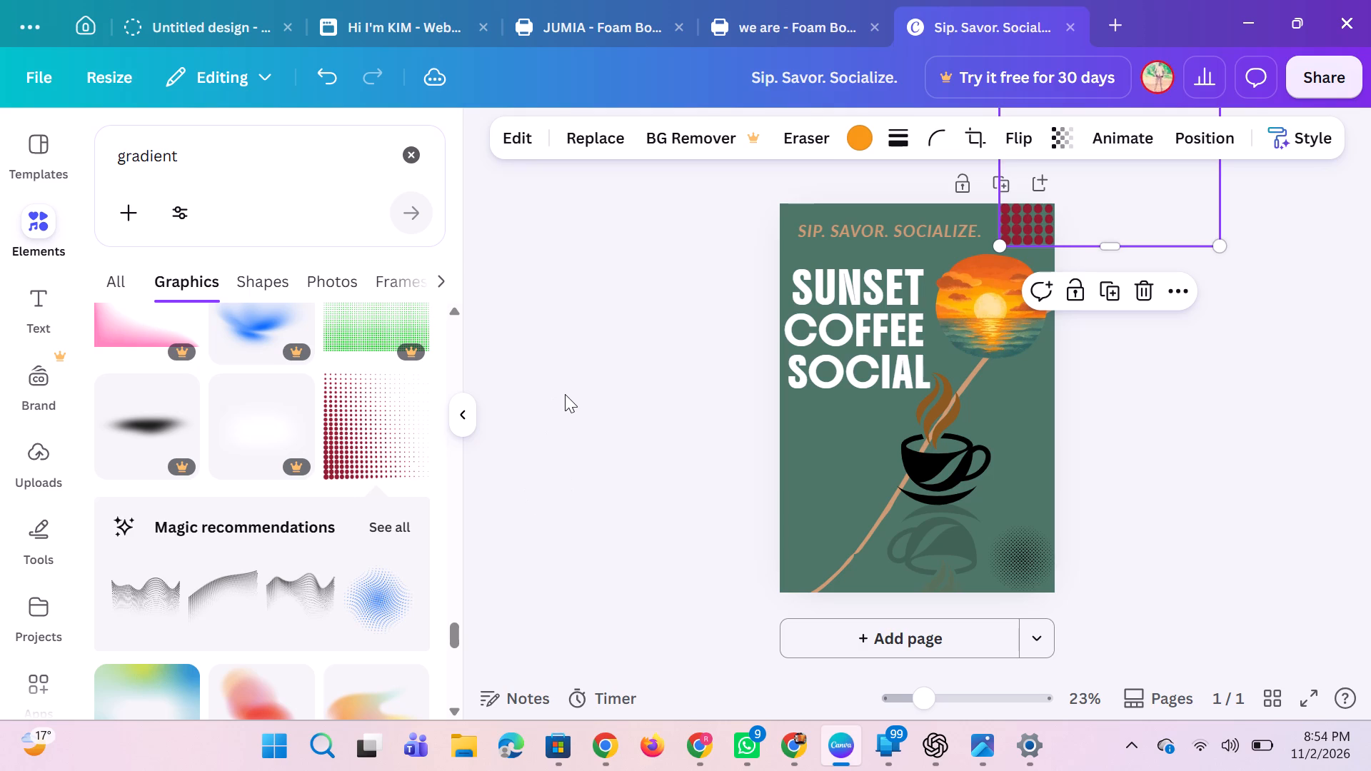
{"action": "left_click", "coordinate": [565, 394]}
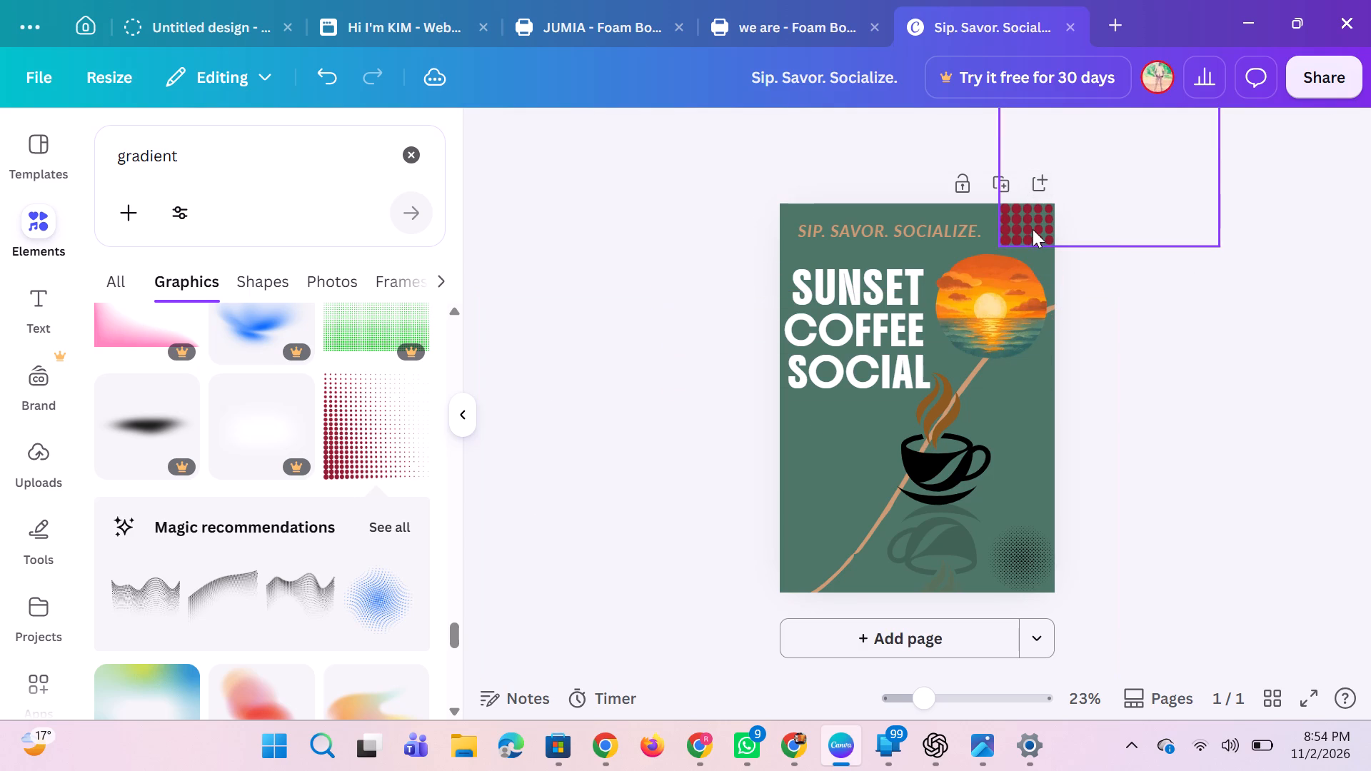
{"action": "left_click", "coordinate": [1033, 229]}
{"action": "left_click", "coordinate": [880, 143]}
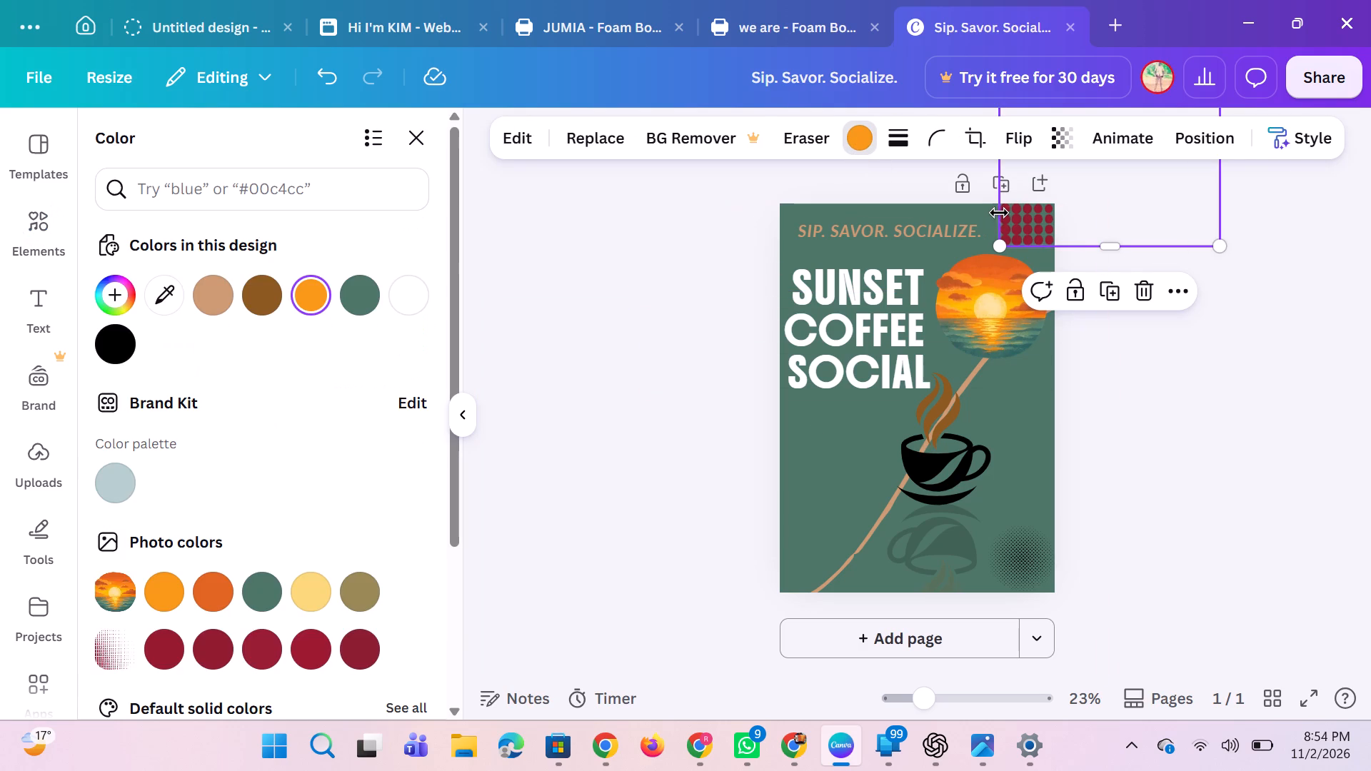
Narrow the orange halftone-dot gradient and move it back over the poster's top-right corner, just above the sunset.
{"action": "left_click_drag", "start_coordinate": [1003, 213], "coordinate": [1003, 497]}
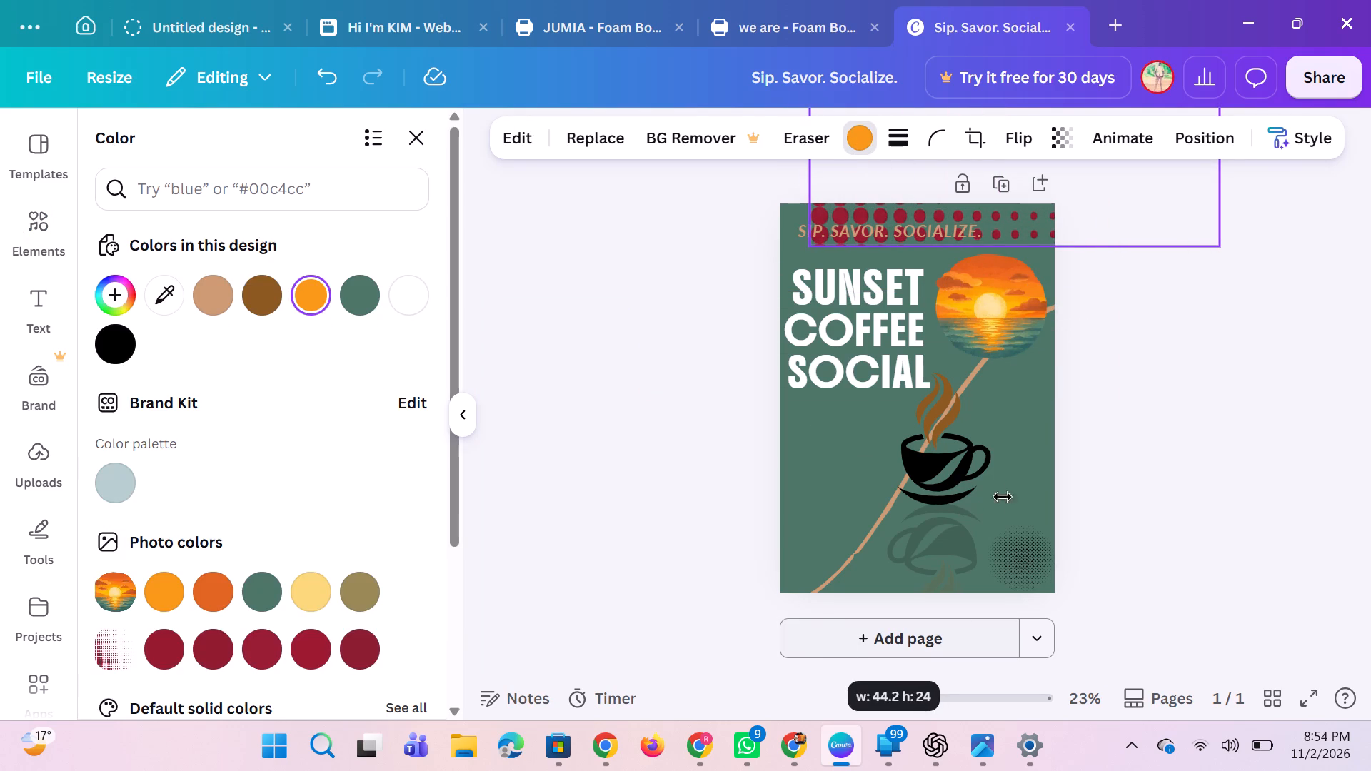
{"action": "left_click_drag", "start_coordinate": [1003, 497], "coordinate": [1053, 449]}
{"action": "left_click", "coordinate": [1043, 254]}
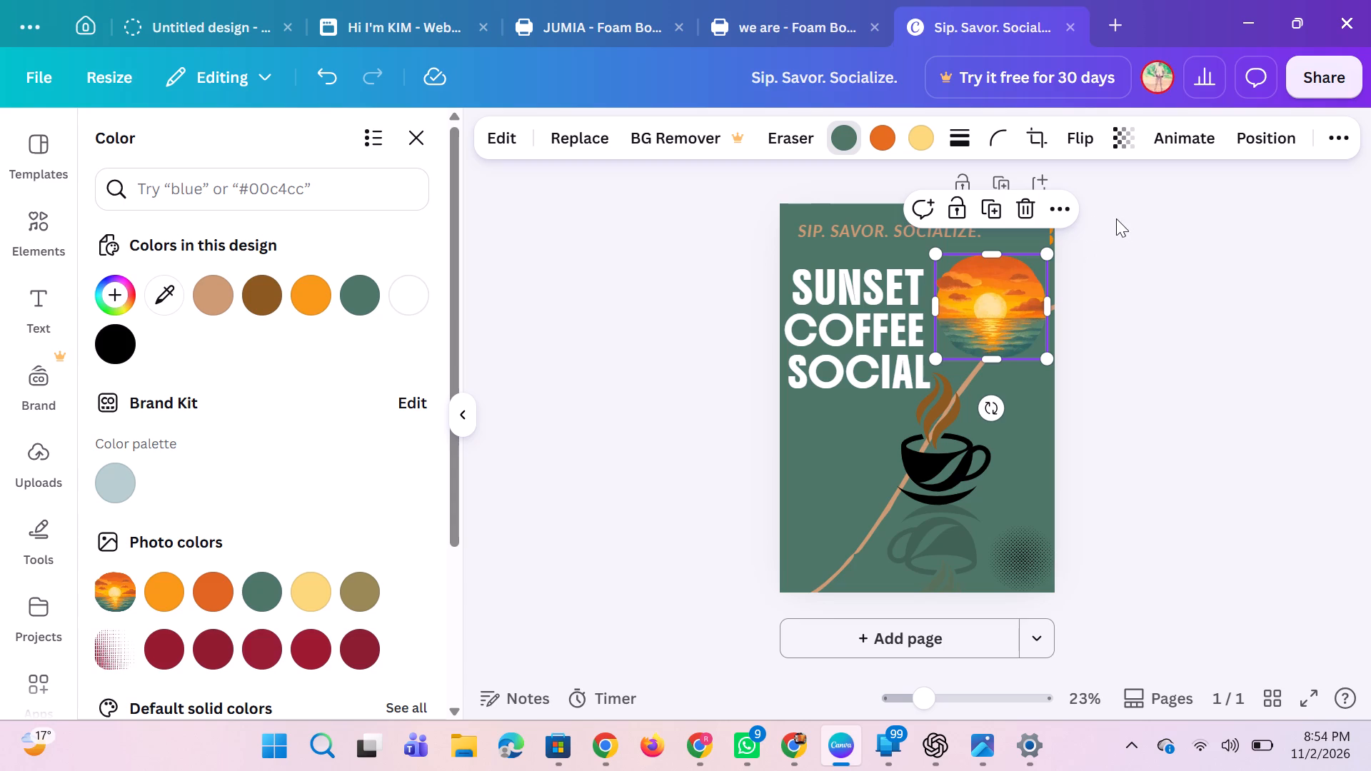
{"action": "left_click_drag", "start_coordinate": [1086, 217], "coordinate": [1088, 243]}
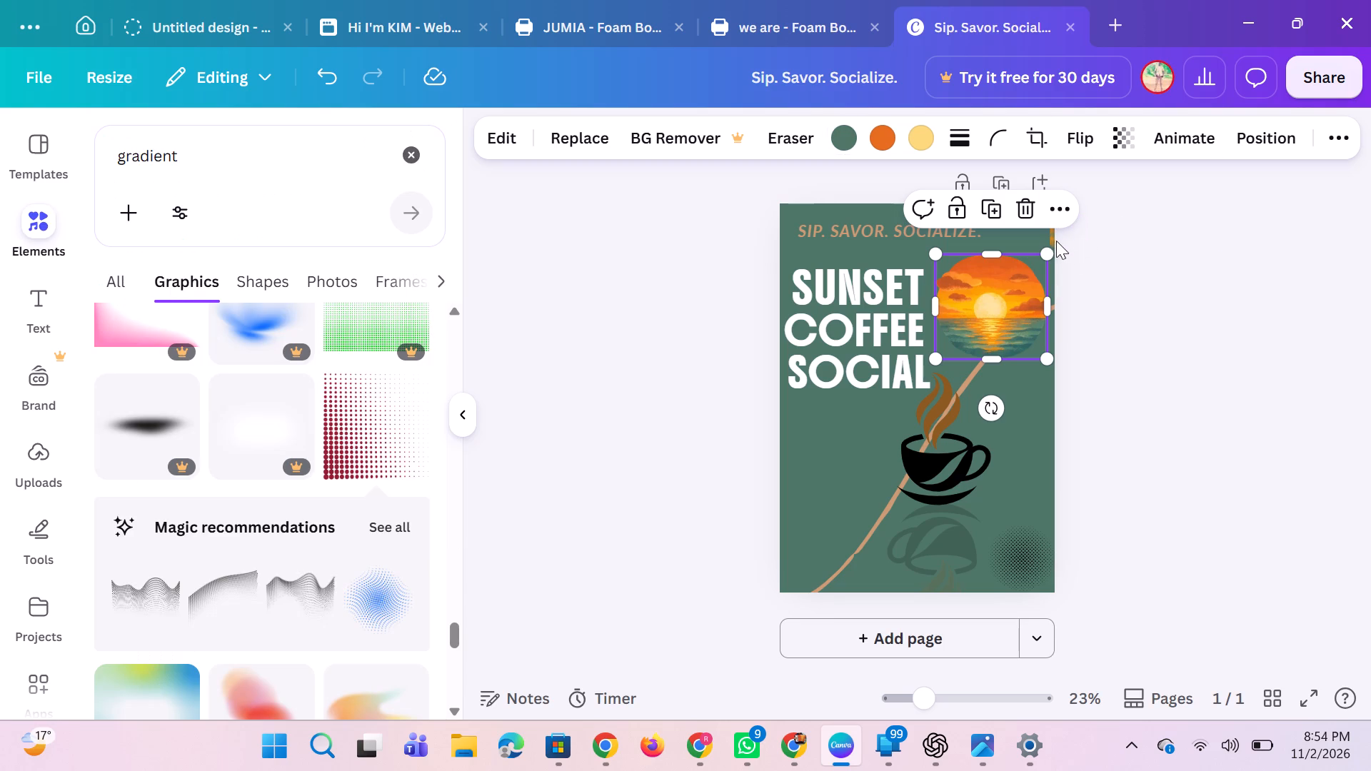
{"action": "left_click_drag", "start_coordinate": [1053, 236], "coordinate": [1025, 246]}
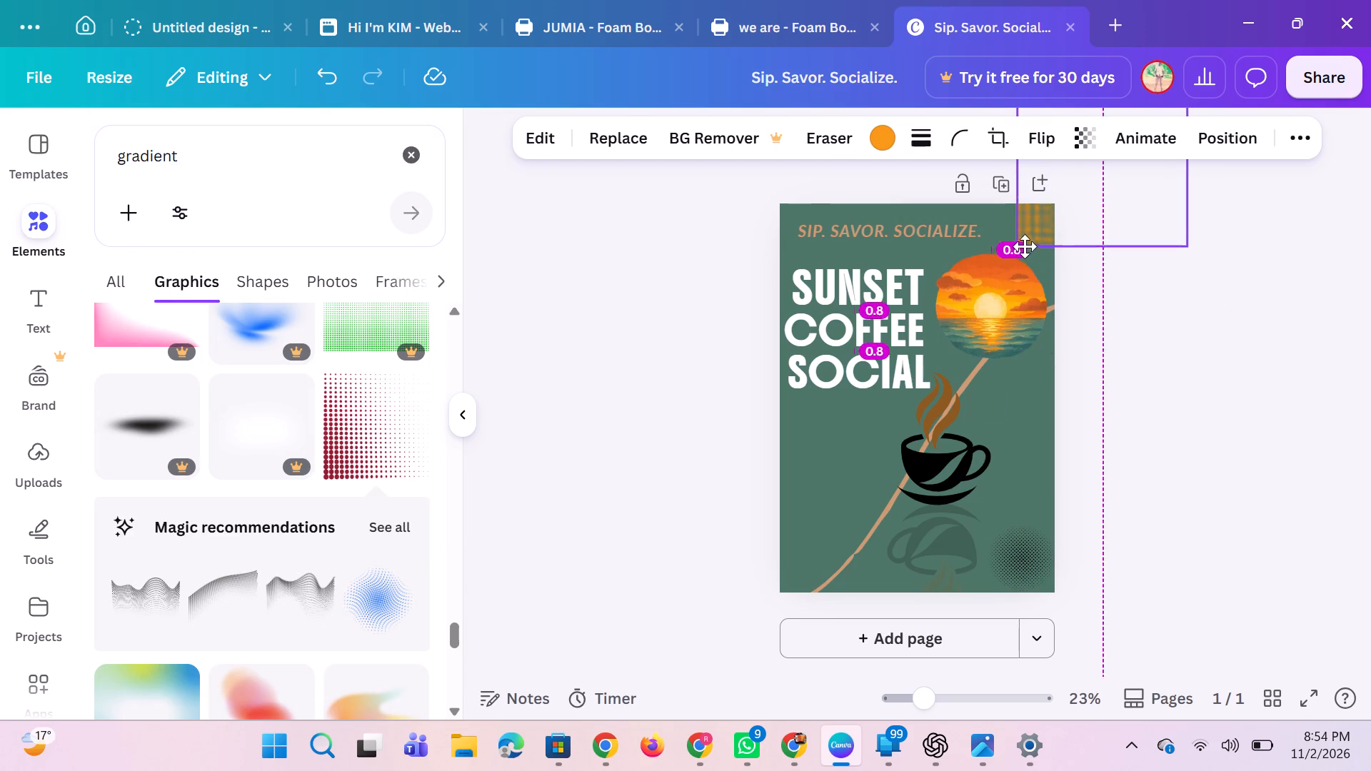
{"action": "left_click_drag", "start_coordinate": [1025, 246], "coordinate": [1018, 232]}
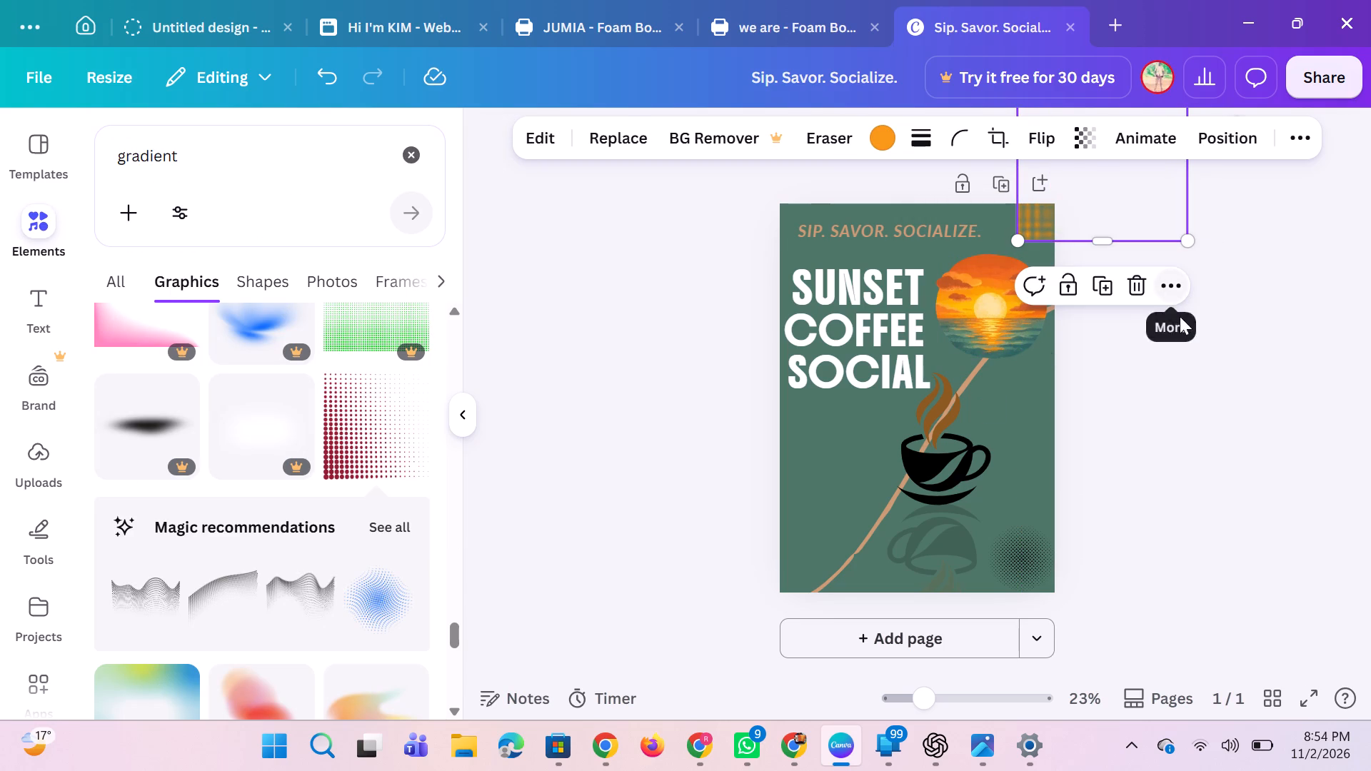
Scale the orange halftone-dot gradient up very slightly from its lower-left corner, keeping it over the poster's top-right corner.
{"action": "left_click", "coordinate": [1215, 386]}
{"action": "left_click", "coordinate": [1029, 230]}
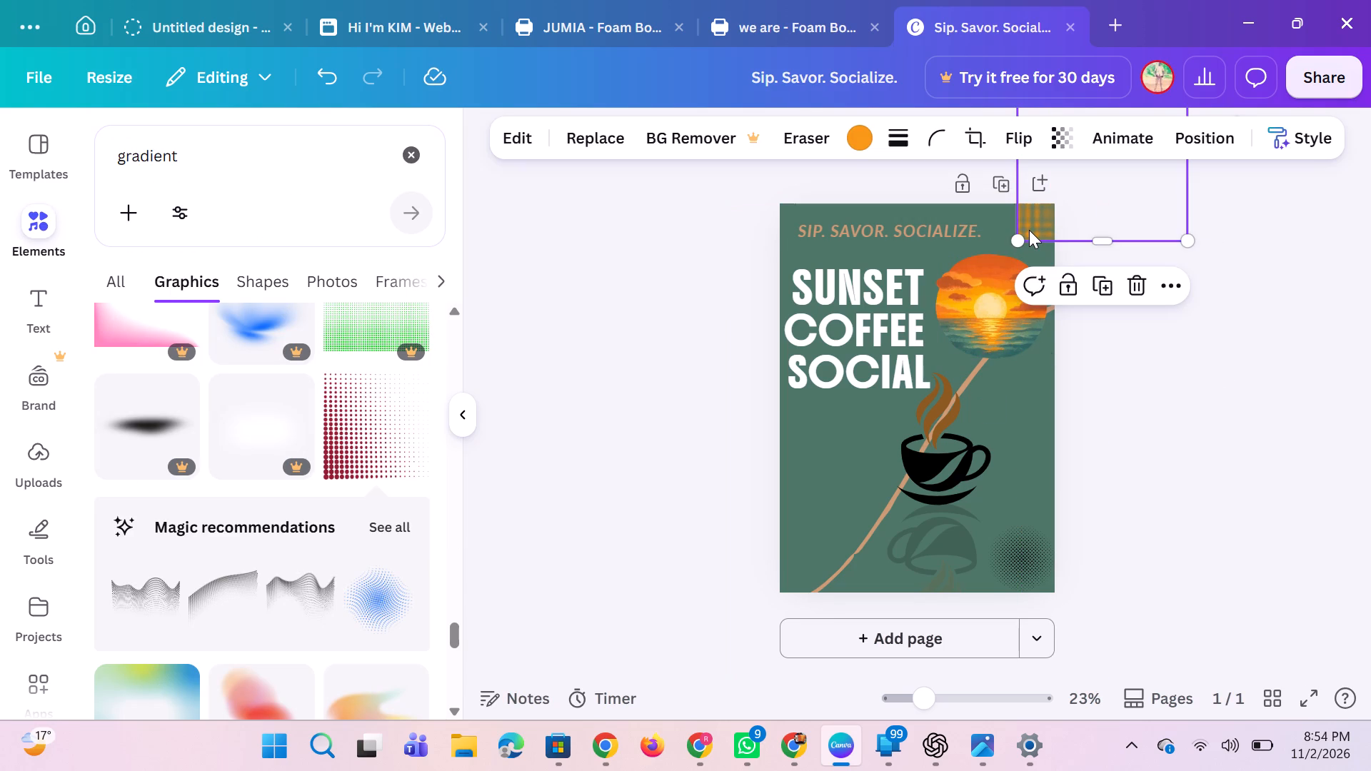
{"action": "left_click_drag", "start_coordinate": [1018, 239], "coordinate": [945, 376]}
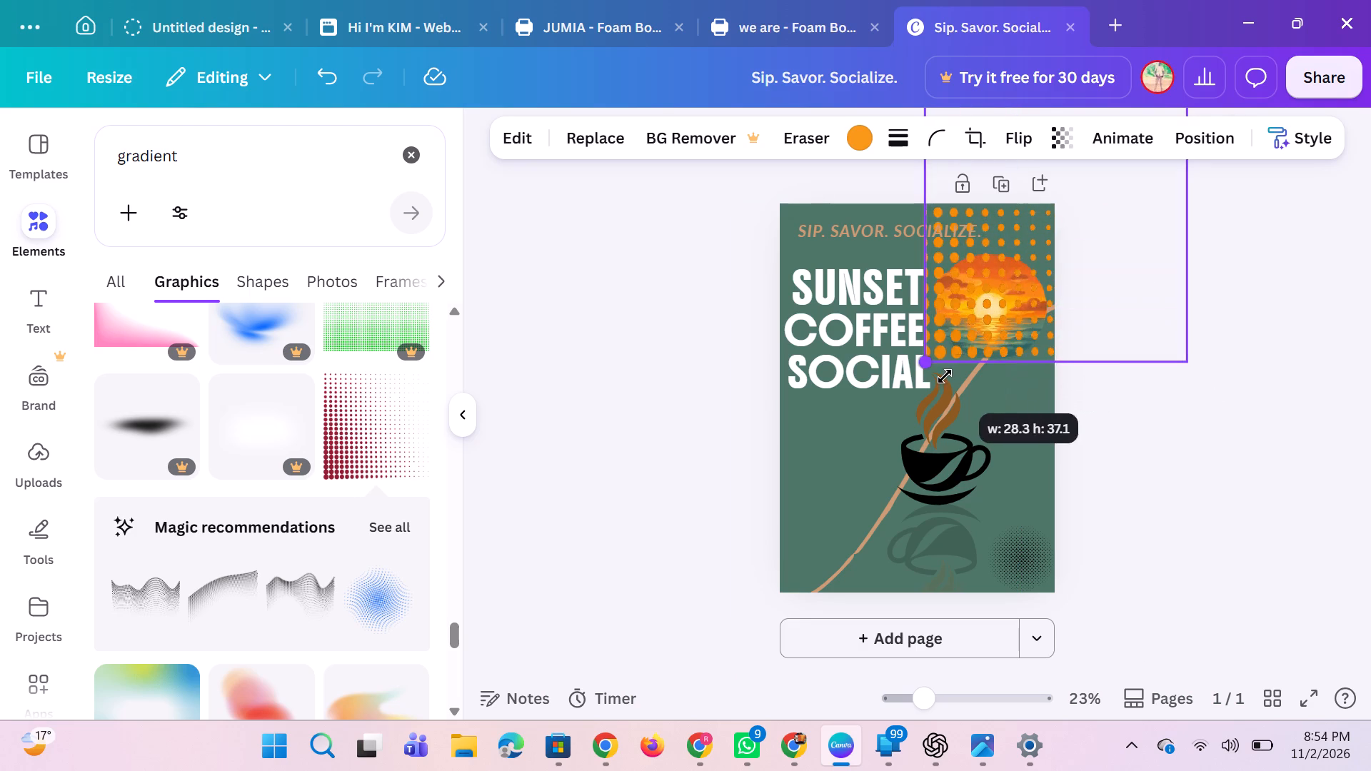
{"action": "left_click_drag", "start_coordinate": [945, 376], "coordinate": [1040, 261]}
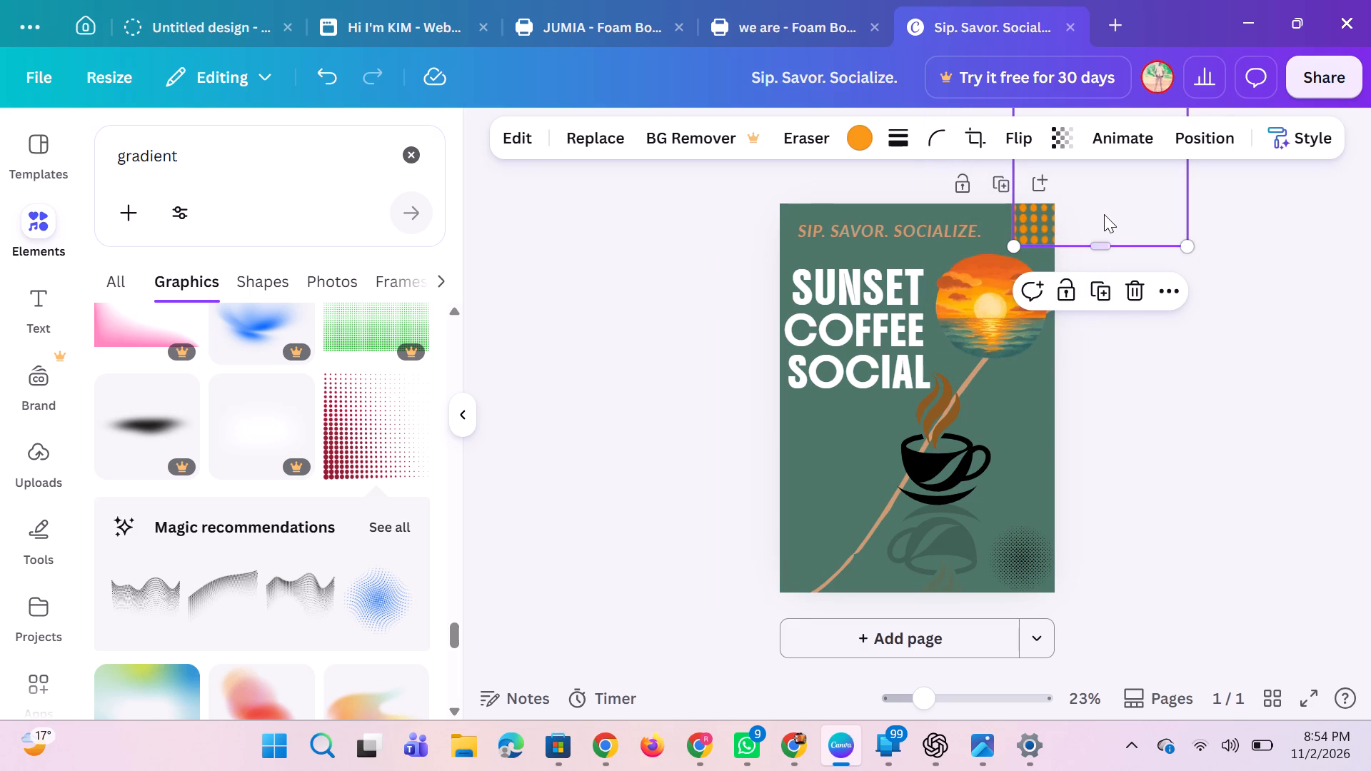
{"action": "left_click", "coordinate": [1104, 214]}
{"action": "scroll", "coordinate": [1104, 214], "scroll_direction": "up", "scroll_amount": 2}
{"action": "left_click", "coordinate": [1043, 236]}
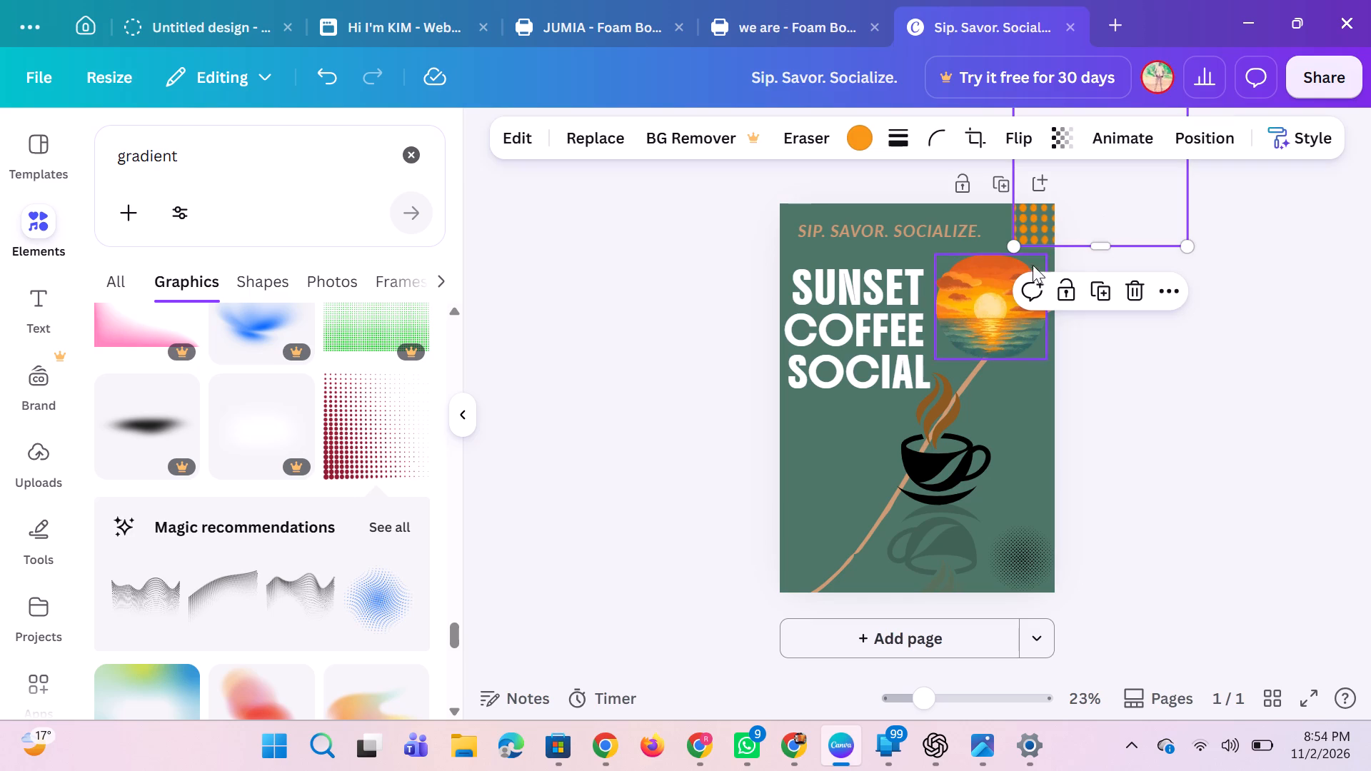
Widen the orange halftone-dot gradient from its left side and place it over the poster's top-right corner, just above the sunset.
{"action": "left_click_drag", "start_coordinate": [1040, 217], "coordinate": [1031, 515]}
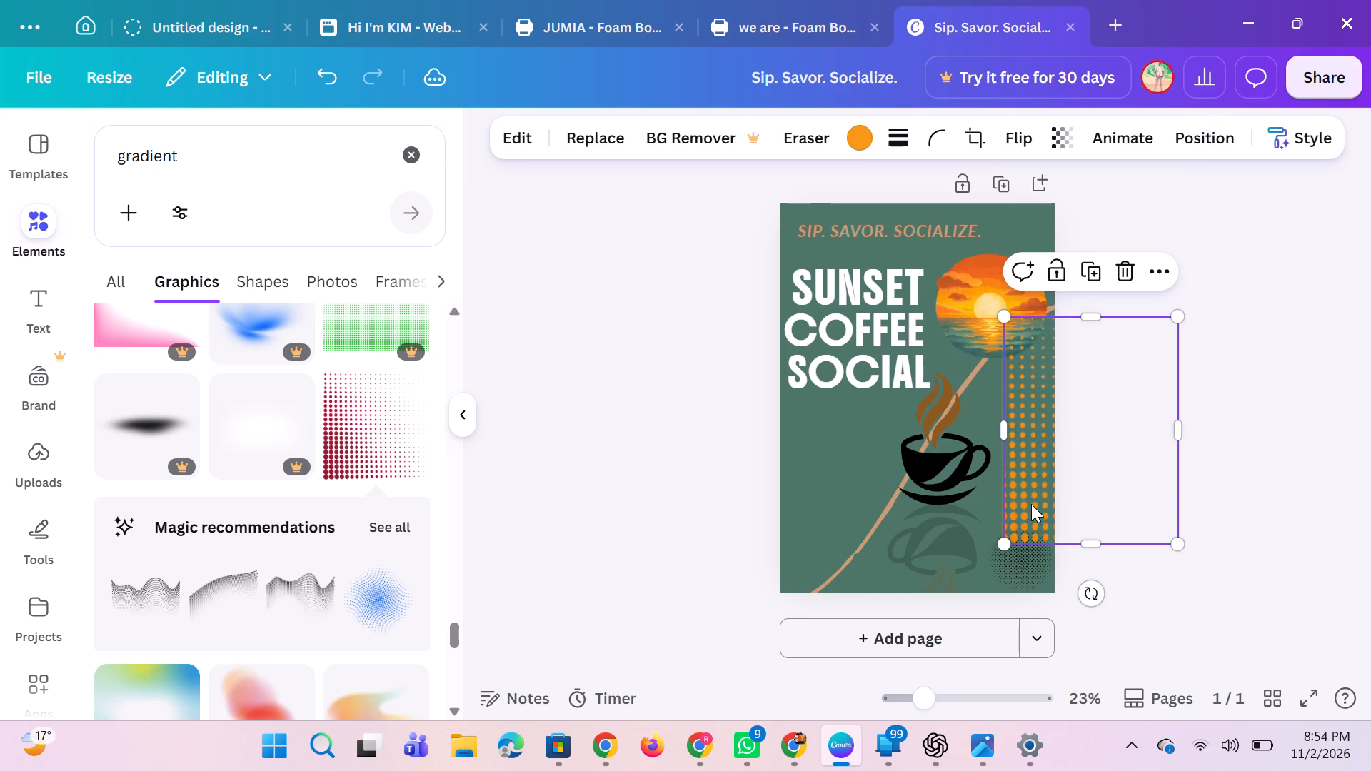
{"action": "left_click_drag", "start_coordinate": [1008, 439], "coordinate": [947, 456]}
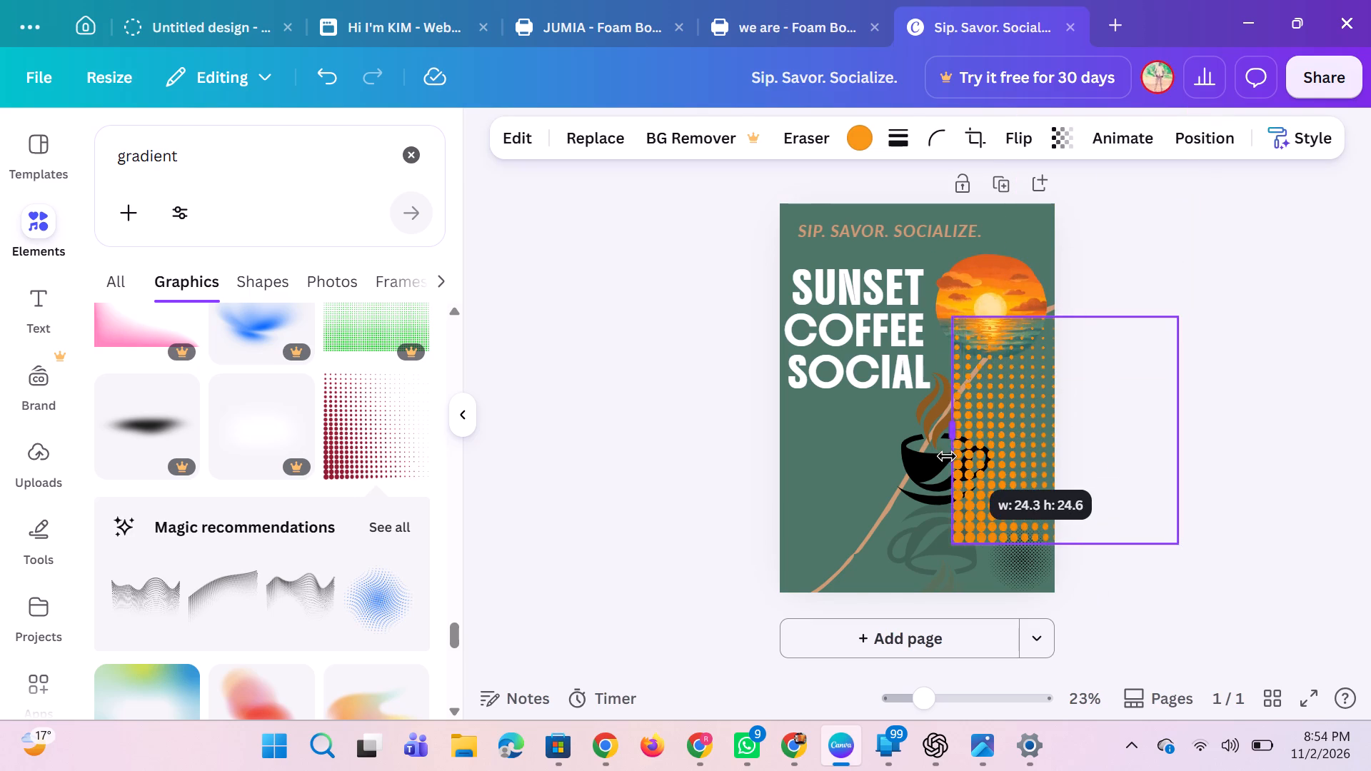
{"action": "left_click_drag", "start_coordinate": [947, 456], "coordinate": [914, 478]}
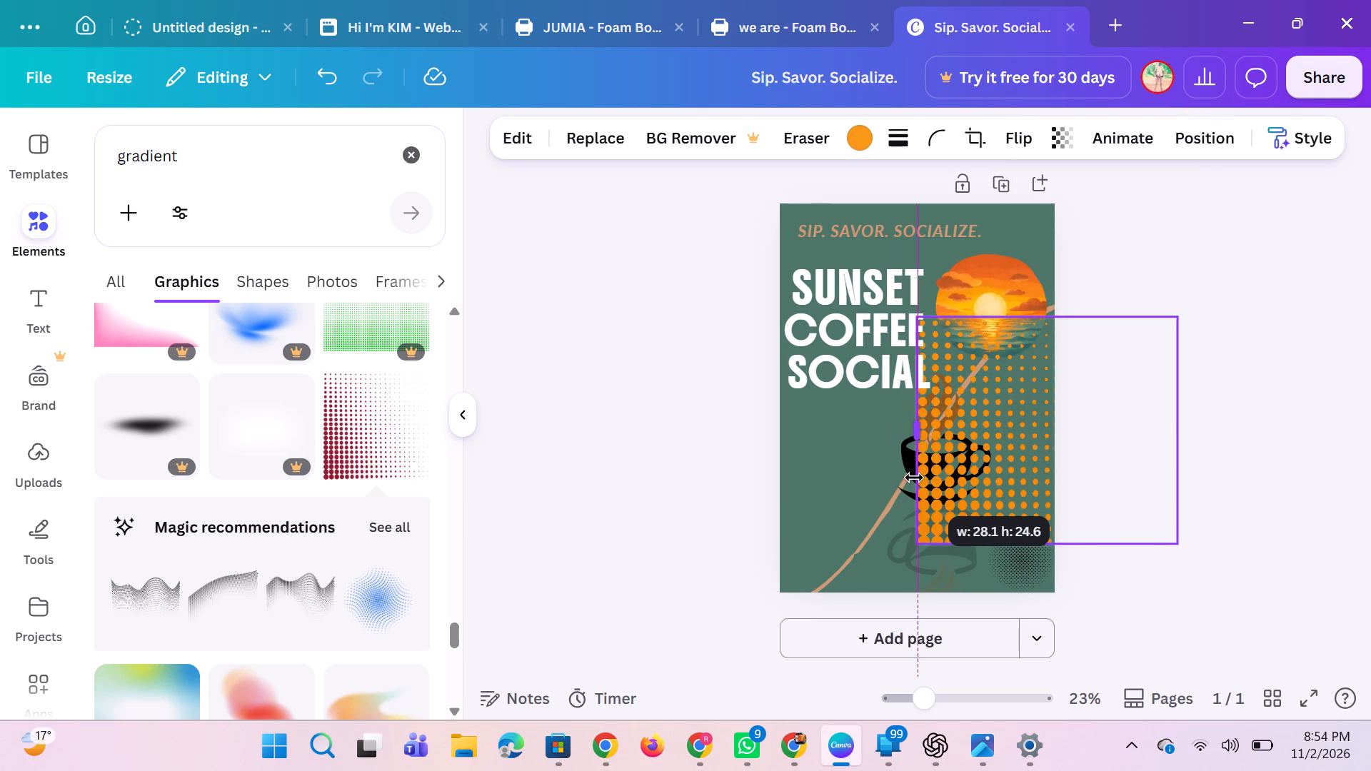
{"action": "left_click_drag", "start_coordinate": [914, 478], "coordinate": [955, 481]}
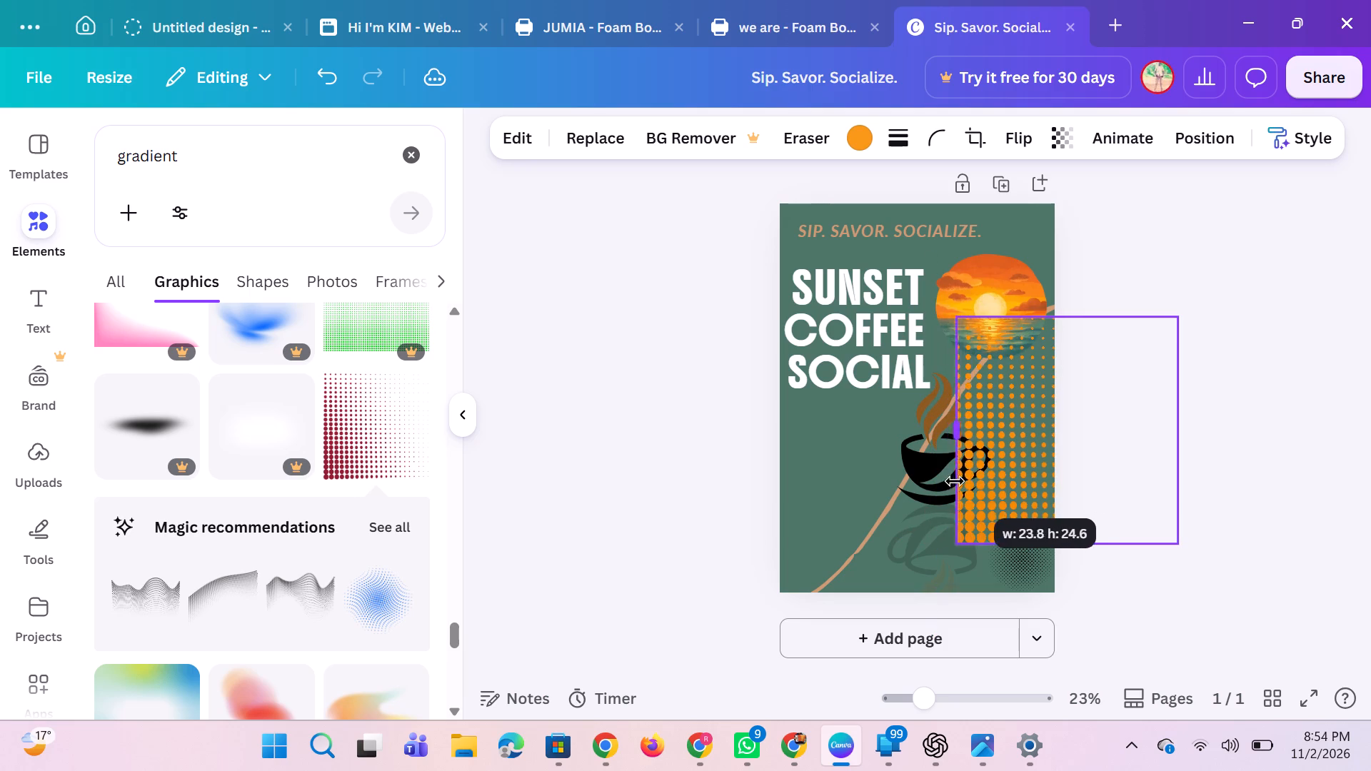
{"action": "left_click_drag", "start_coordinate": [955, 481], "coordinate": [952, 481]}
{"action": "left_click_drag", "start_coordinate": [1018, 455], "coordinate": [1063, 208]}
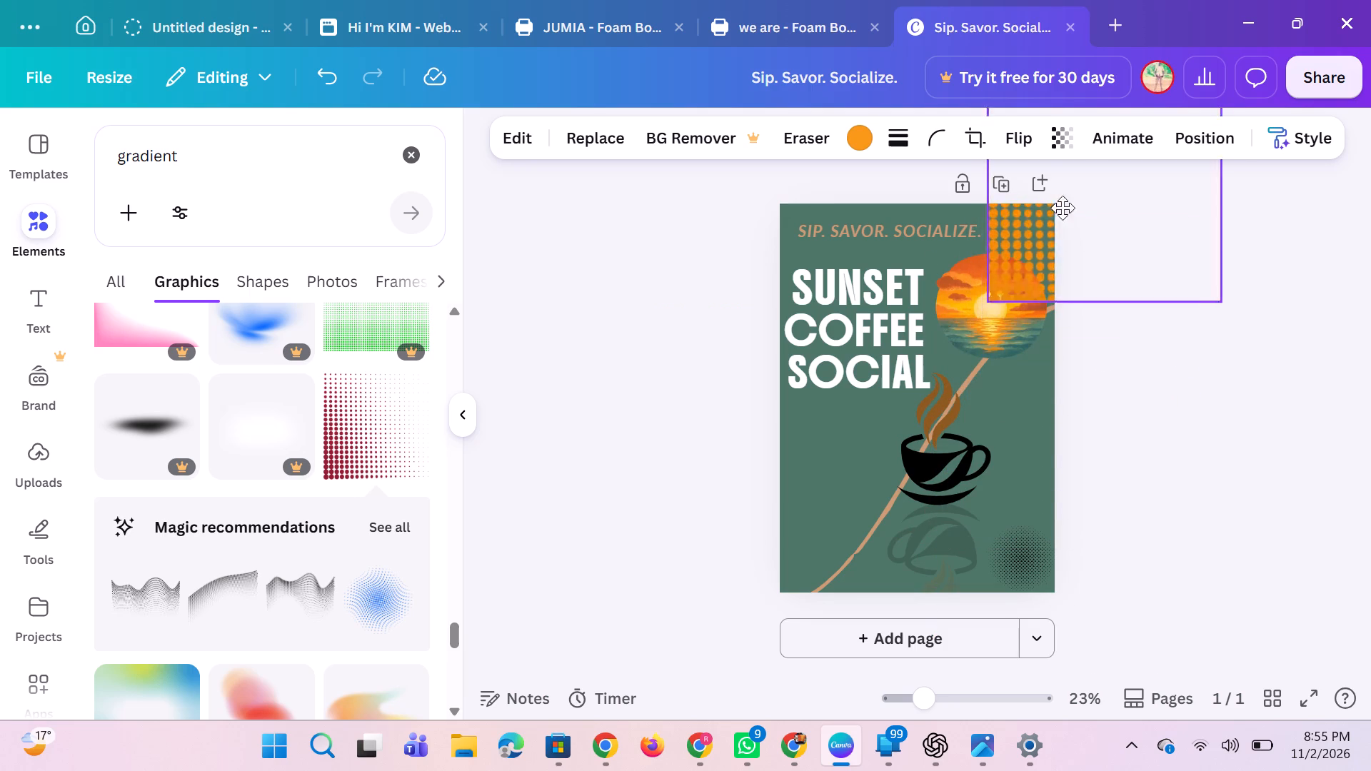
{"action": "left_click_drag", "start_coordinate": [1063, 208], "coordinate": [1090, 164]}
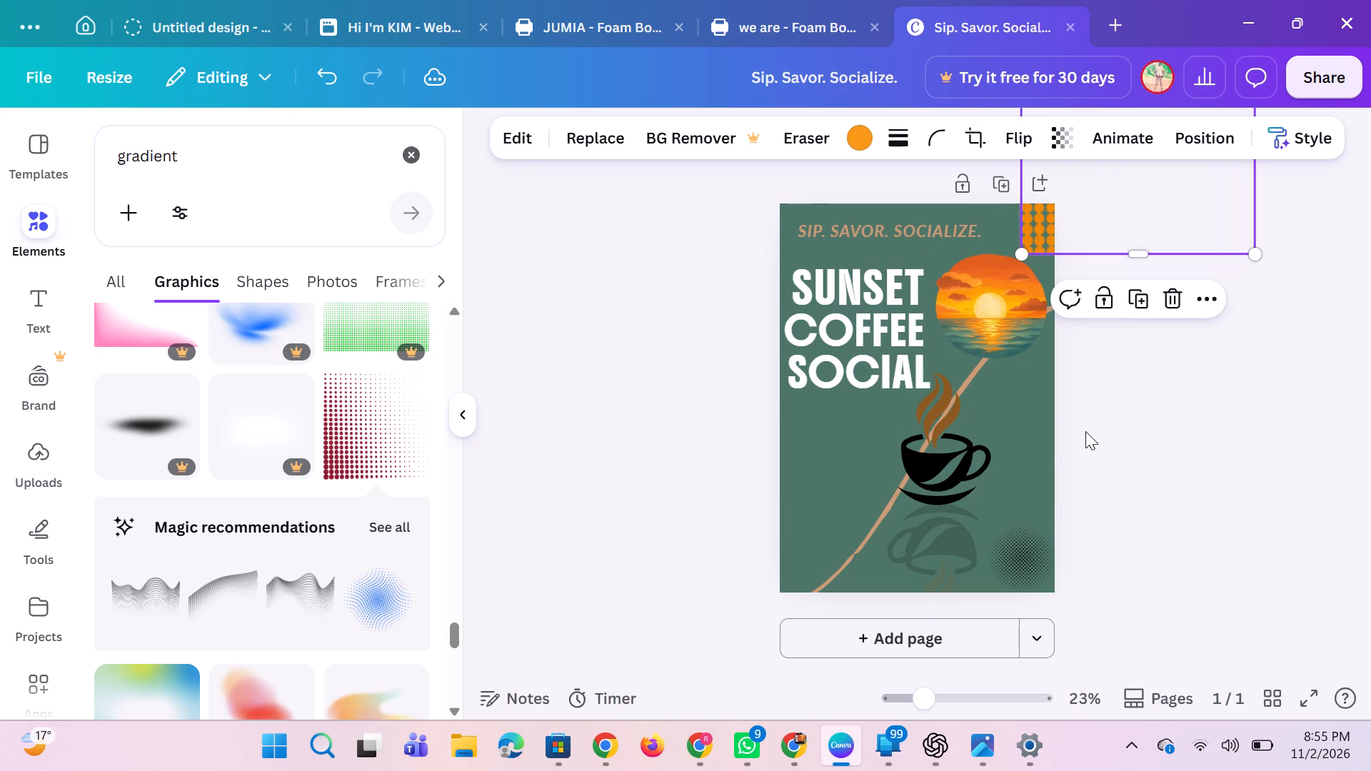
{"action": "left_click", "coordinate": [1217, 505]}
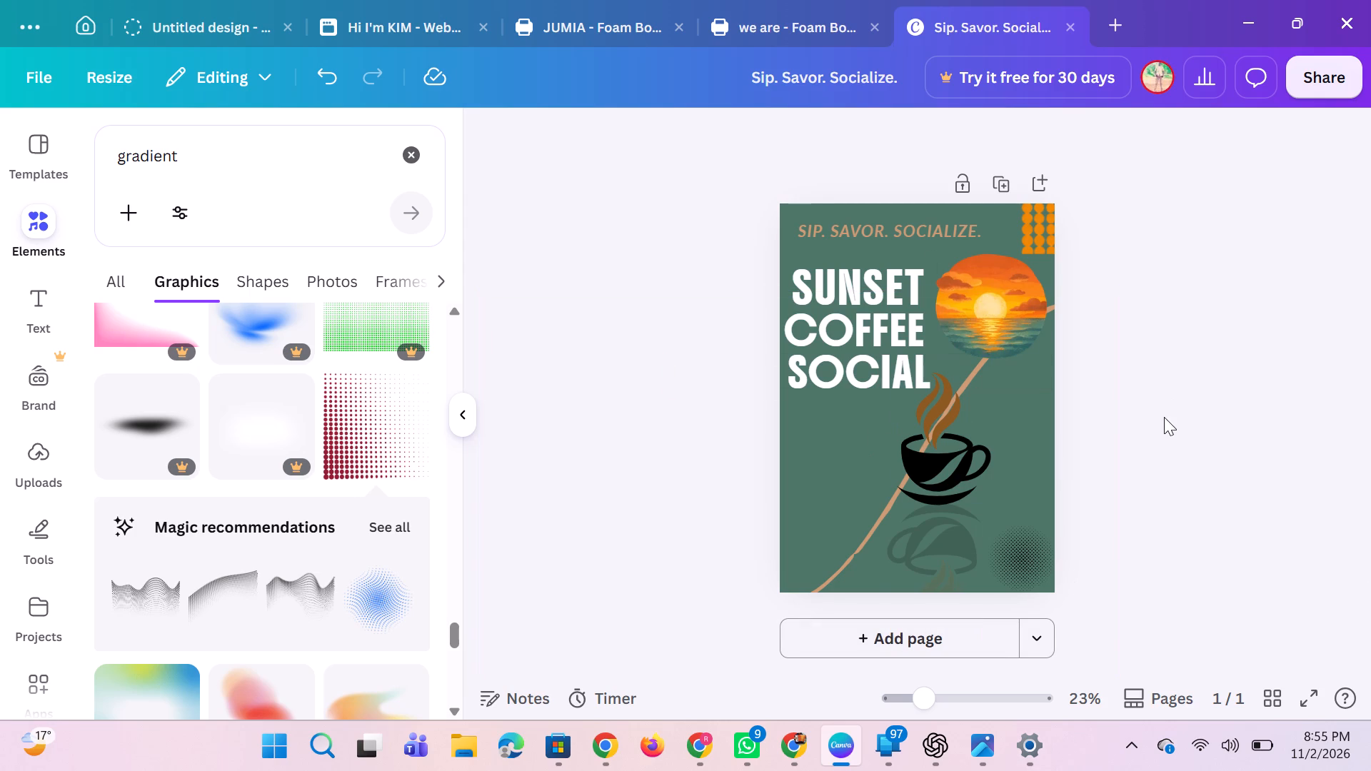
{"action": "left_click", "coordinate": [1240, 30]}
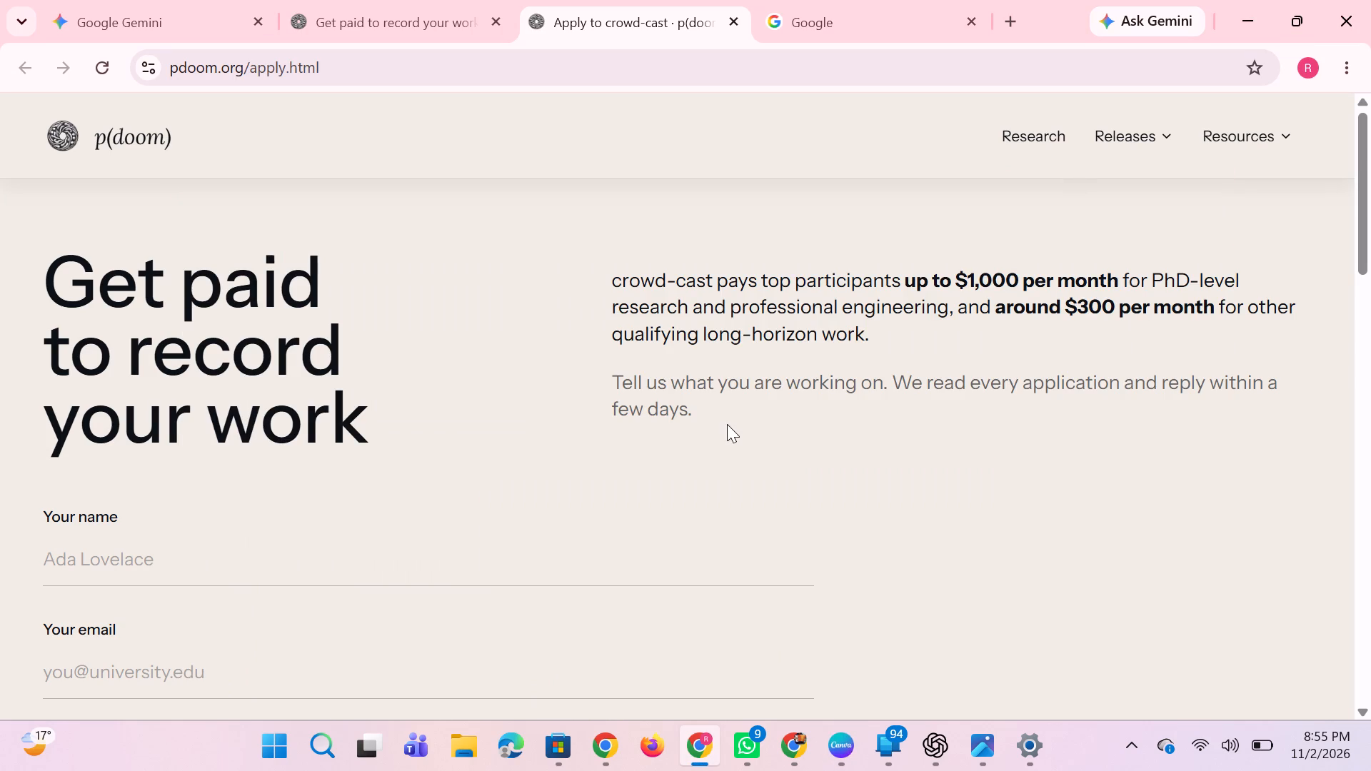
{"action": "scroll", "coordinate": [401, 463], "scroll_direction": "down", "scroll_amount": 2}
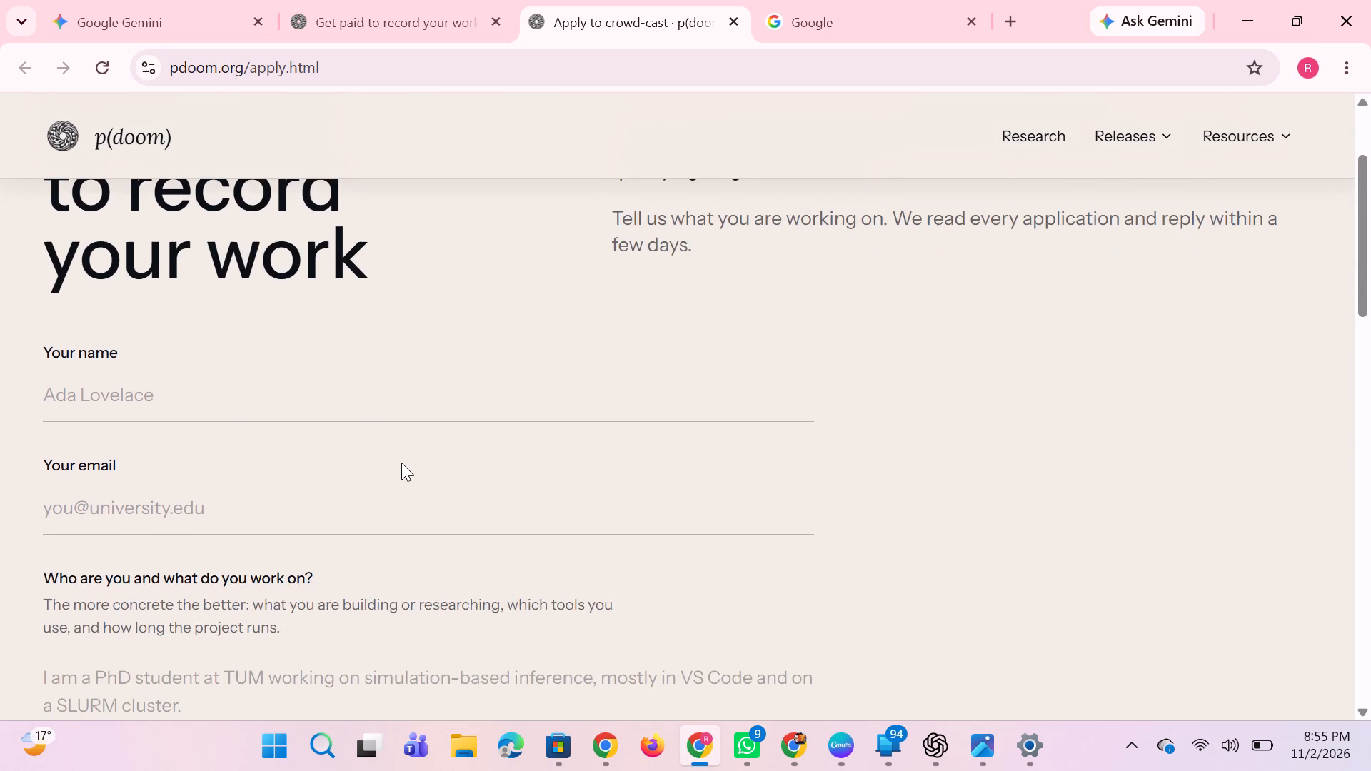
{"action": "scroll", "coordinate": [401, 463], "scroll_direction": "down", "scroll_amount": 1}
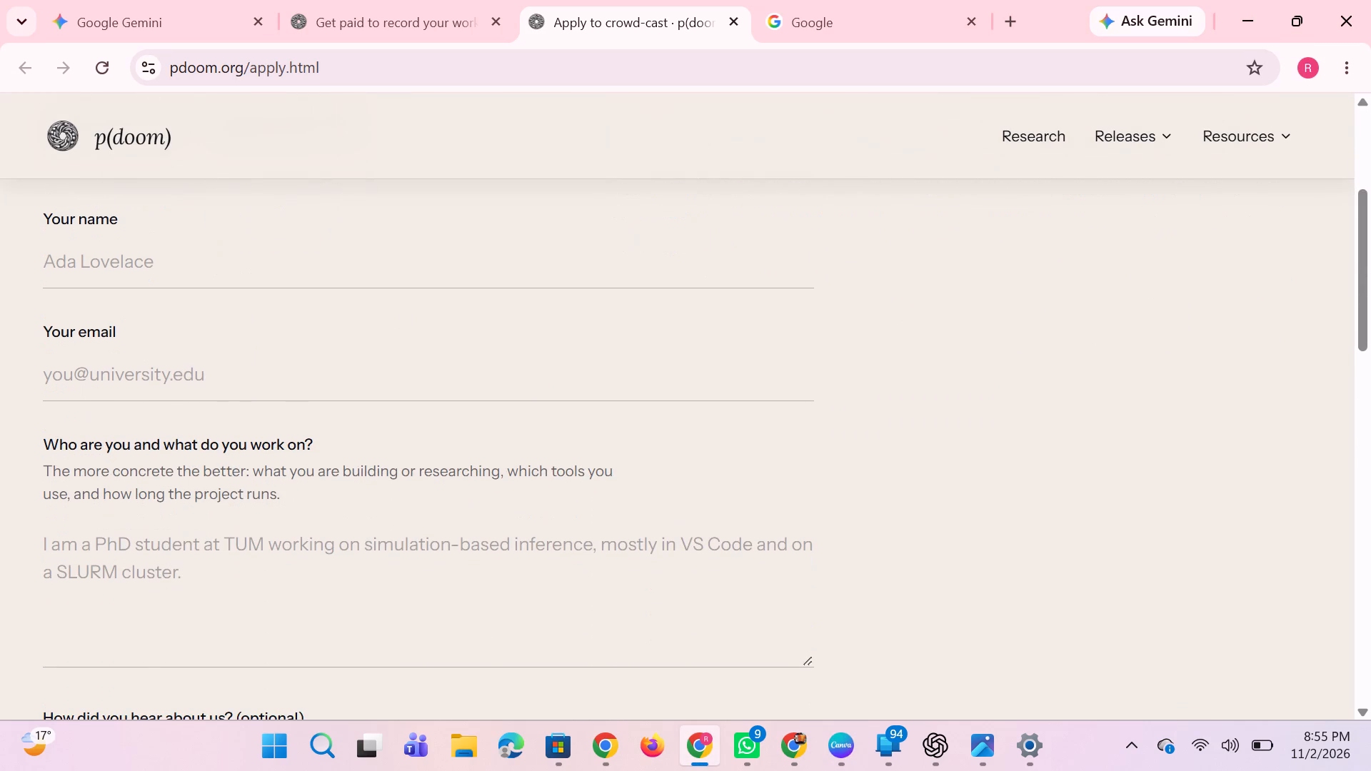
{"action": "scroll", "coordinate": [510, 550], "scroll_direction": "down", "scroll_amount": 2}
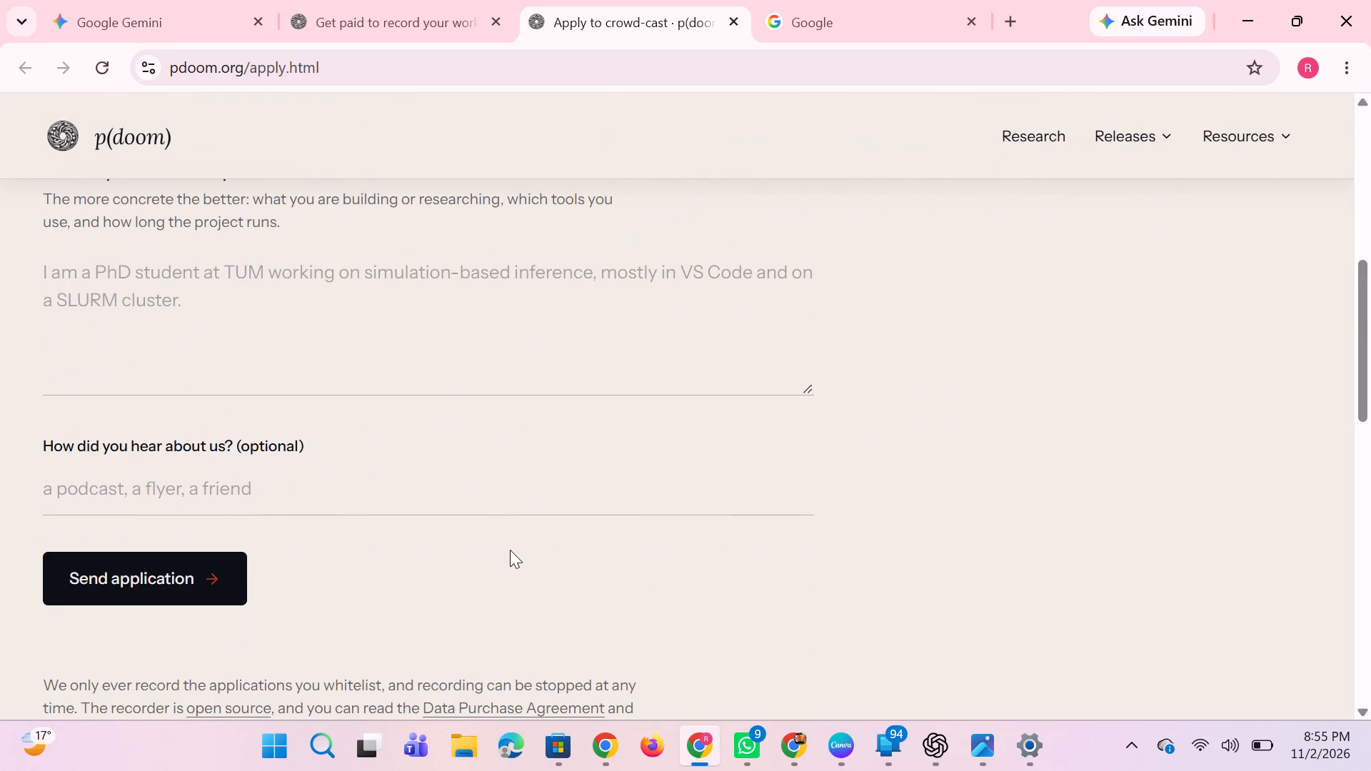
{"action": "scroll", "coordinate": [510, 550], "scroll_direction": "down", "scroll_amount": 1}
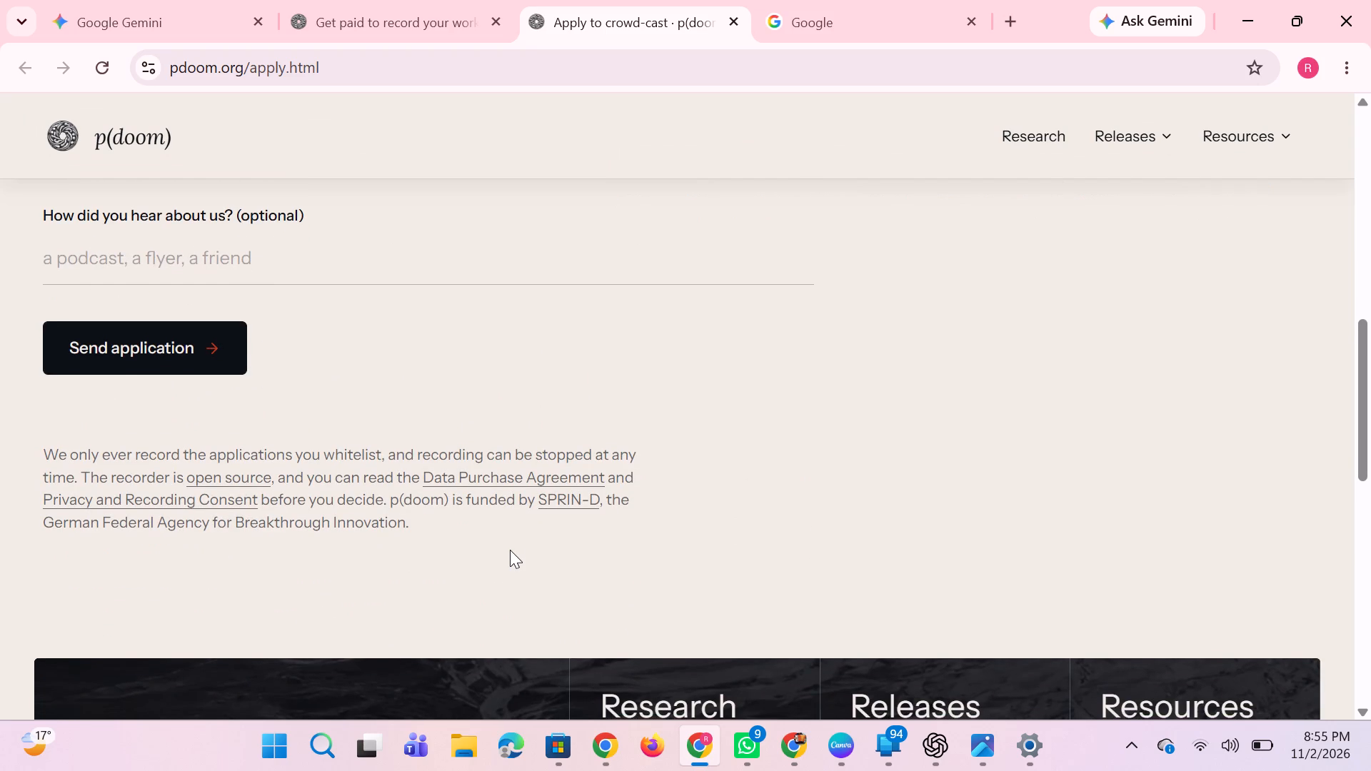
{"action": "scroll", "coordinate": [510, 550], "scroll_direction": "down", "scroll_amount": 1}
{"action": "scroll", "coordinate": [568, 563], "scroll_direction": "down", "scroll_amount": 1}
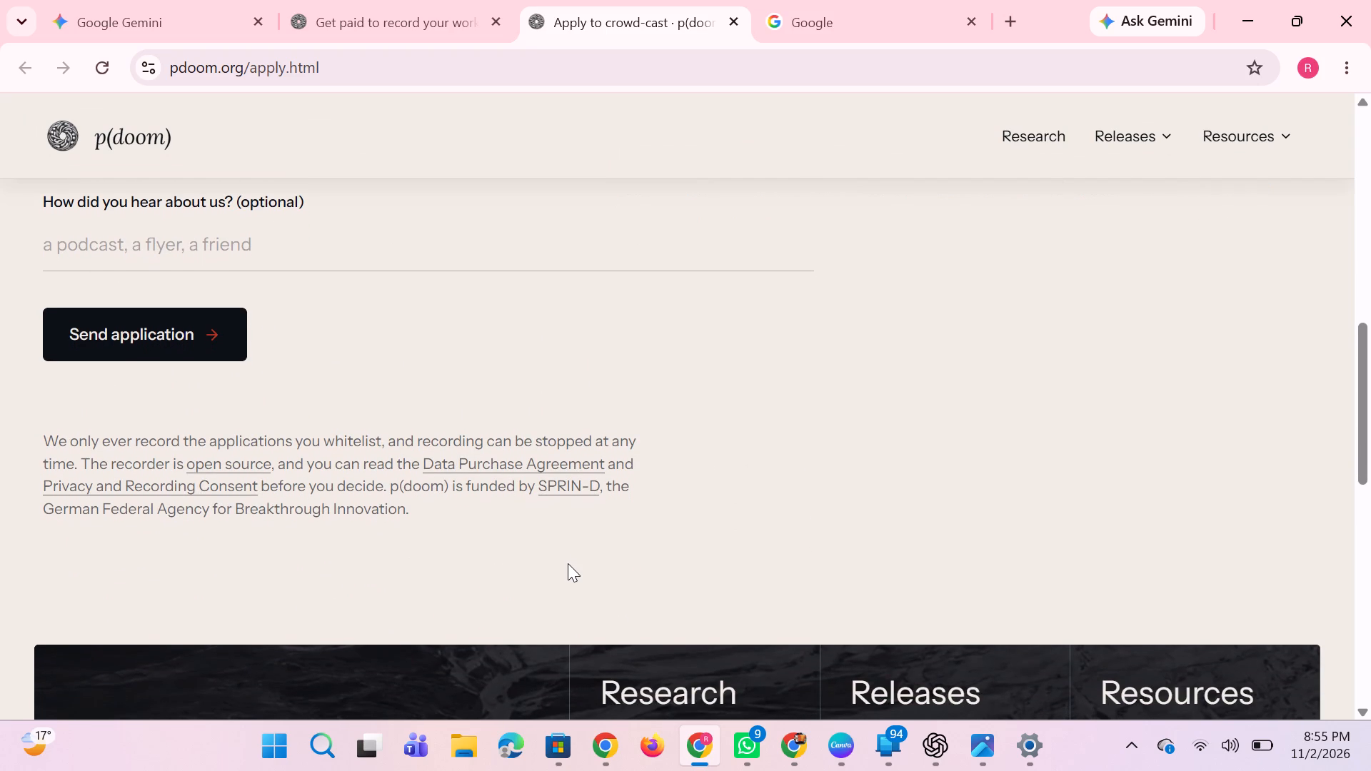